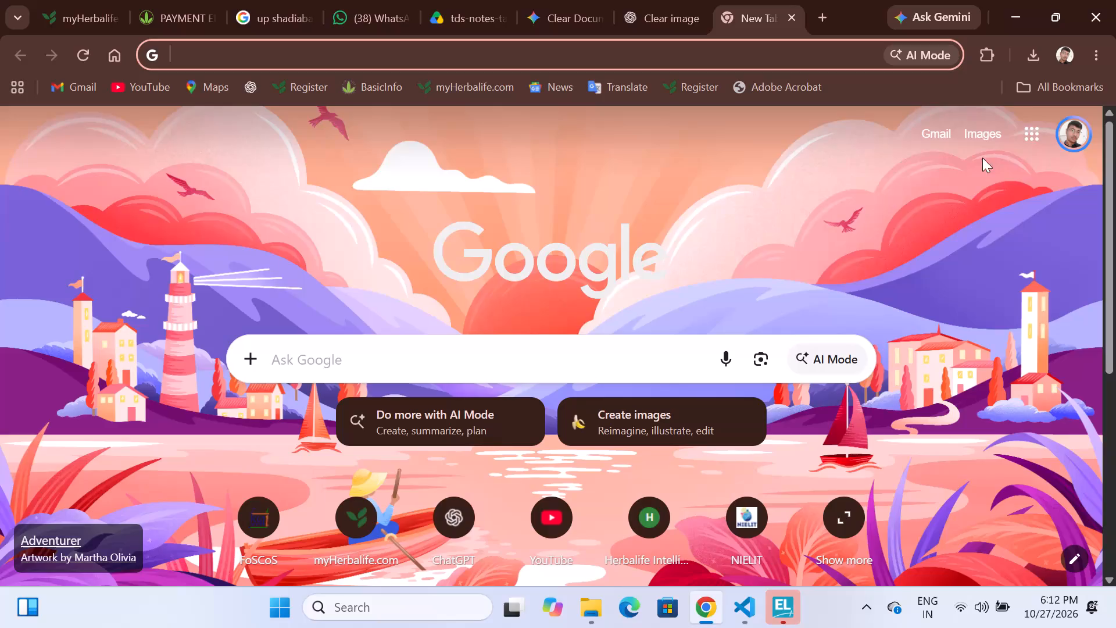
Download the case-study-5-tally-prime-exercise PDF from the suggested files in Google Drive.
click(1025, 130)
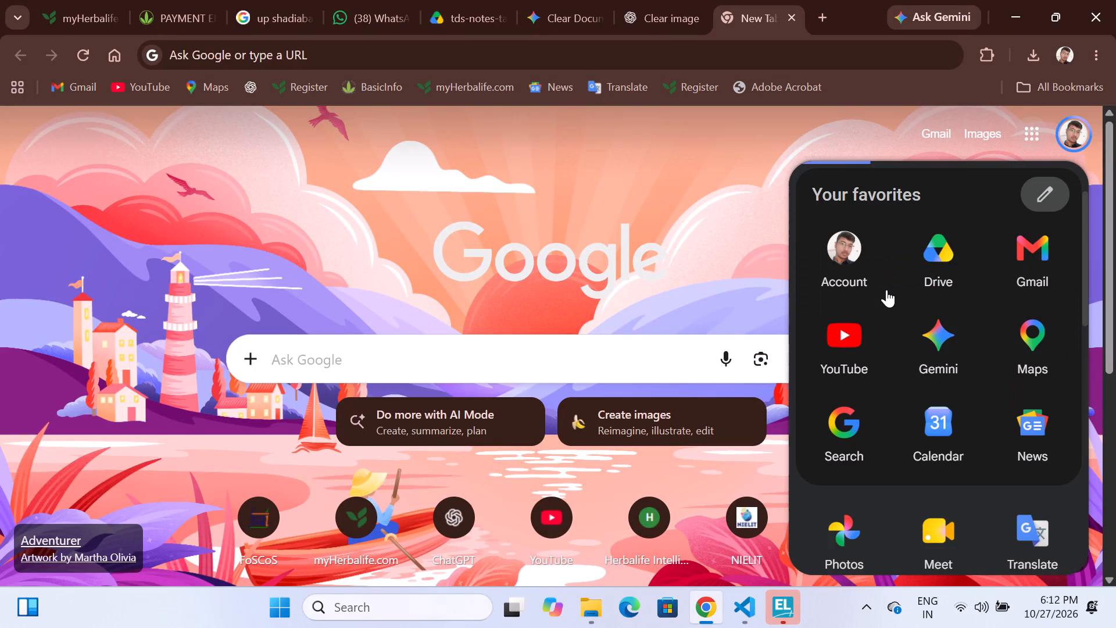
click(935, 263)
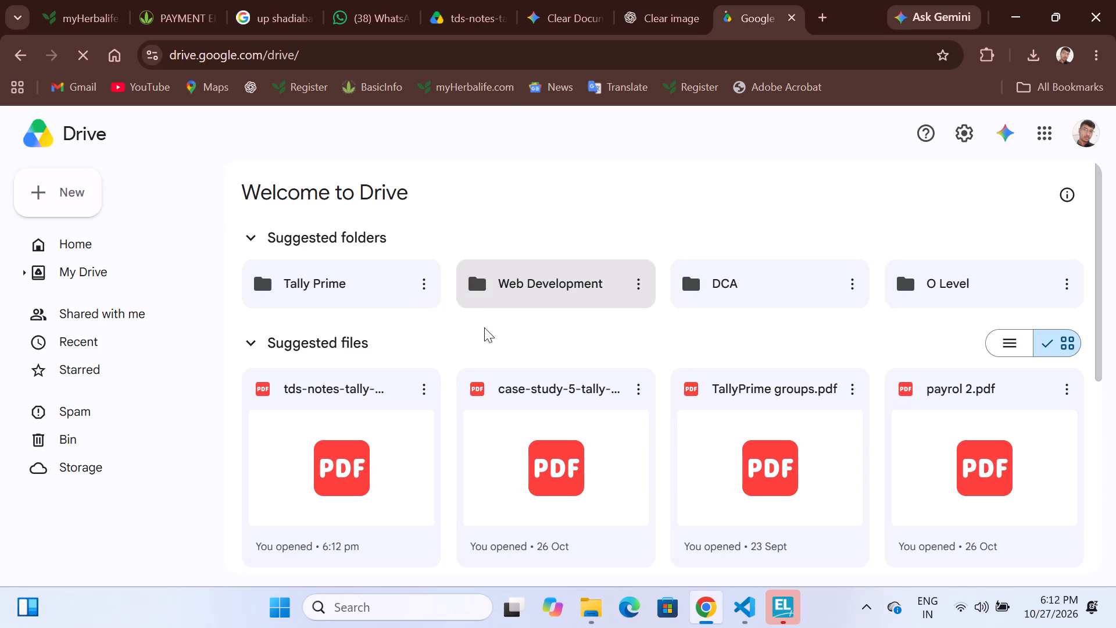
click(634, 383)
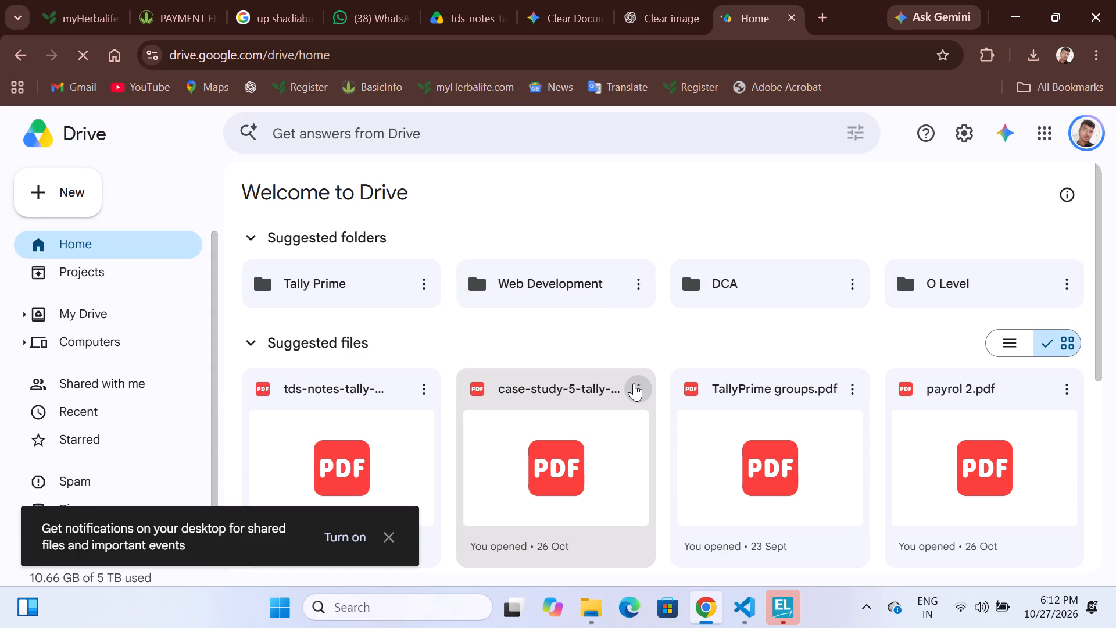
click(634, 383)
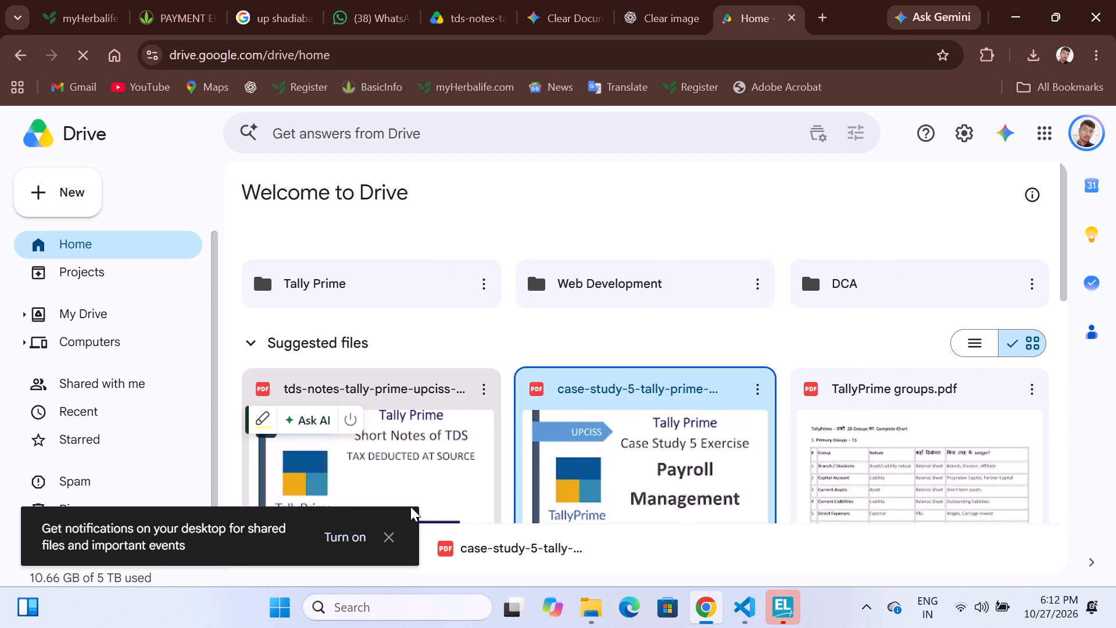
click(389, 535)
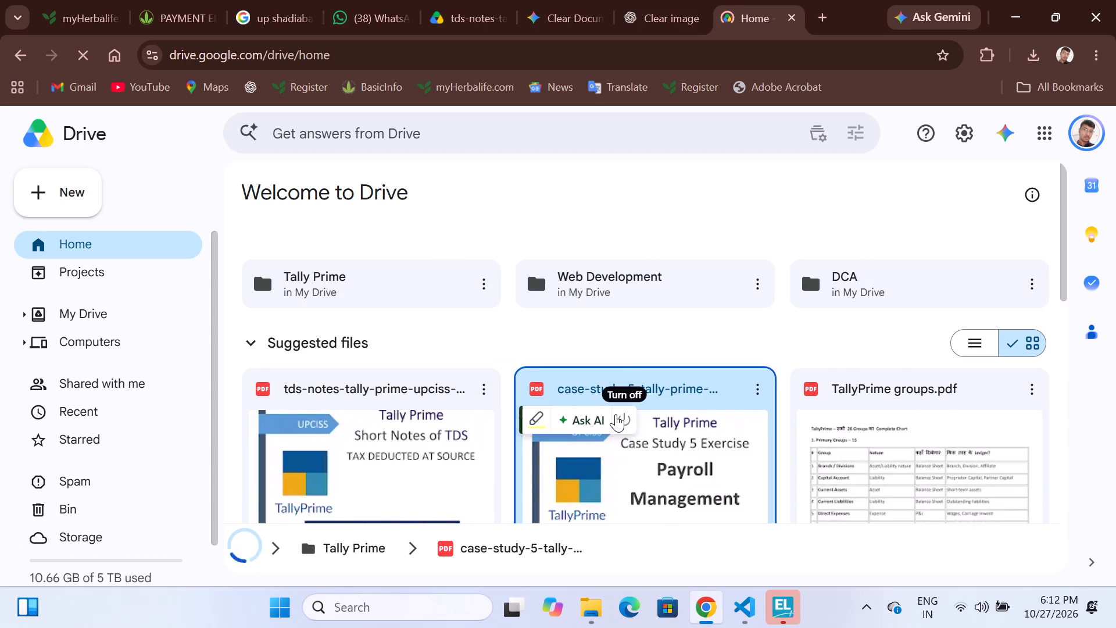
scroll(616, 414, down, 2)
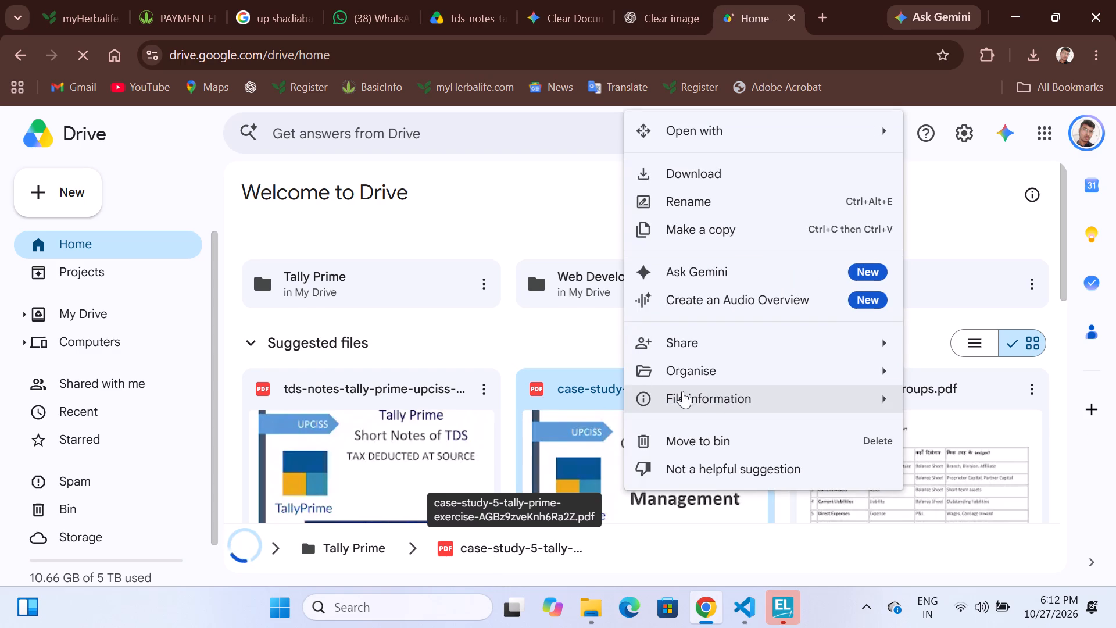
click(600, 347)
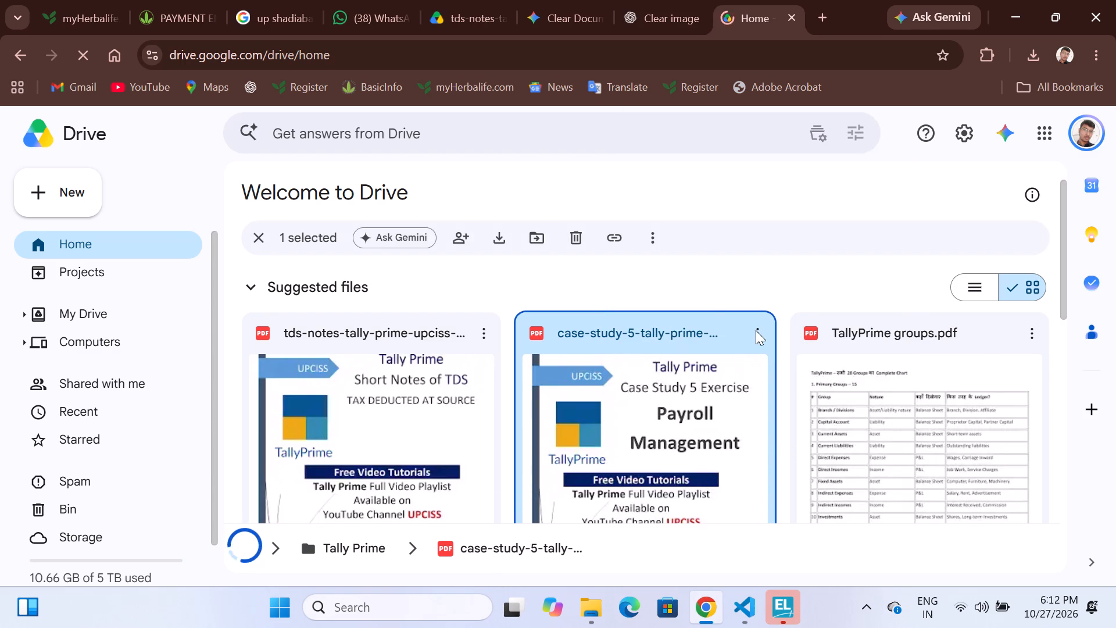
click(496, 238)
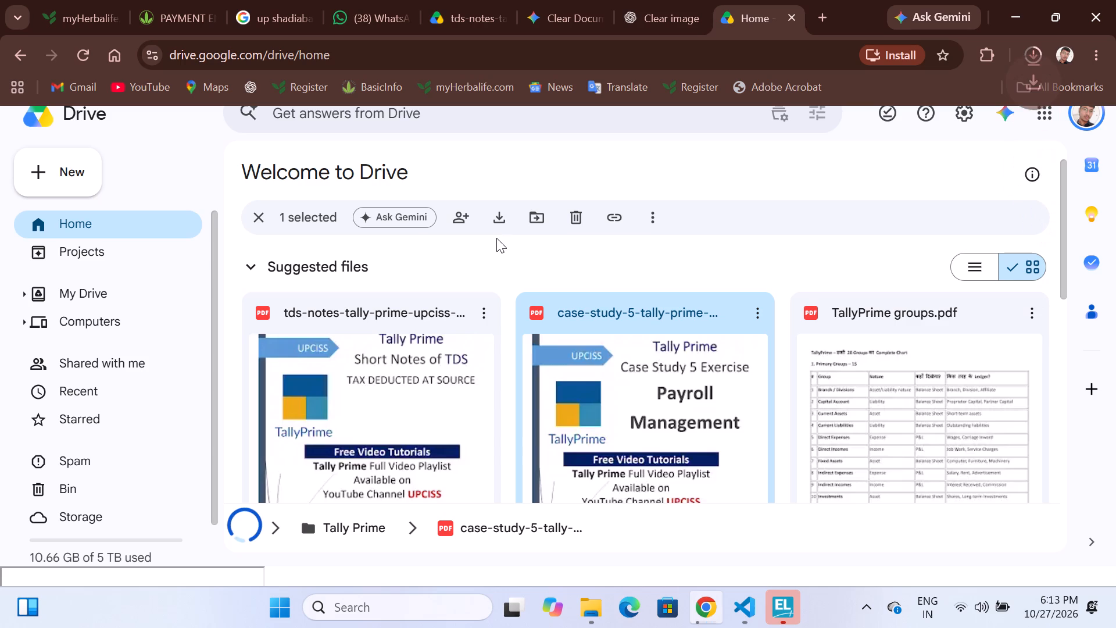
Switch to File Explorer and open today's downloaded copy of the case-study-5-tally-prime-exercise PDF from the Downloads folder.
click(588, 613)
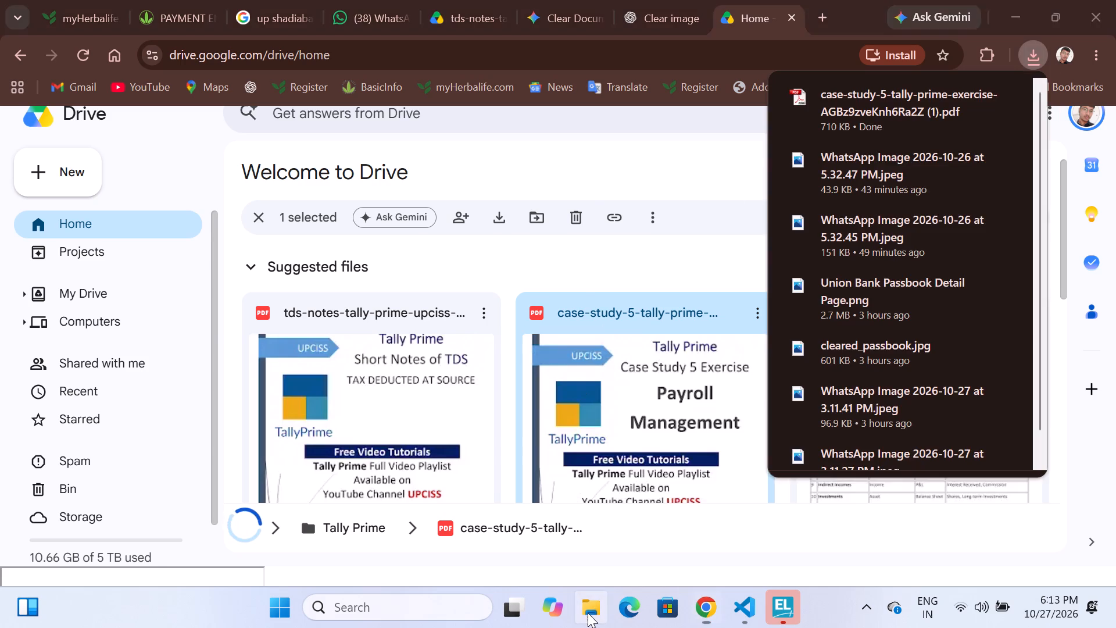
scroll(319, 231, right, 2)
scroll(319, 231, down, 1)
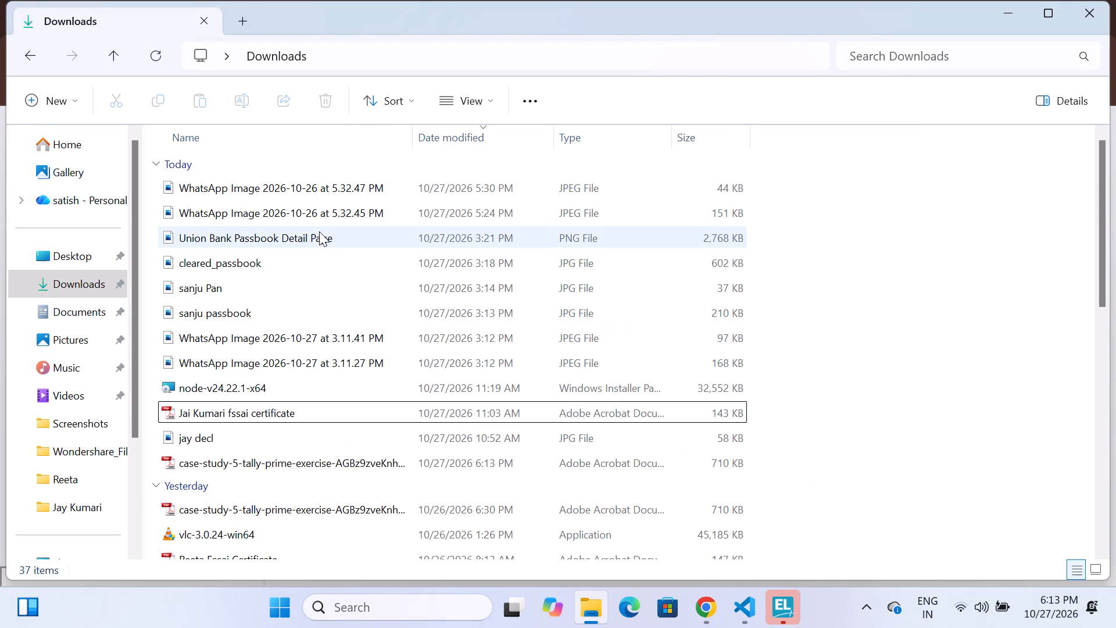
scroll(319, 231, down, 1)
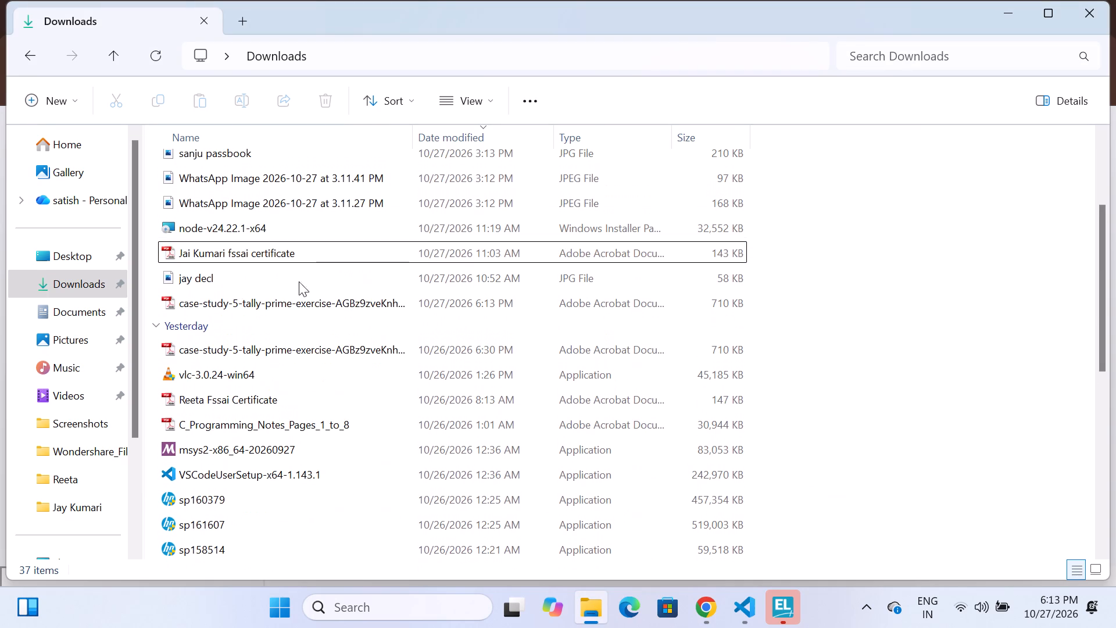
double_click(285, 299)
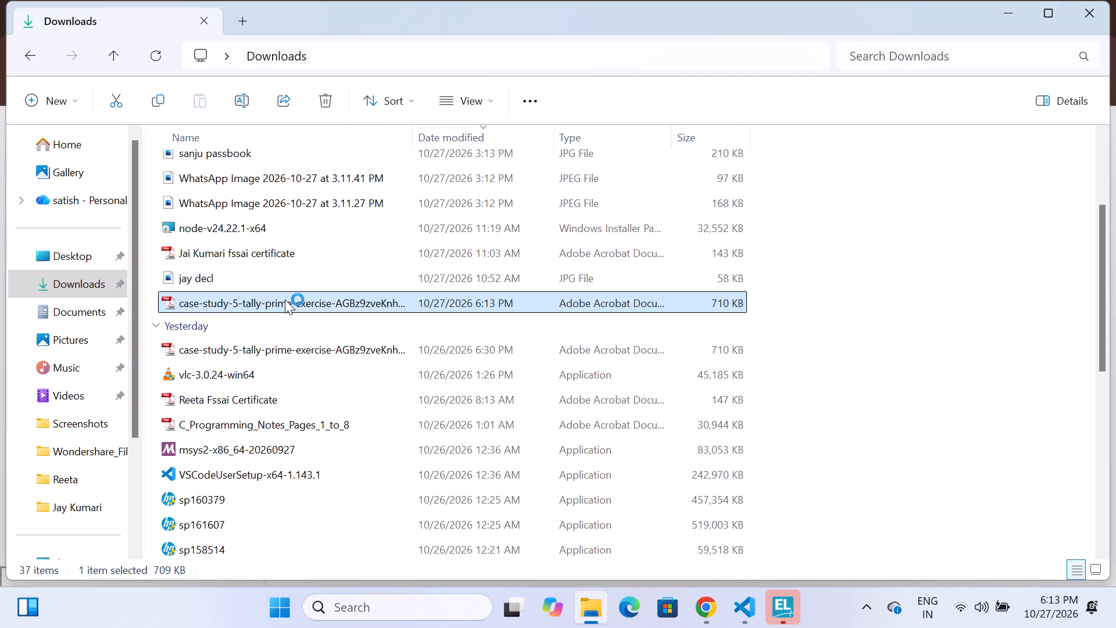
Switch to TallyPrime Edit Log and continue in Educational Mode.
click(777, 617)
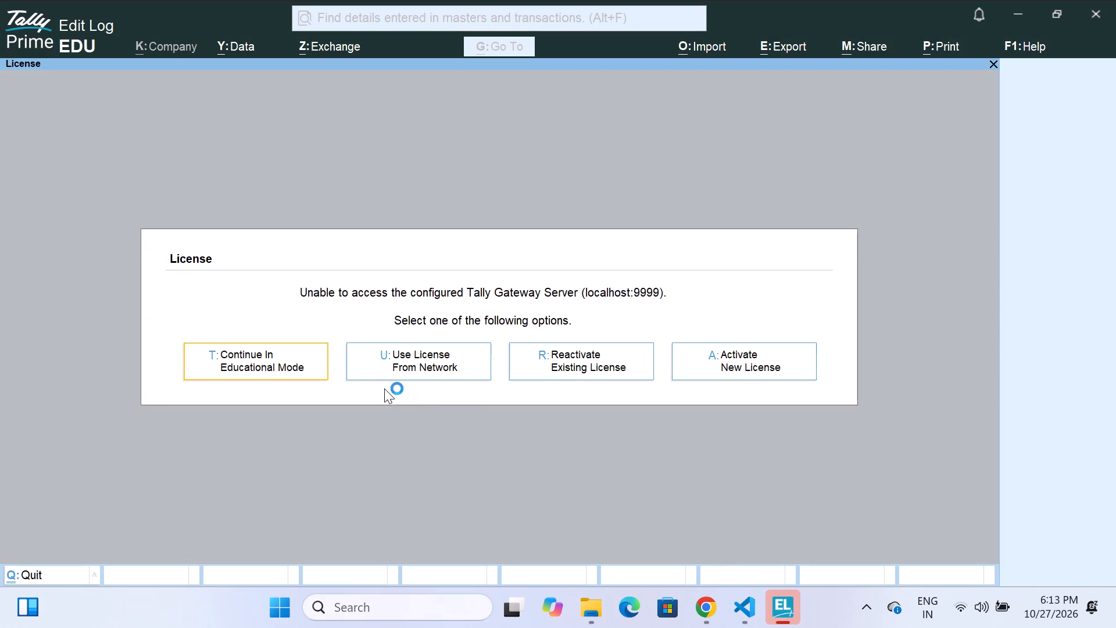
click(305, 355)
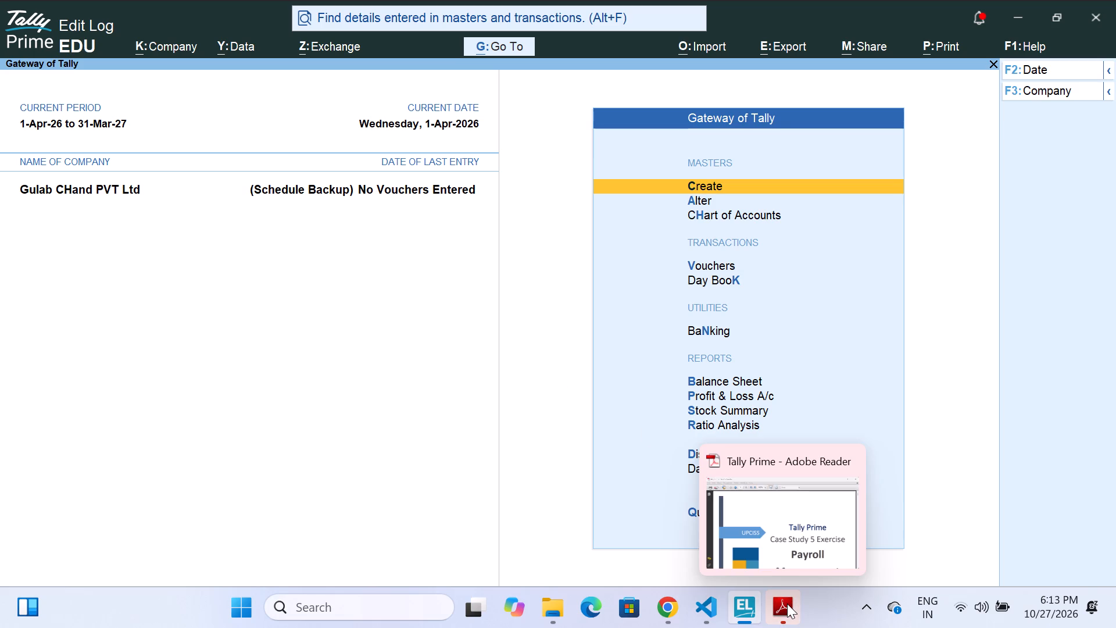
Switch to the case study PDF in Adobe Reader, dismiss the Product Improvement Program dialog and maximize the window.
click(786, 525)
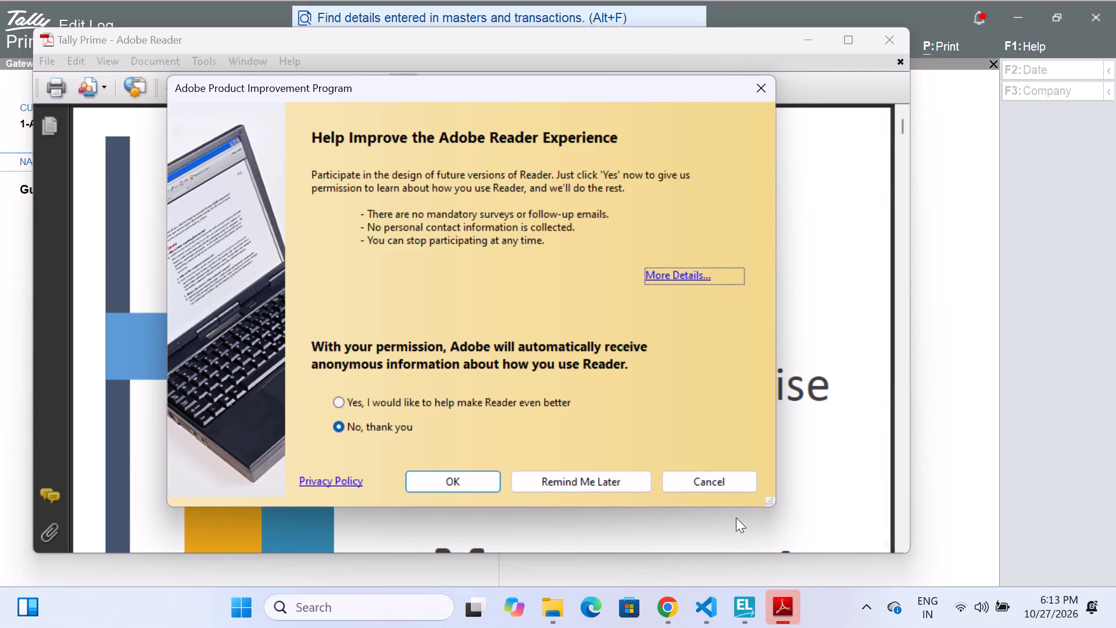
click(737, 486)
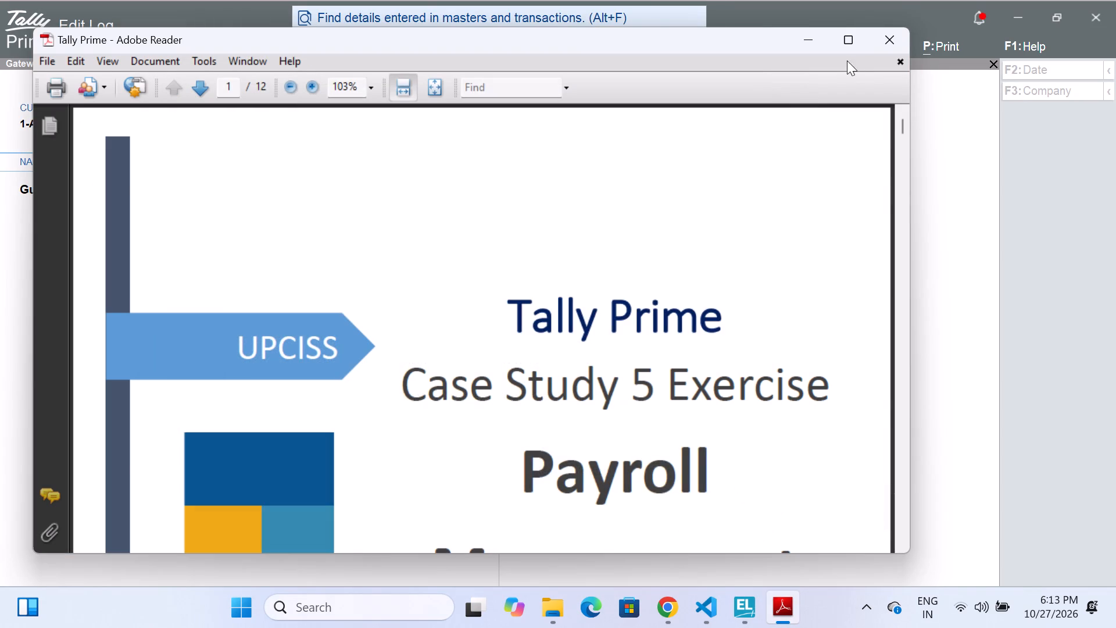
click(847, 44)
Read the "What is Payroll?" section on page 2, covering the payroll definition and the list of allowances and deductions.
scroll(700, 294, down, 2)
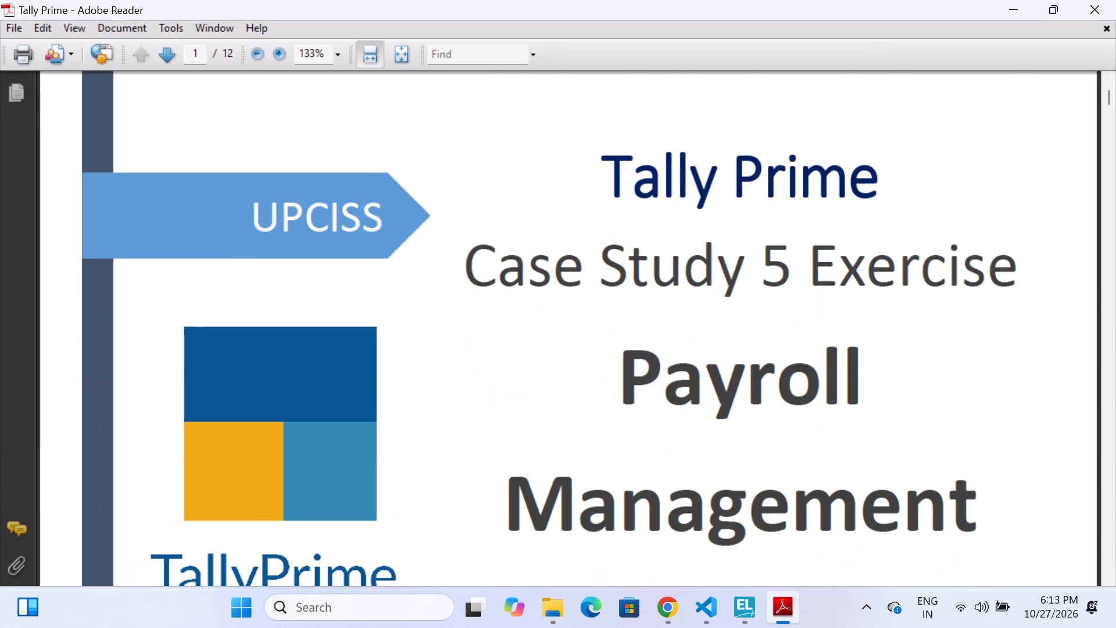
scroll(700, 294, down, 10)
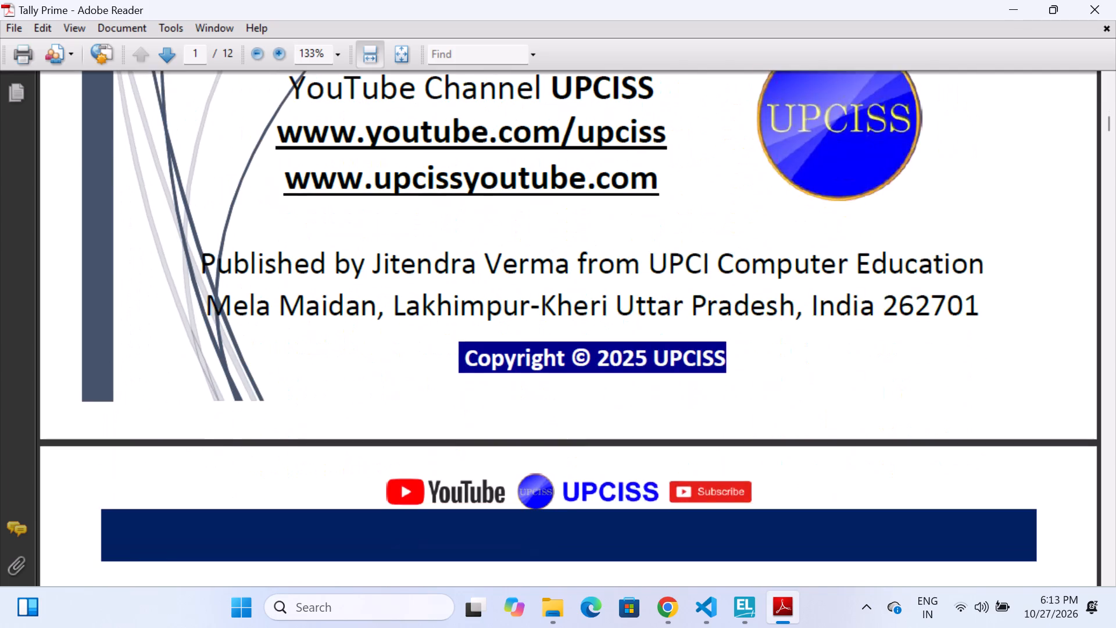
scroll(700, 294, down, 4)
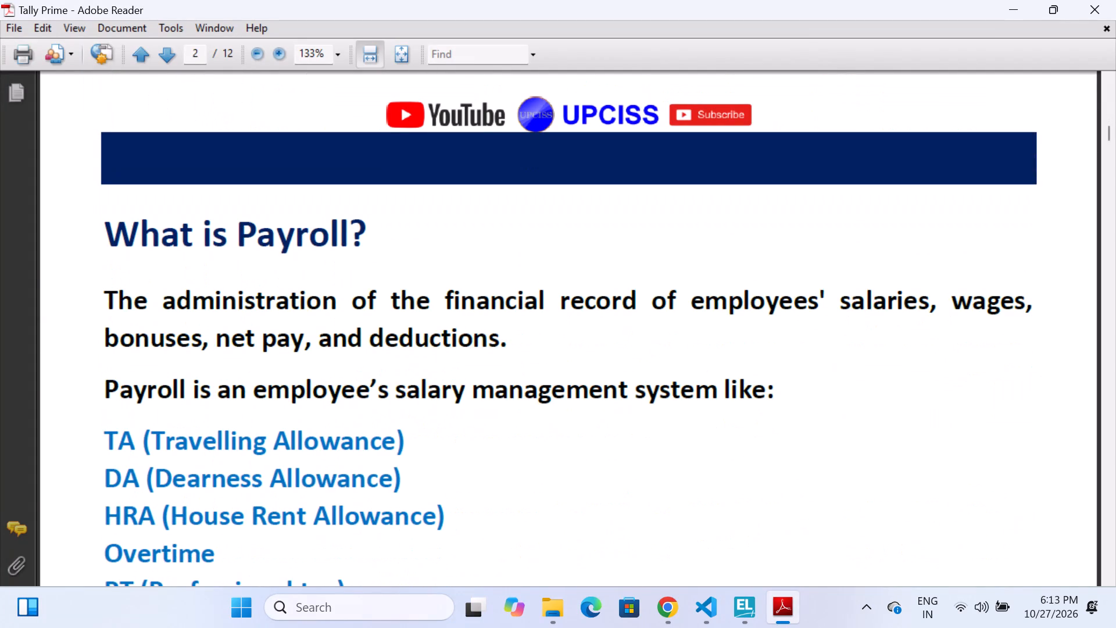
drag(106, 297, 506, 352)
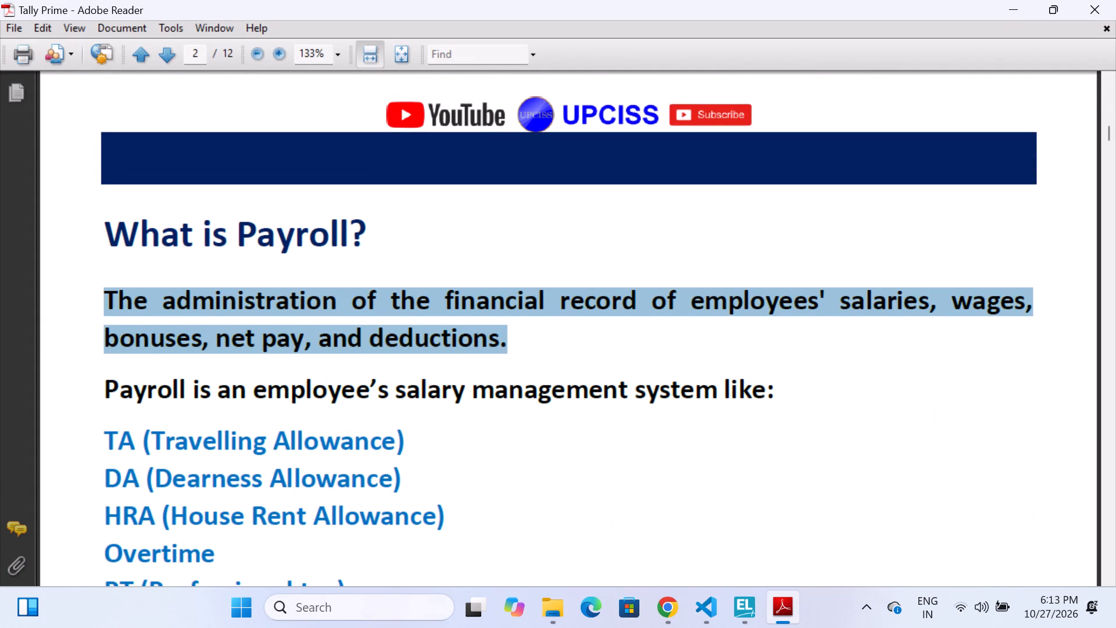
click(673, 348)
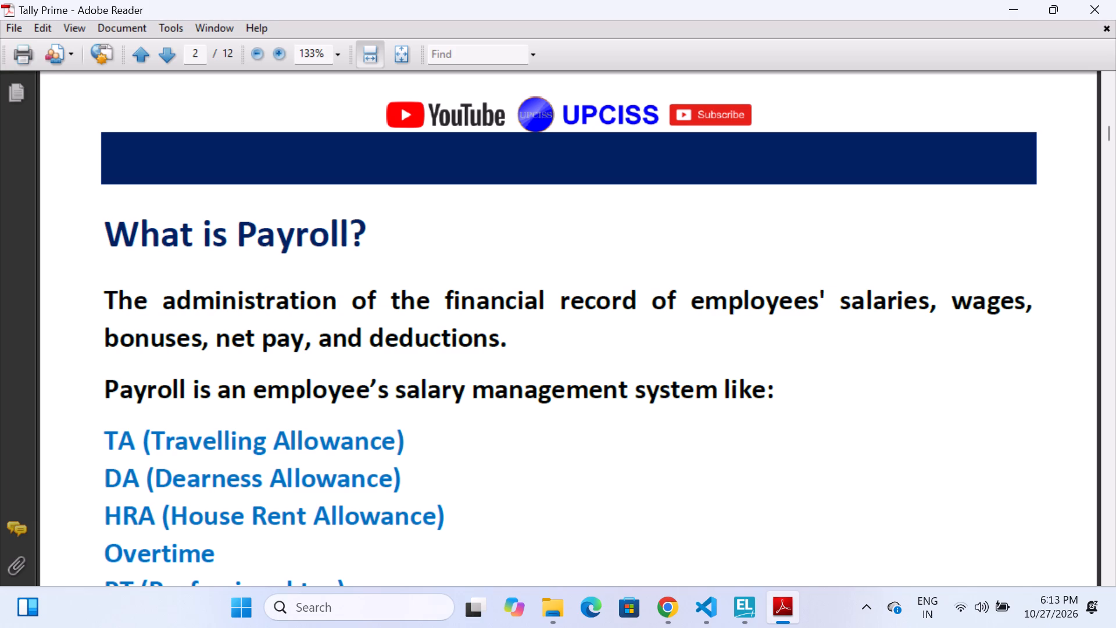
scroll(464, 345, down, 1)
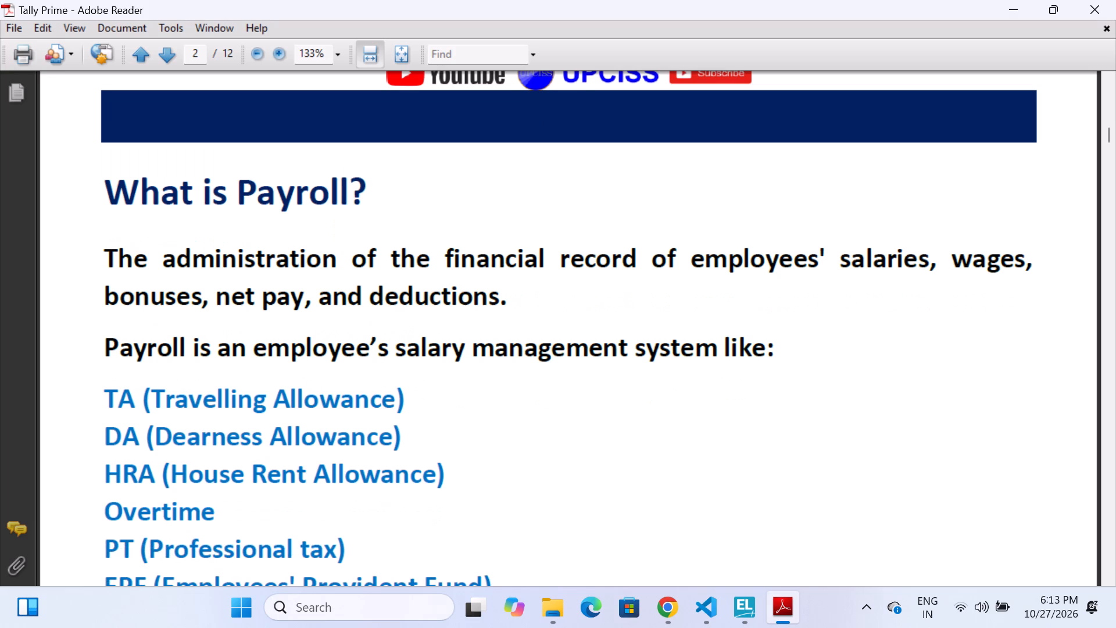
scroll(464, 345, down, 1)
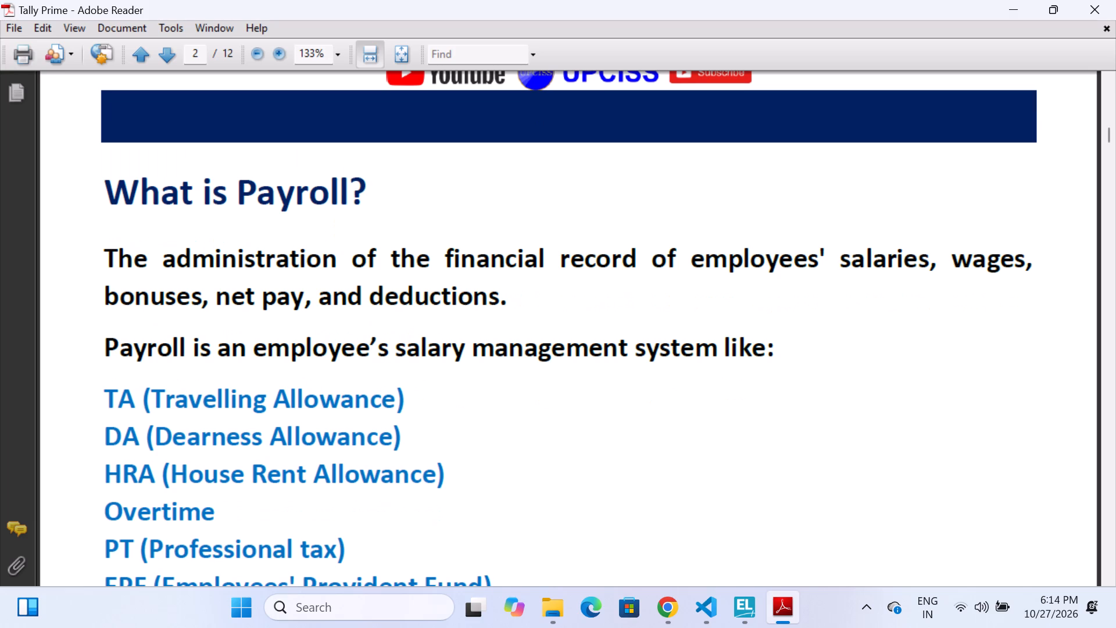
scroll(464, 345, down, 1)
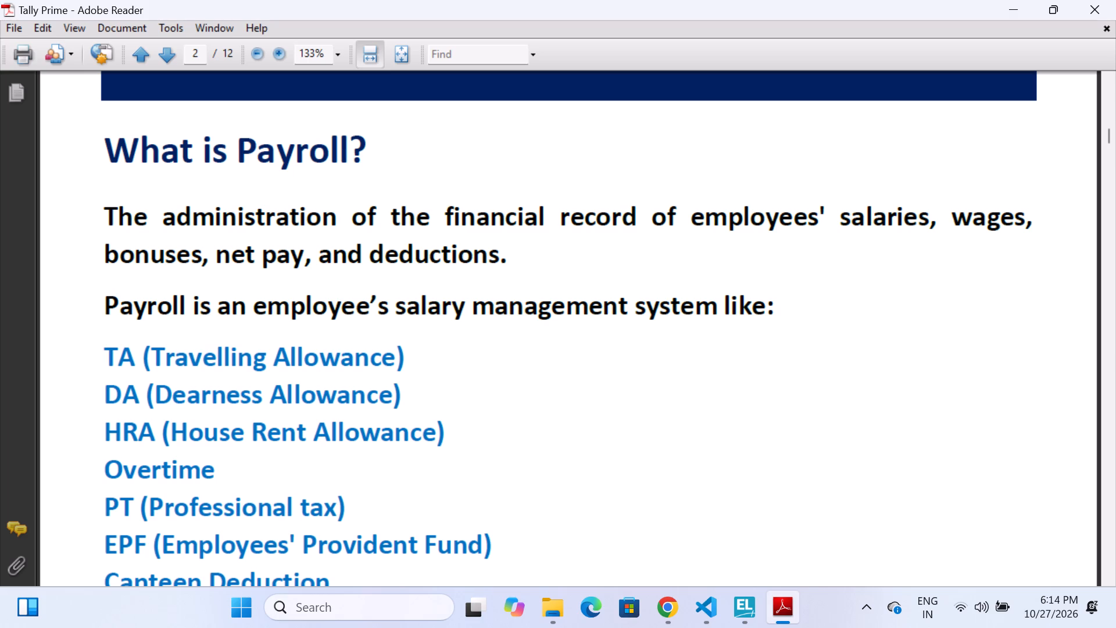
drag(822, 216, 695, 235)
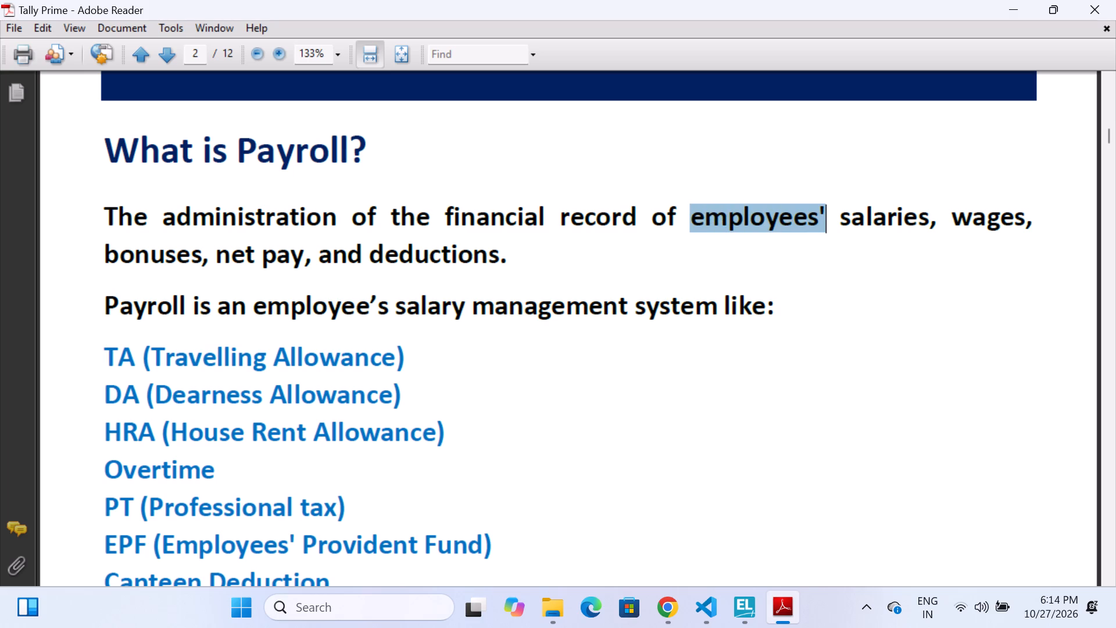
click(621, 270)
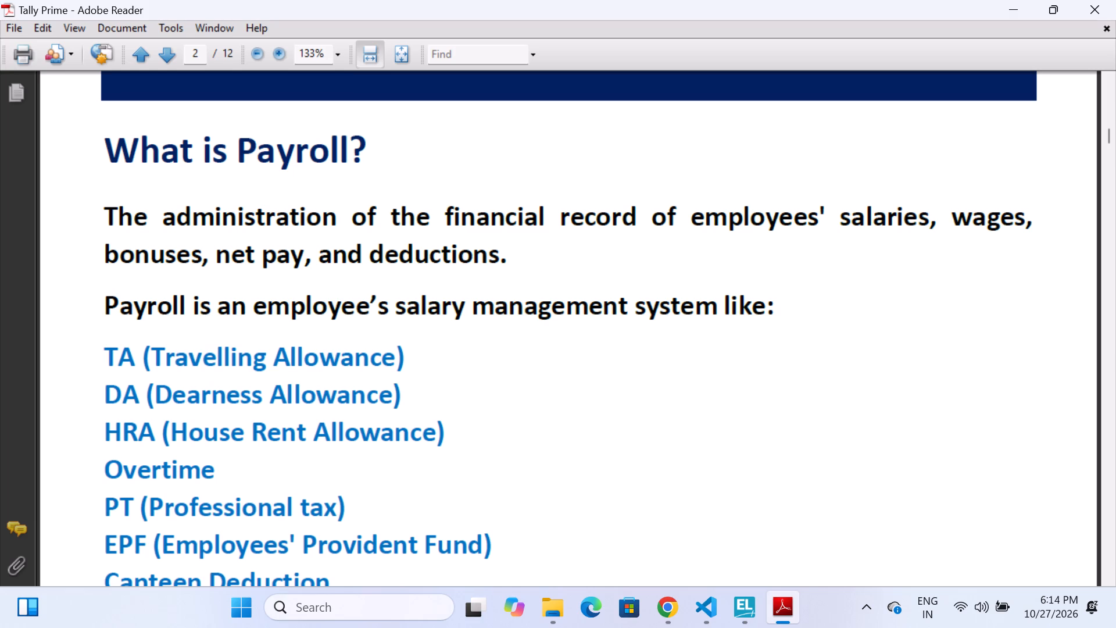
scroll(492, 295, down, 1)
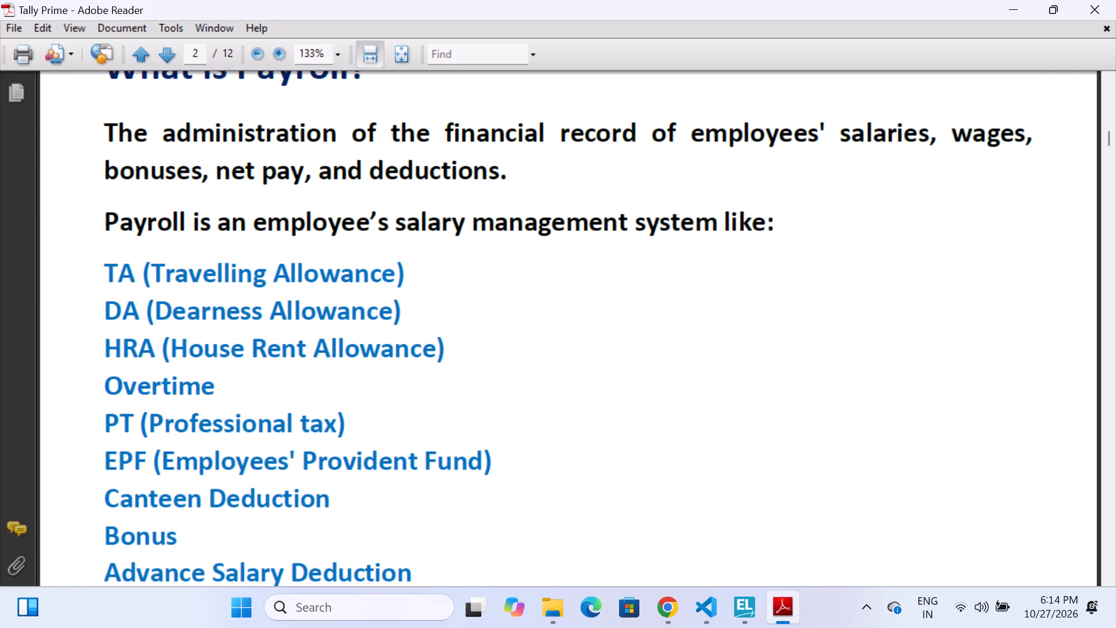
scroll(335, 344, down, 1)
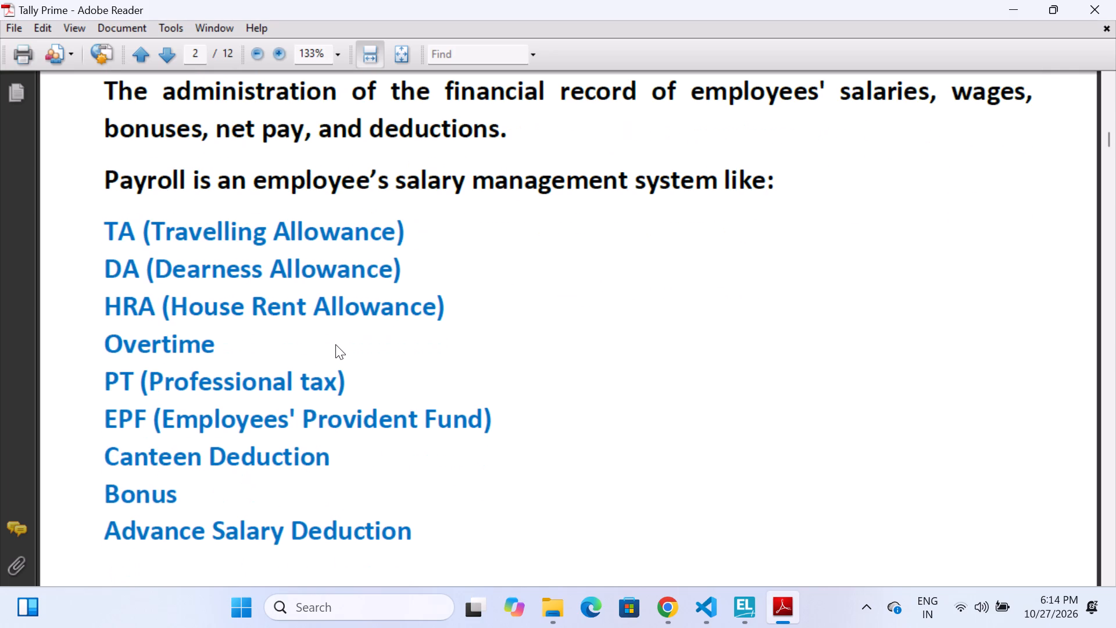
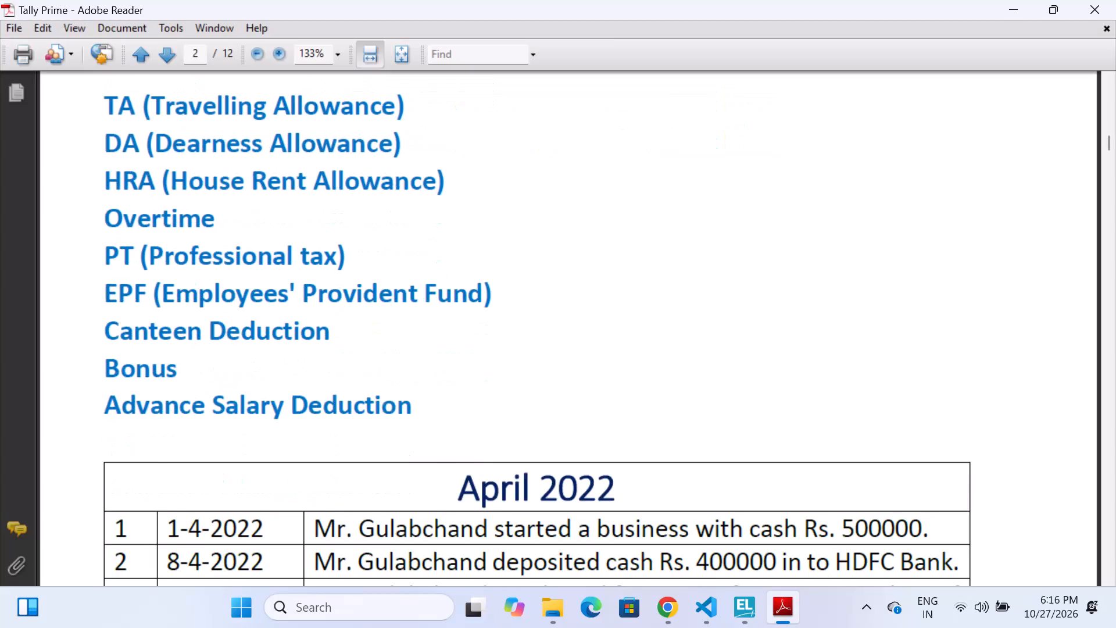
Review the last payroll item, Advance Salary Deduction, and the April 2022 transaction table below it on page 2.
scroll(335, 344, down, 4)
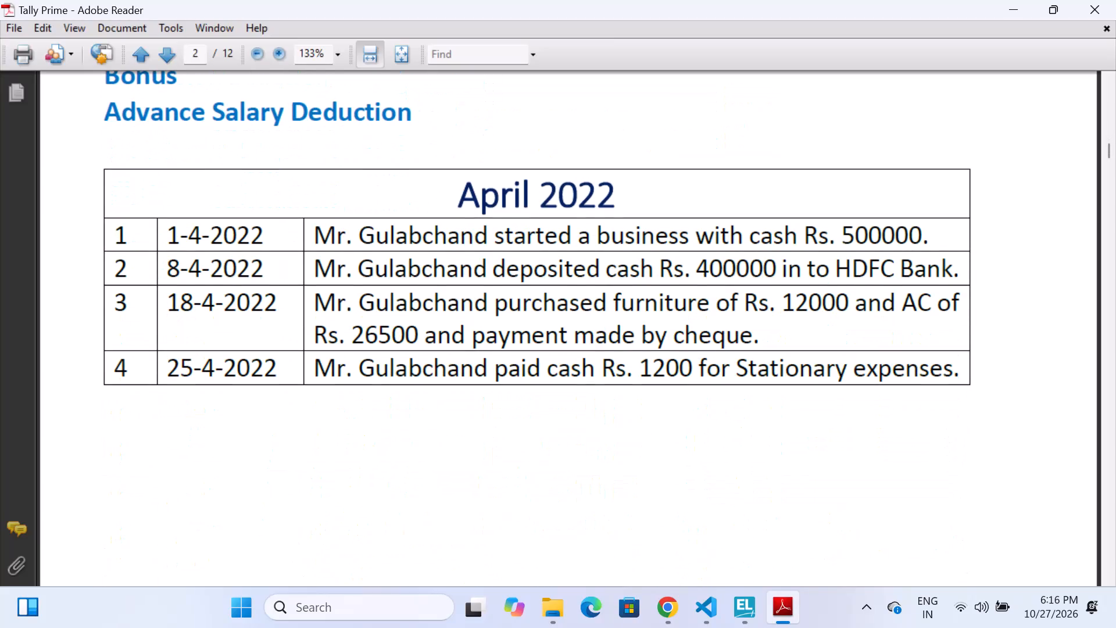
scroll(335, 344, down, 1)
drag(107, 117, 346, 120)
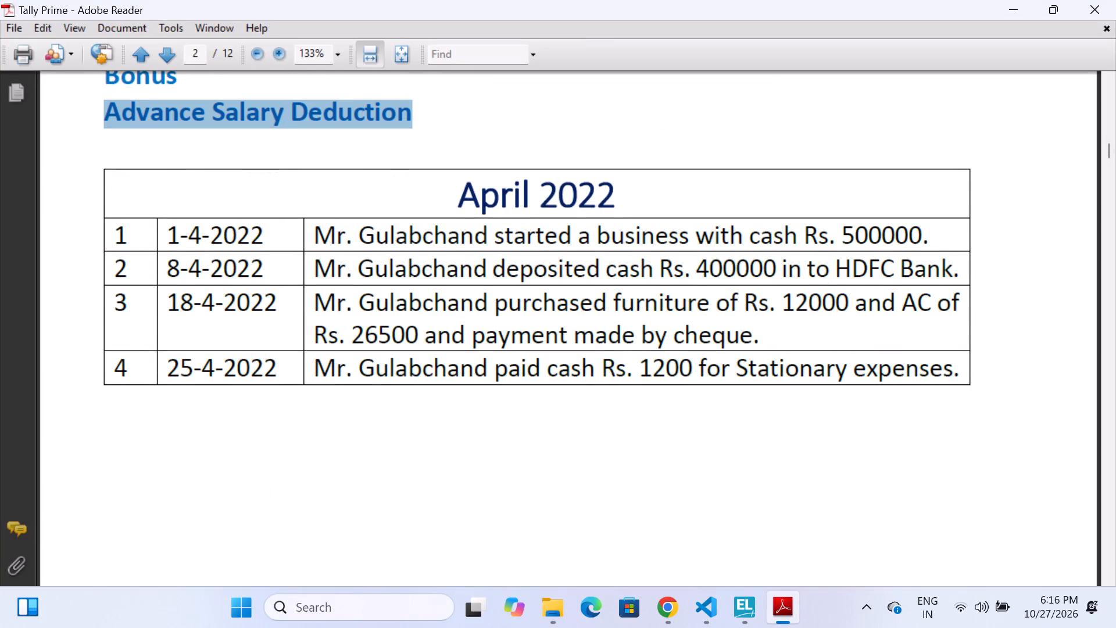
click(401, 122)
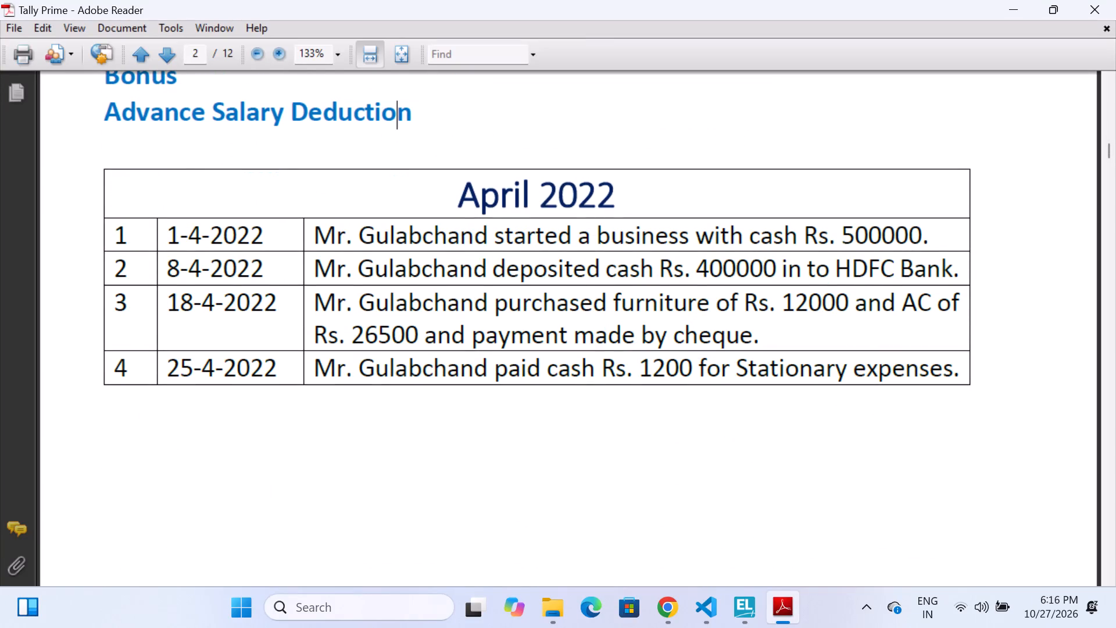
click(421, 121)
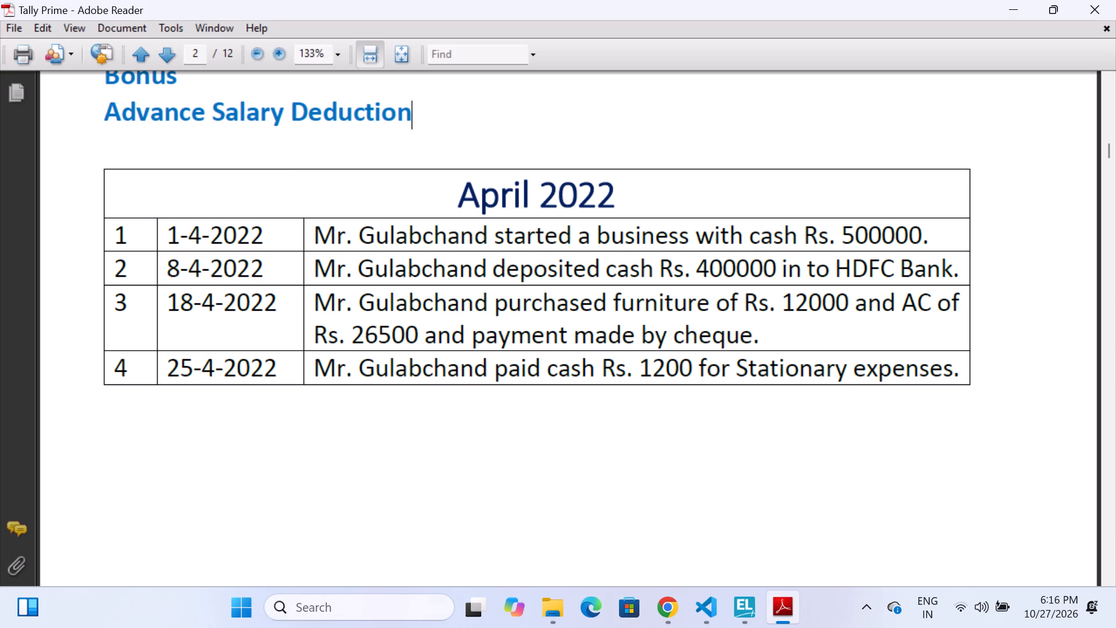
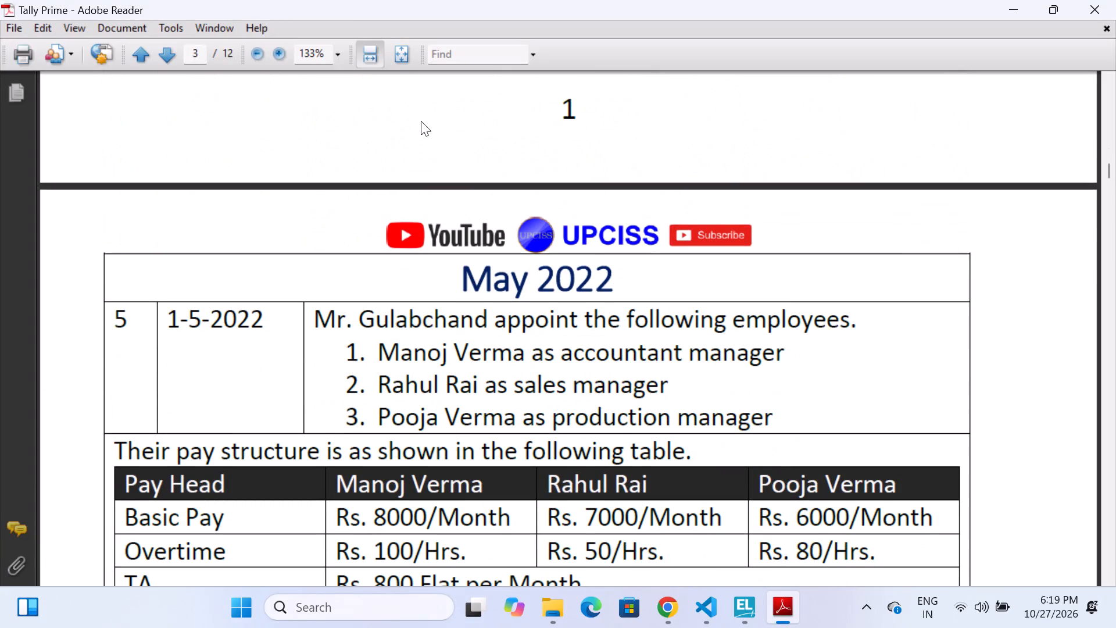
Review the May 2022 section on page 3, covering the manager appointments and their pay structure table down to EPF Deduction.
scroll(421, 121, down, 1)
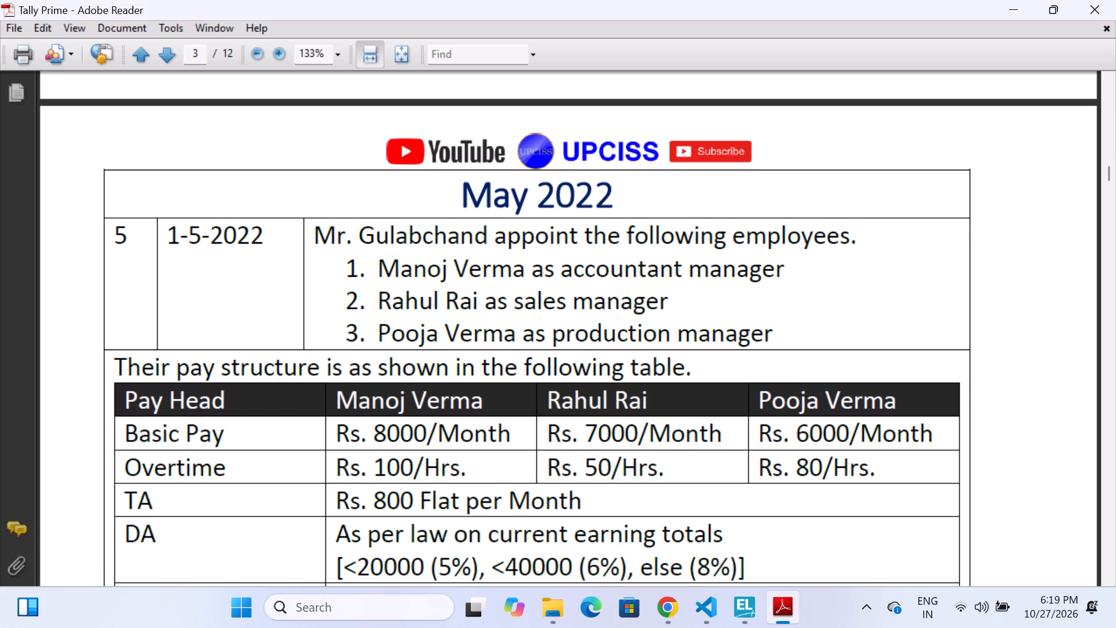
scroll(354, 264, down, 2)
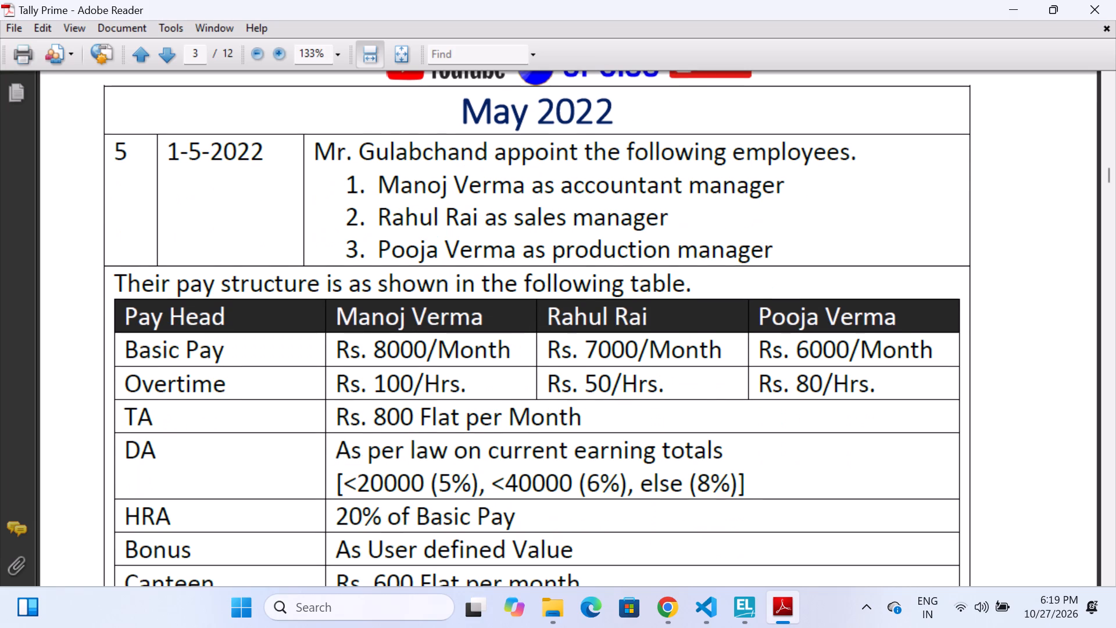
scroll(181, 340, down, 1)
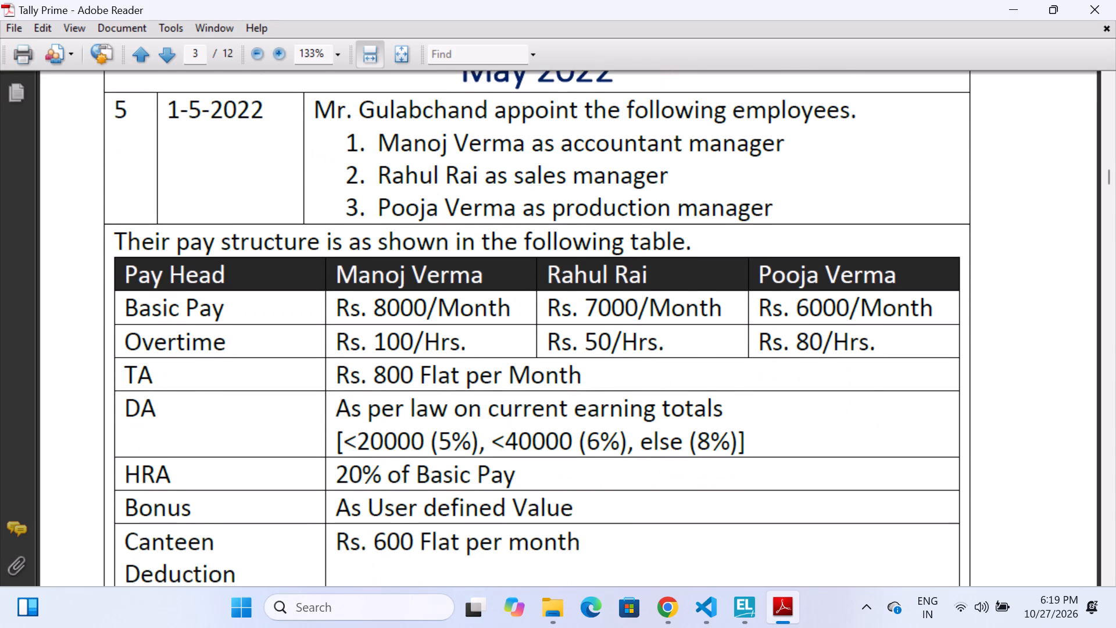
scroll(181, 340, down, 1)
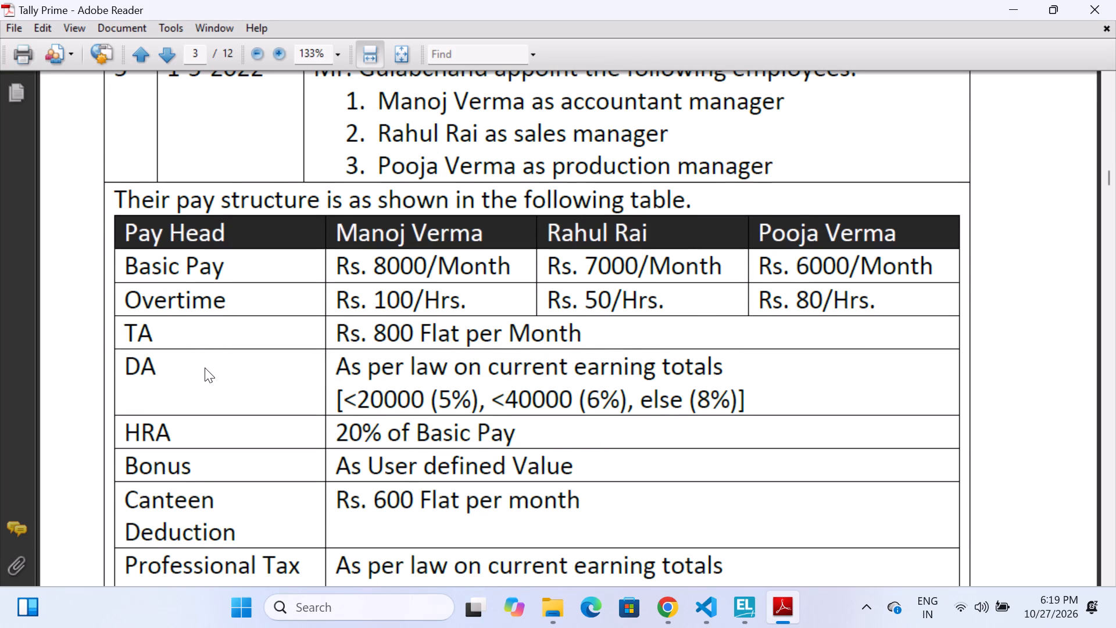
scroll(212, 479, down, 1)
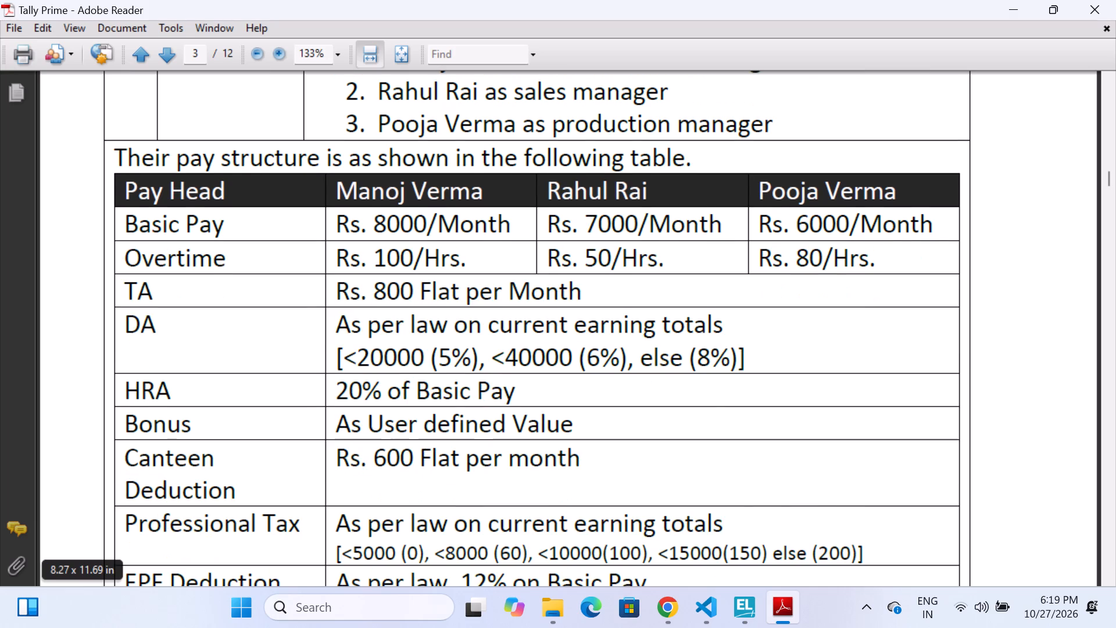
scroll(212, 479, down, 1)
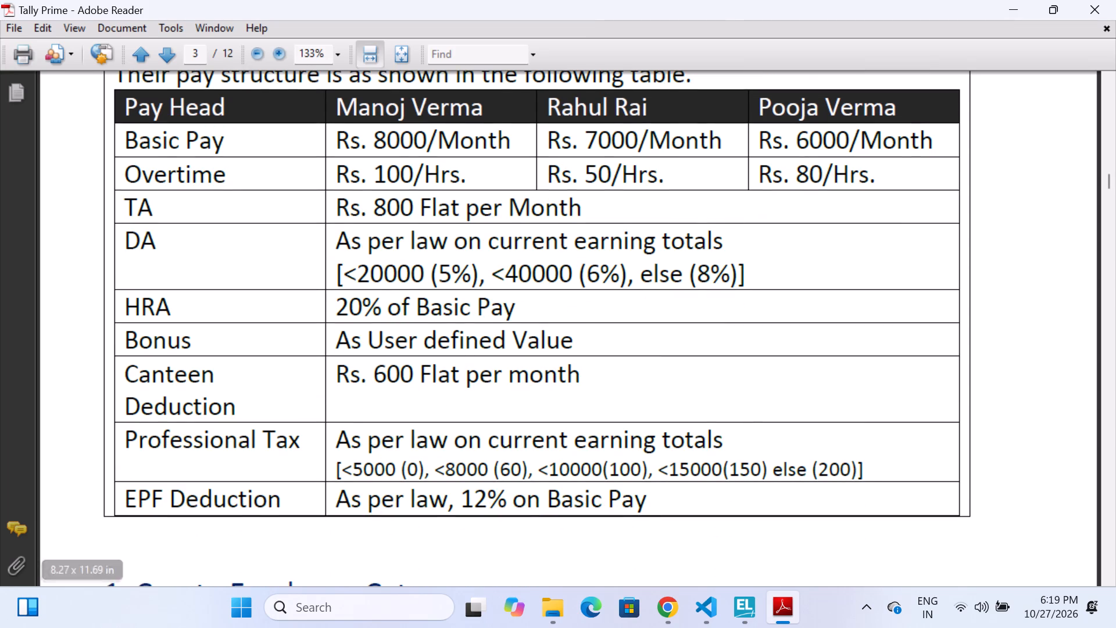
scroll(322, 464, up, 1)
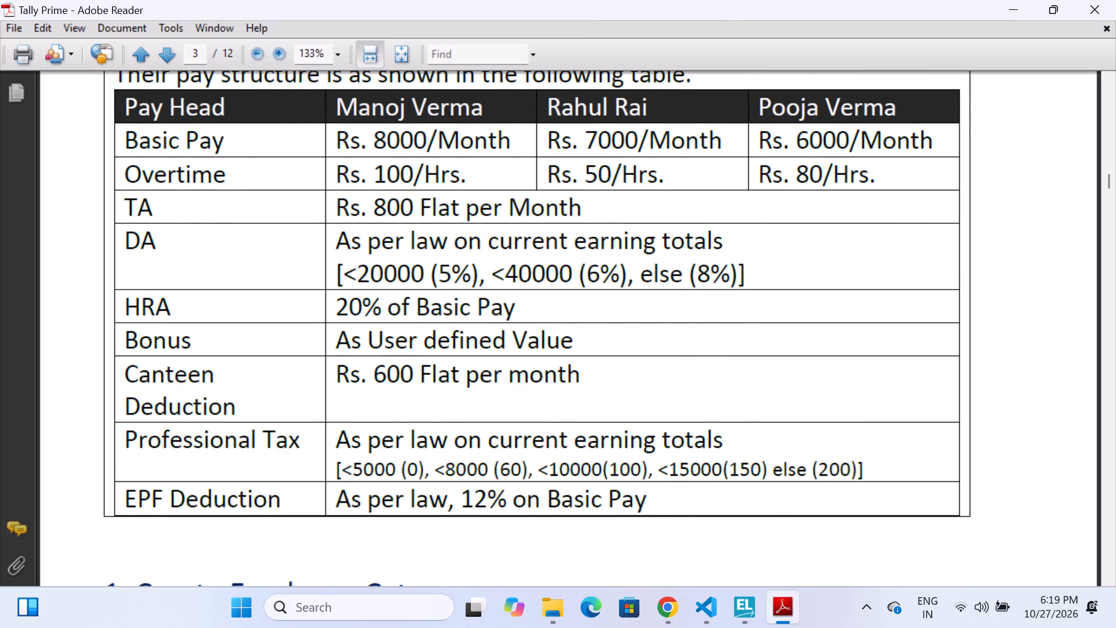
scroll(322, 464, up, 2)
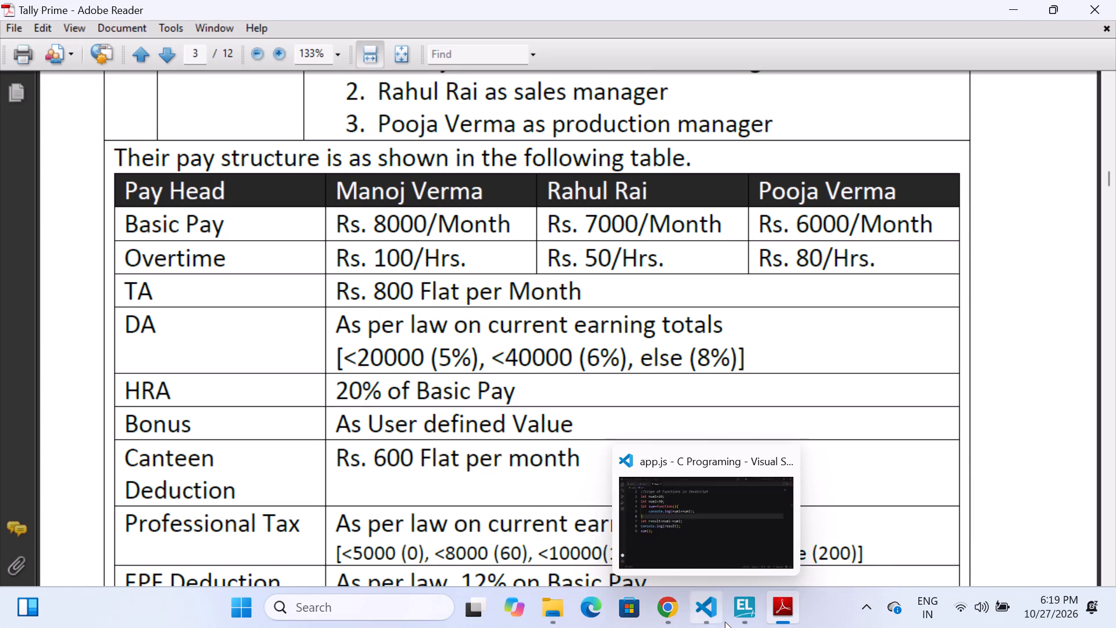
Switch to TallyPrime and open a blank company creation form by changing the company from the master creation list.
click(736, 530)
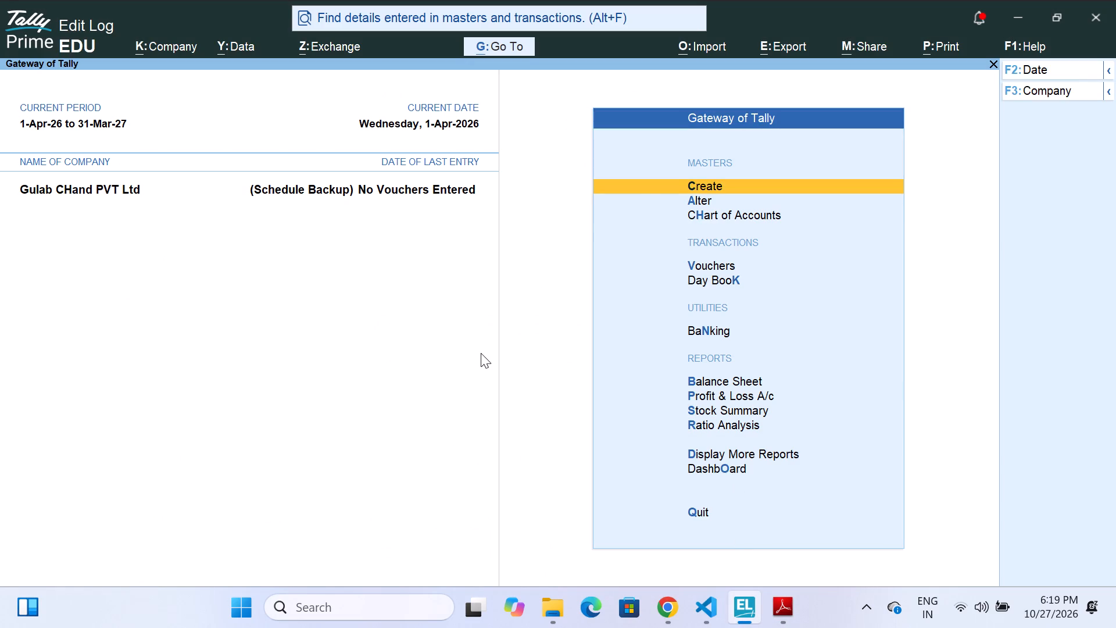
click(709, 184)
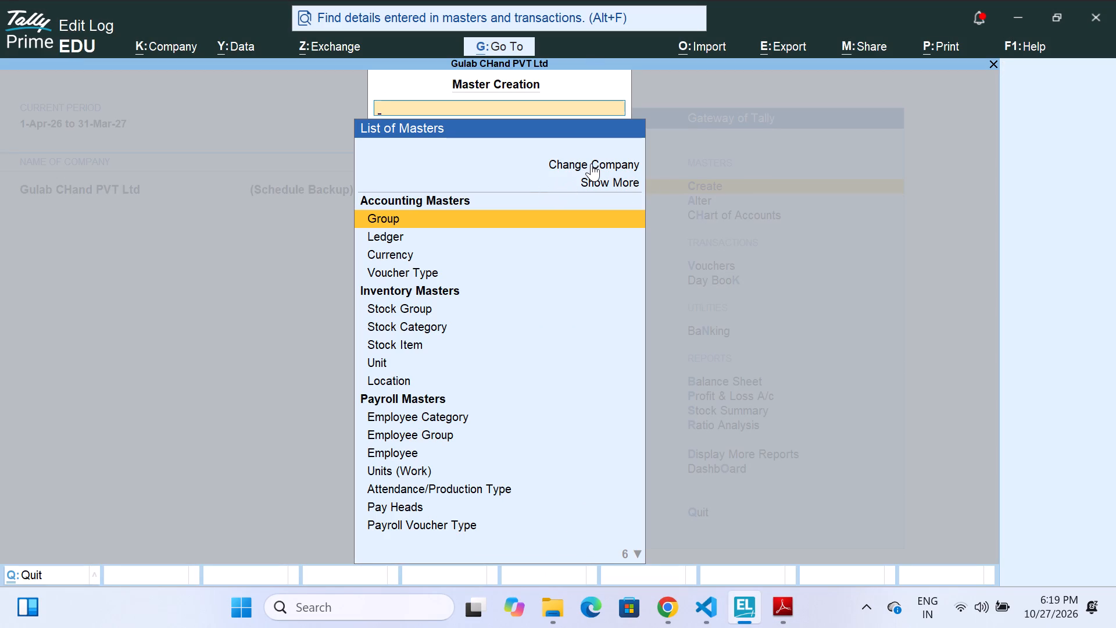
click(591, 163)
click(591, 163)
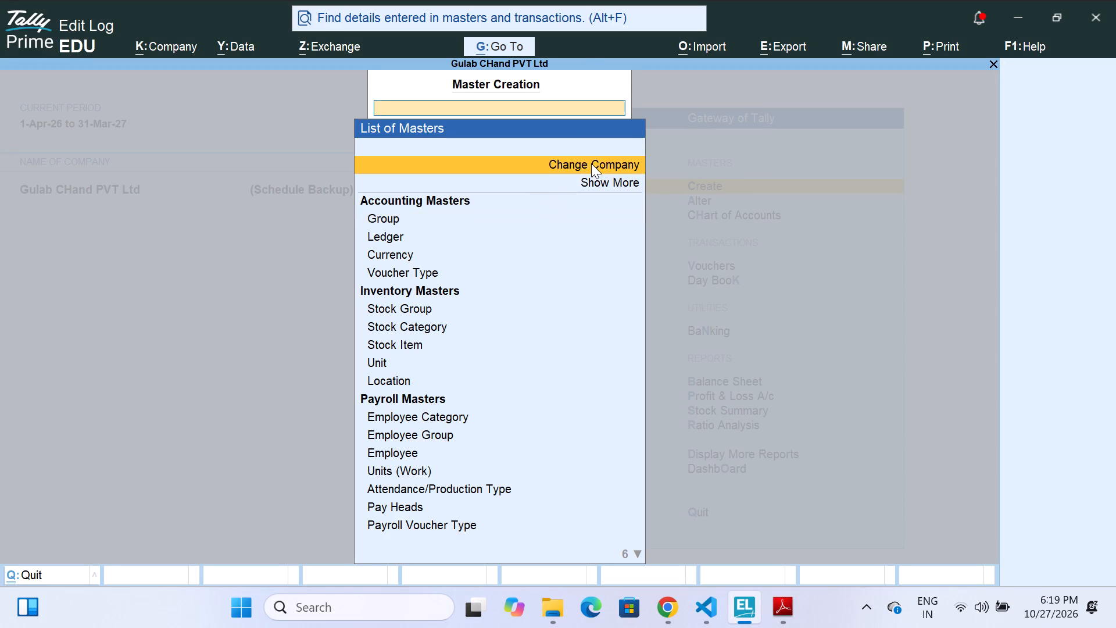
click(627, 158)
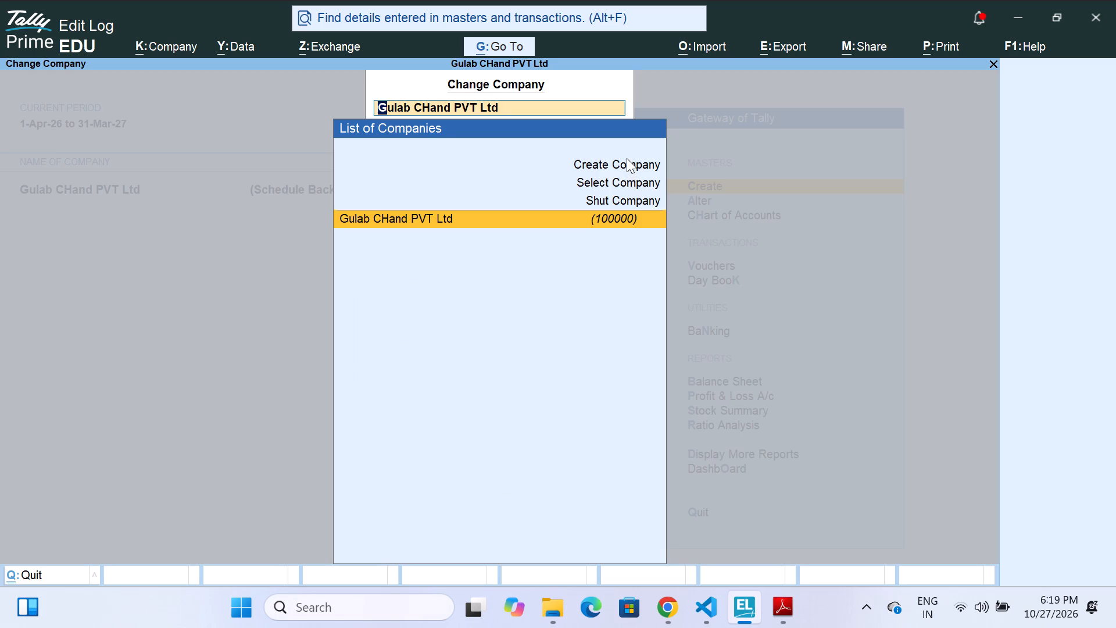
click(627, 158)
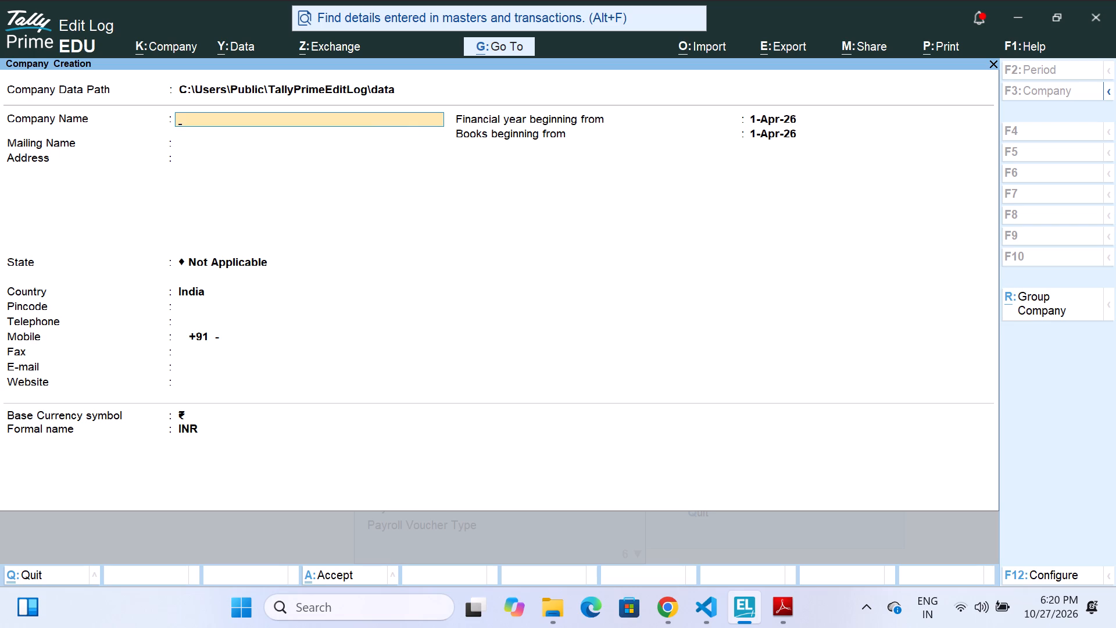
Name the new company VCSM PVT Ltd, keep the same mailing name and leave the address blank.
text(VCSM PC)
key(BackSpace)
text(Vt)
key(space)
key(BackSpace)
key(BackSpace)
text(t)
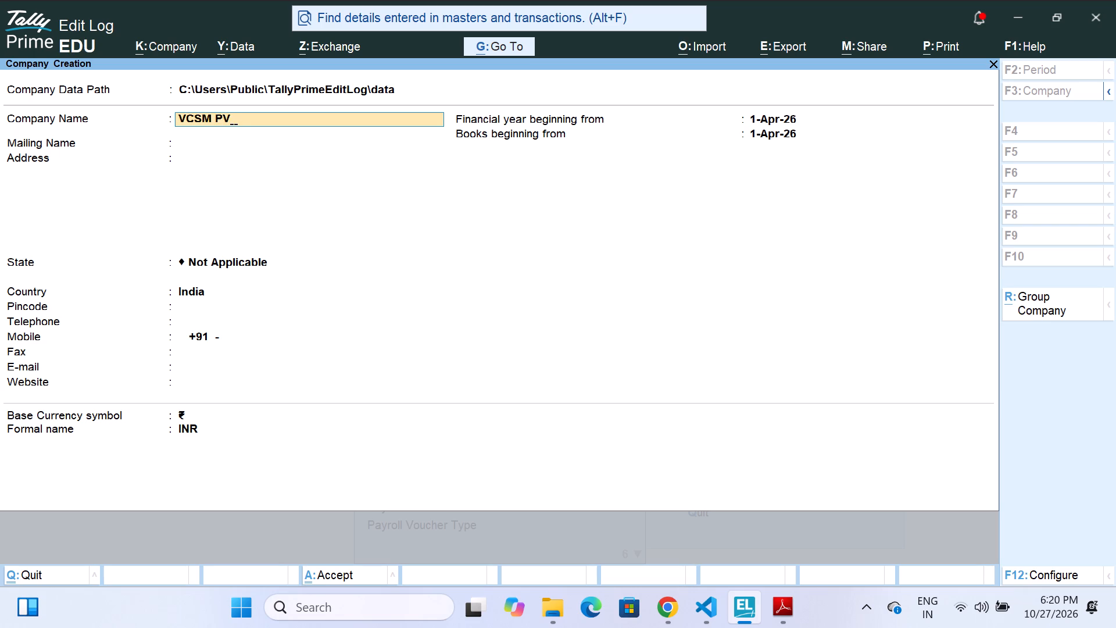
key(space)
key(BackSpace)
key(BackSpace)
text(T Ltd)
key(Return)
key(Return)
key(Return)
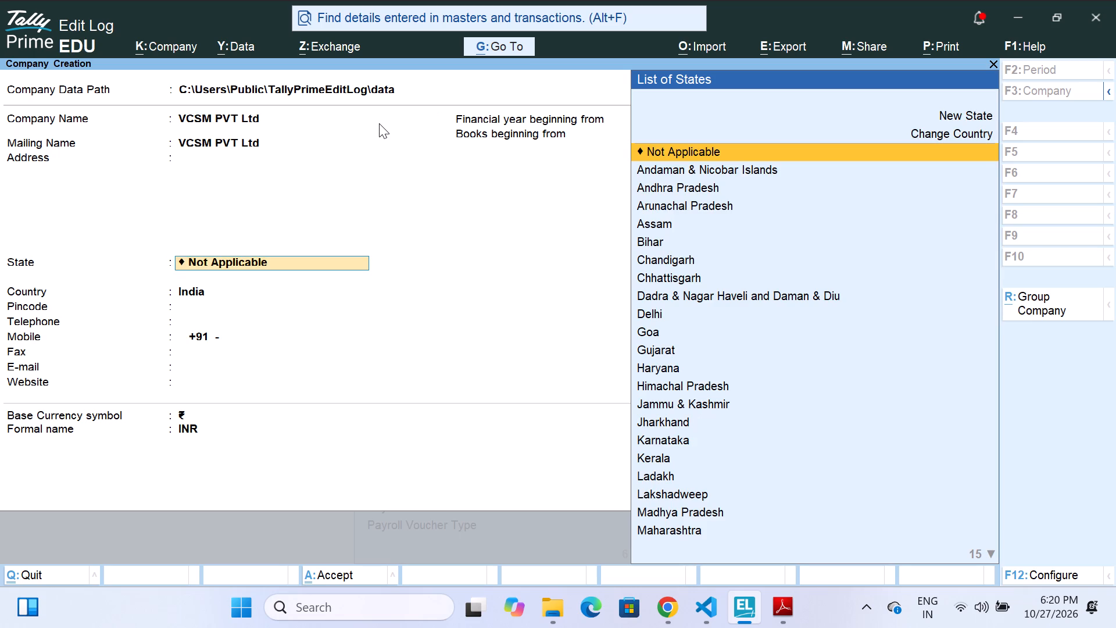
Set the company's state to Uttar Pradesh.
text(utt)
key(Up)
key(Down)
key(Return)
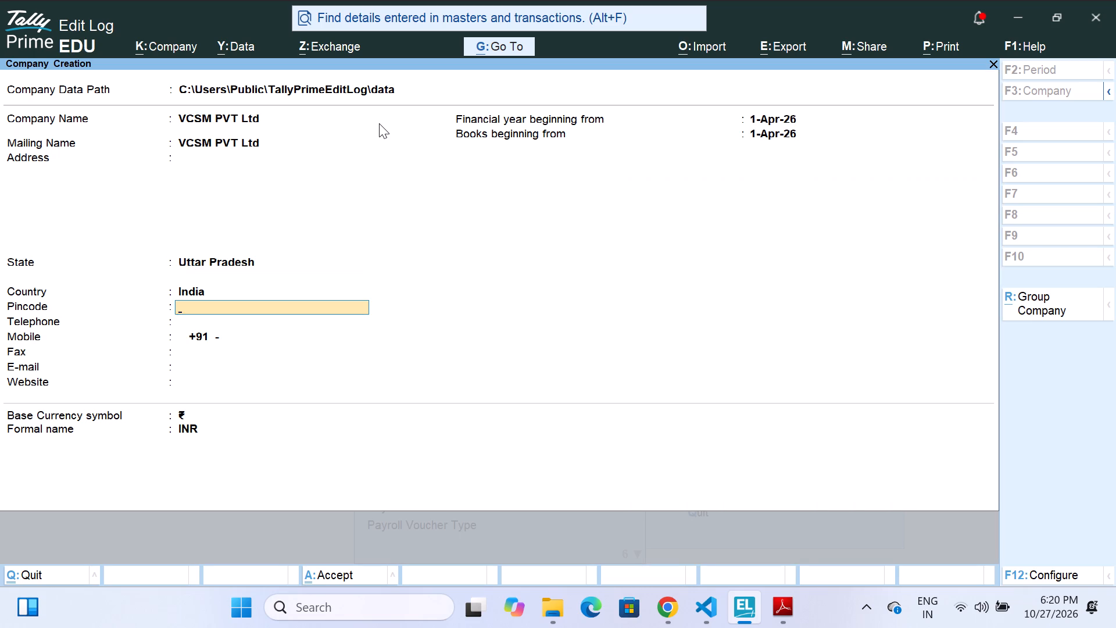
Leave the contact details blank, keep the ₹ symbol with formal name INR, and save the new company.
key(Return)
key(Return)
key(Return)
key(Return)
key(Return)
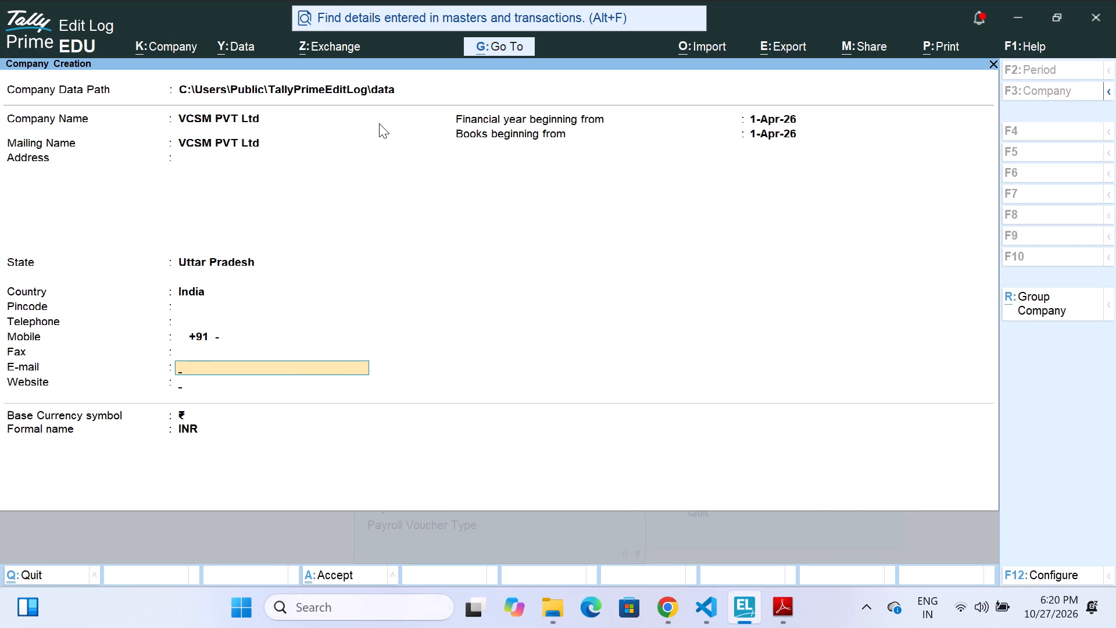
key(Return)
key(Return)
key(Return)
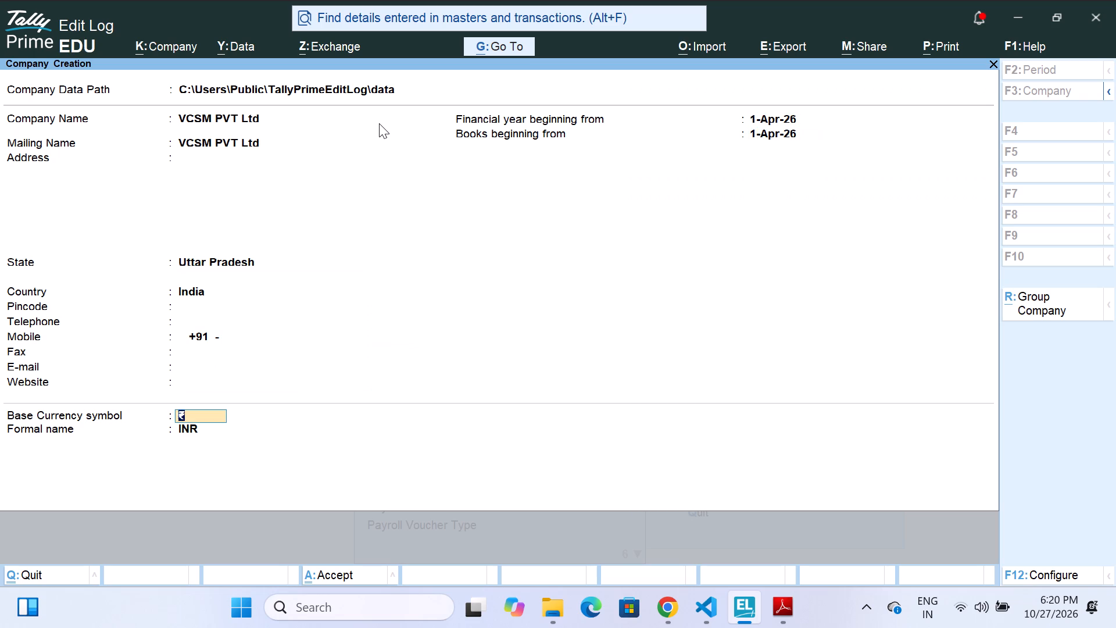
key(Return)
key(Return)
key(Return)
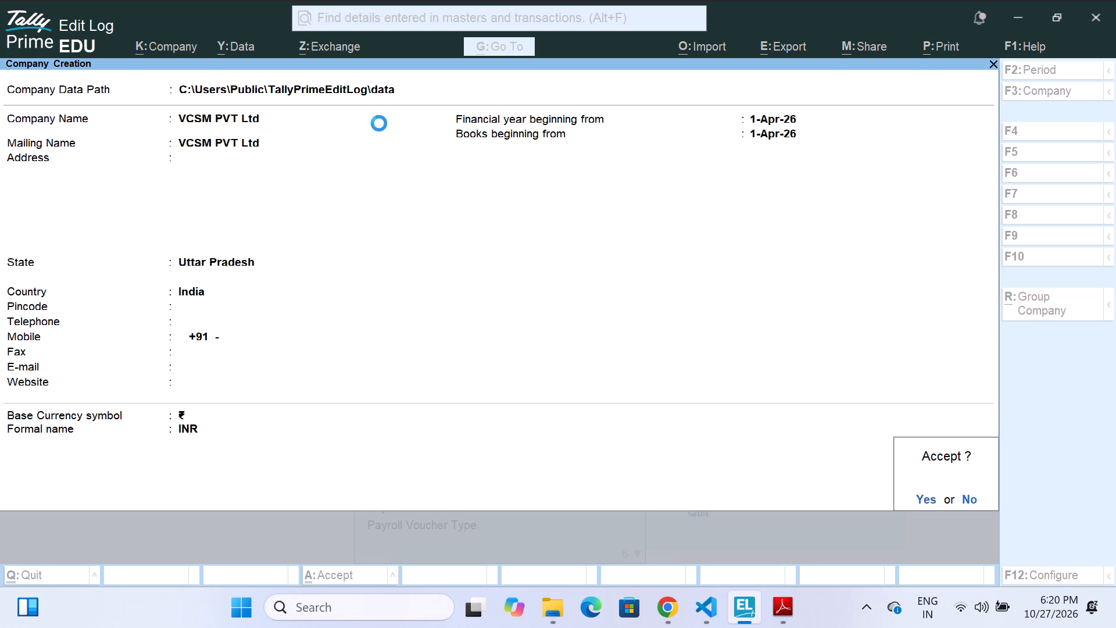
key(Return)
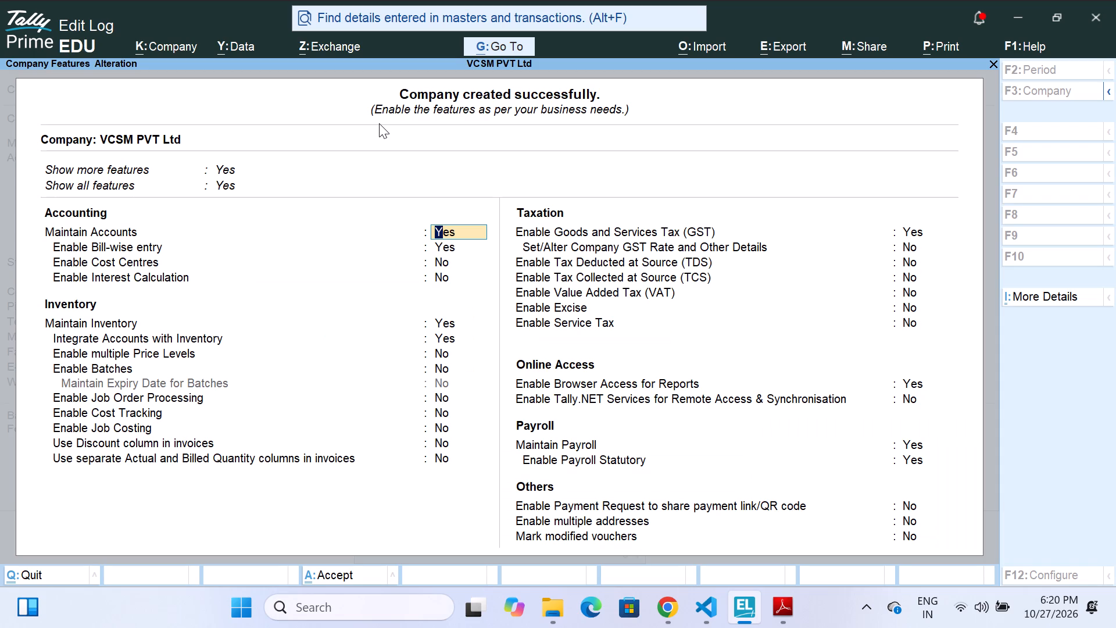
Keep the default accounting and inventory features for VCSM PVT Ltd, with accounts, bill-wise entry and integrated inventory enabled.
key(Right)
key(Right)
key(Return)
key(Return)
key(Return)
key(Return)
key(Return)
key(Return)
key(Return)
key(Return)
key(Return)
key(Return)
key(Return)
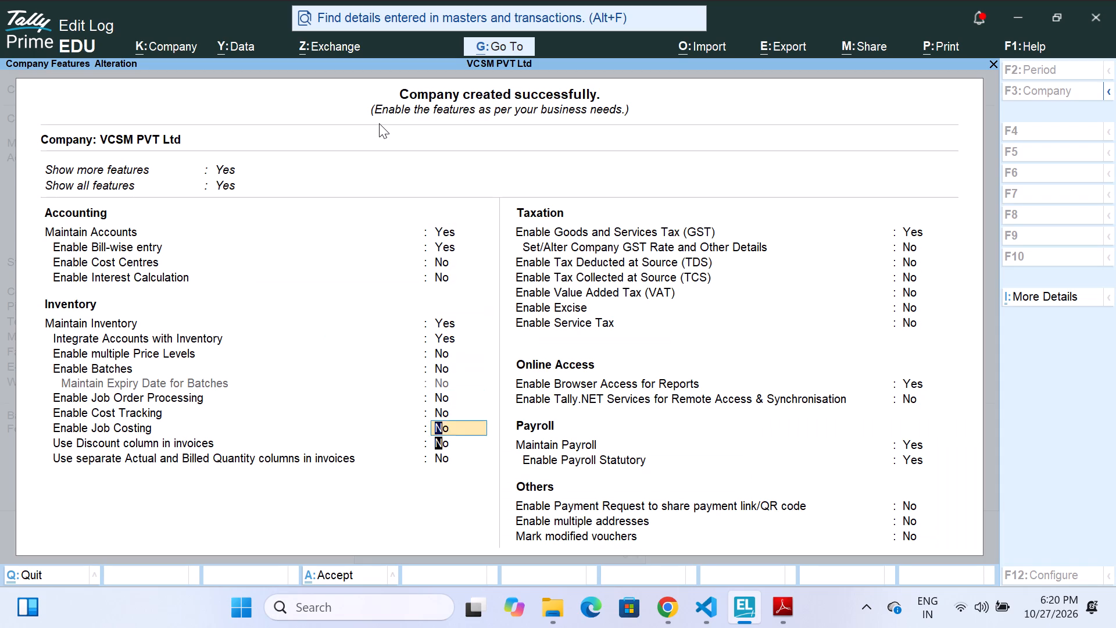
key(Return)
key(Return)
Enable GST and accept its details for Uttar Pradesh with Regular registration, monthly GSTR-1, blank GSTIN and no e-invoicing.
key(Return)
key(Return)
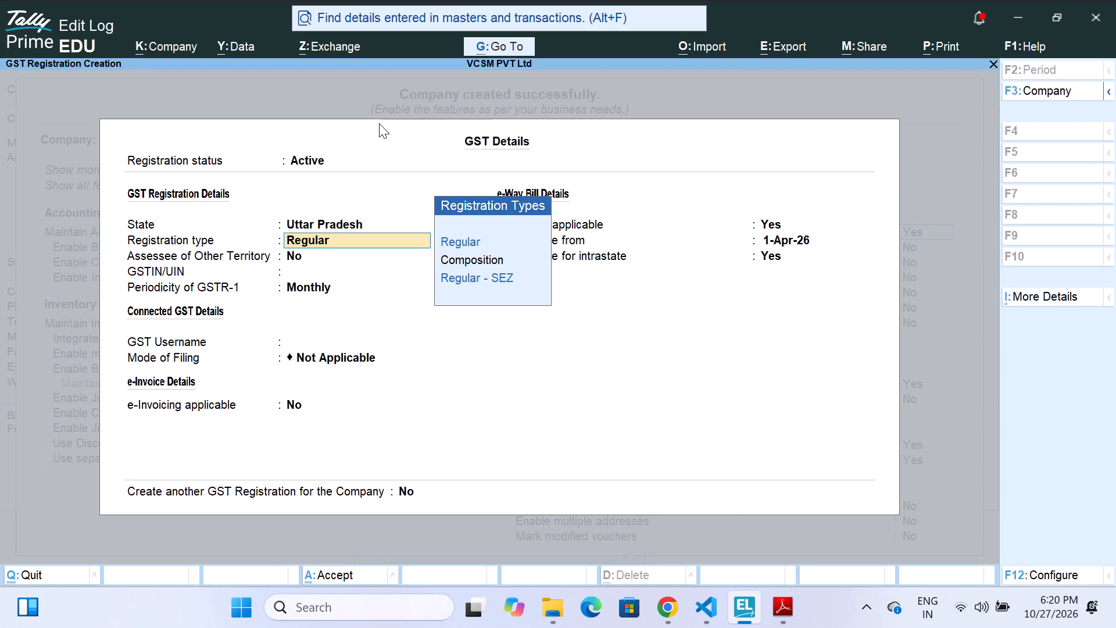
key(Return)
key(Return)
key(Return)
key(Return)
key(Return)
key(Return)
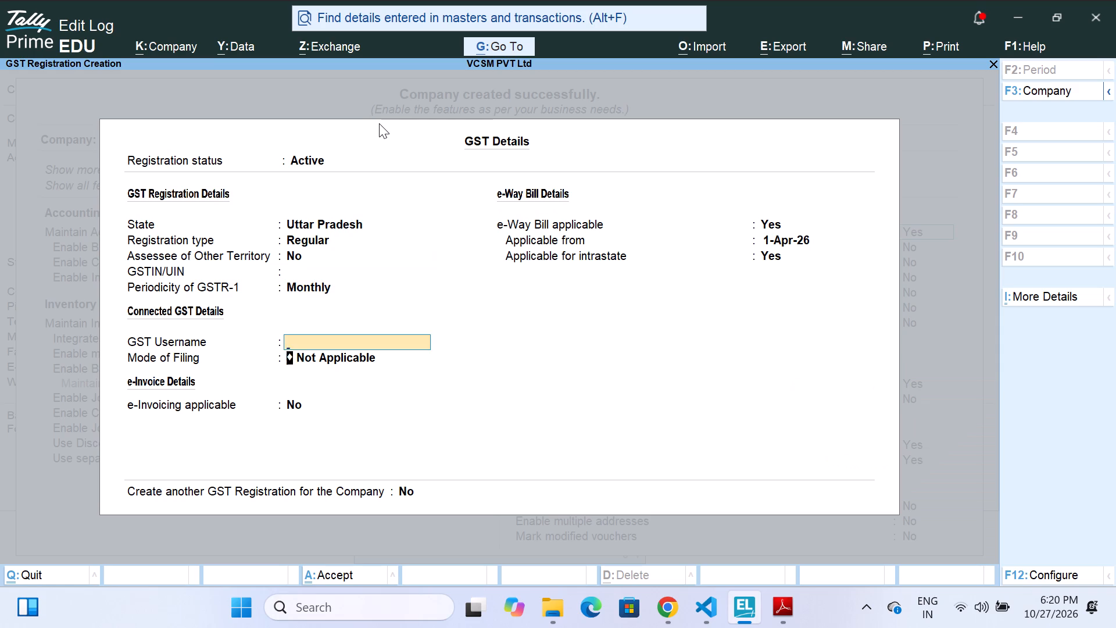
key(Return)
key(Return)
key(Return)
key(Return)
key(Return)
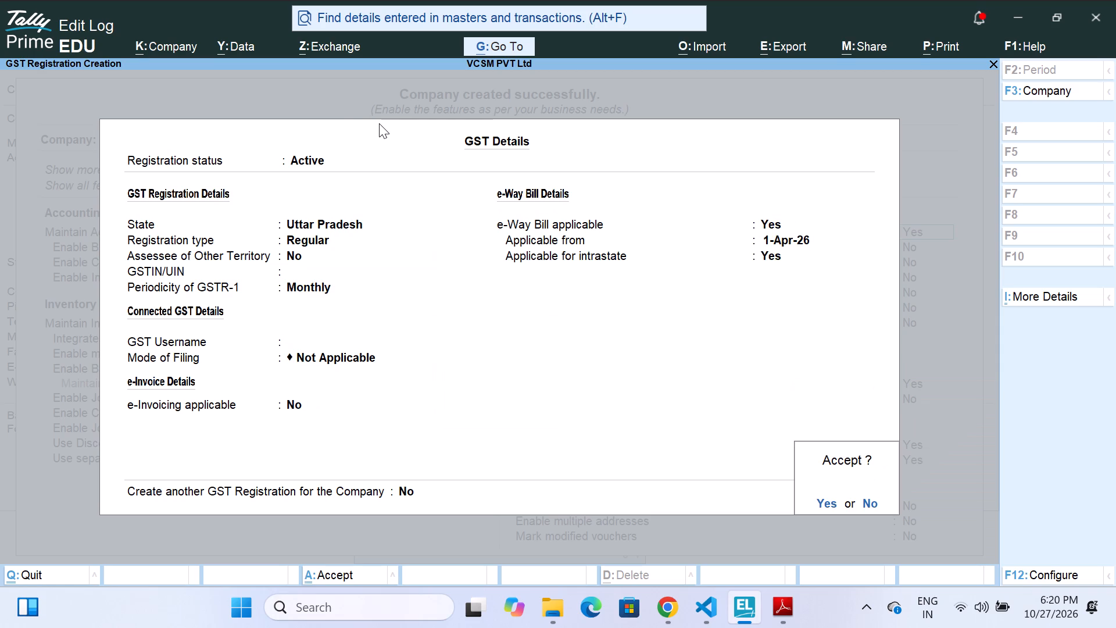
key(Return)
Keep TDS, TCS, VAT, excise and service tax disabled, and retain the default online access settings.
key(Return)
key(Return)
key(Return)
key(Return)
key(Return)
key(Return)
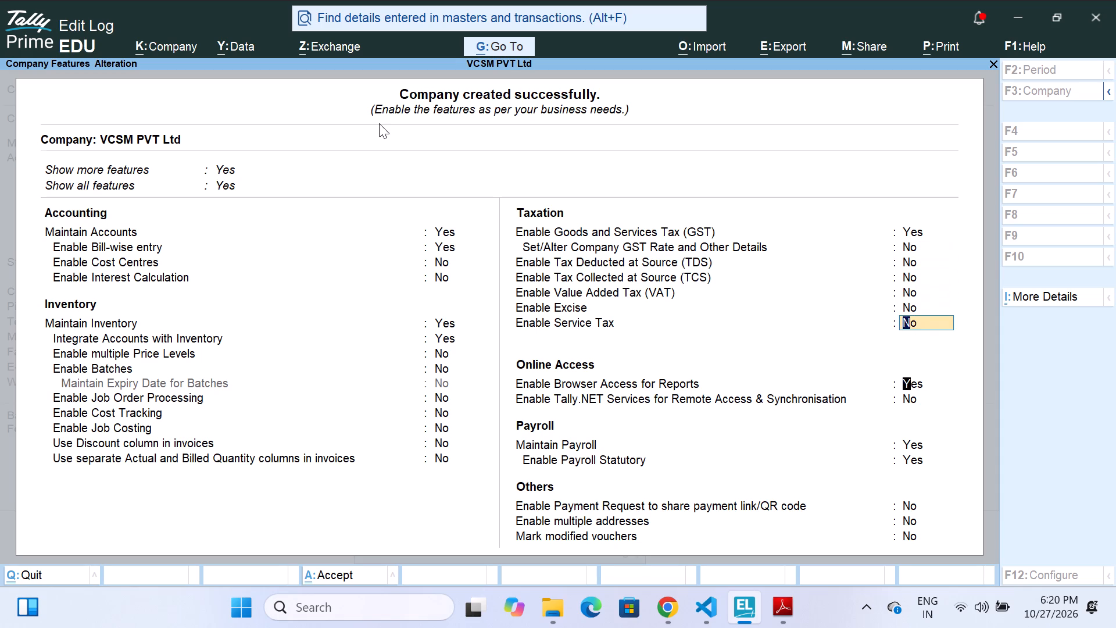
key(Return)
key(Return)
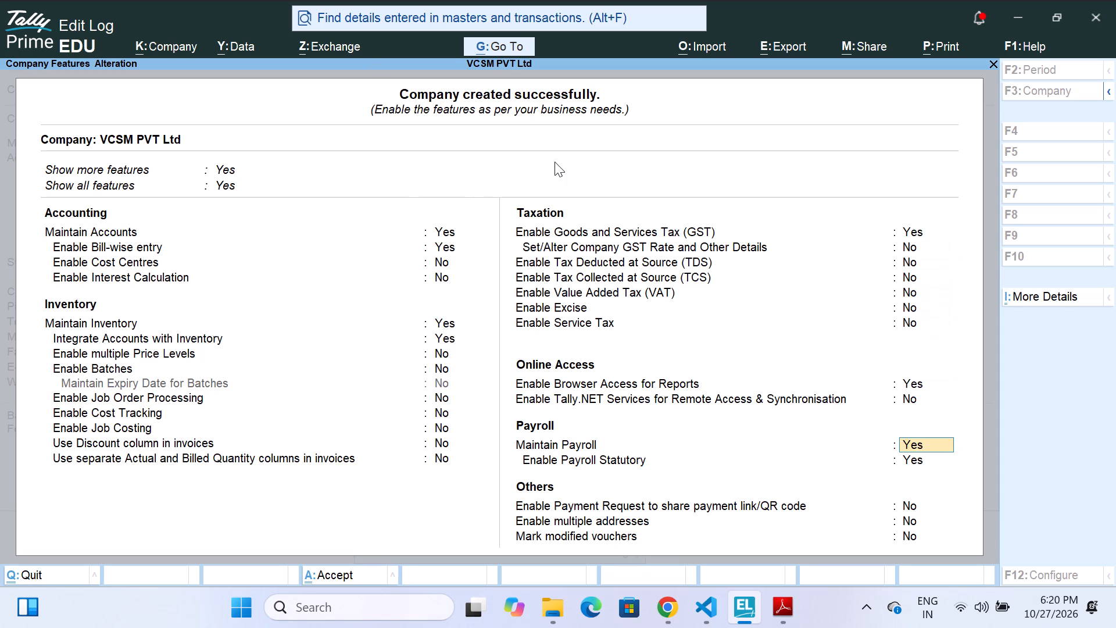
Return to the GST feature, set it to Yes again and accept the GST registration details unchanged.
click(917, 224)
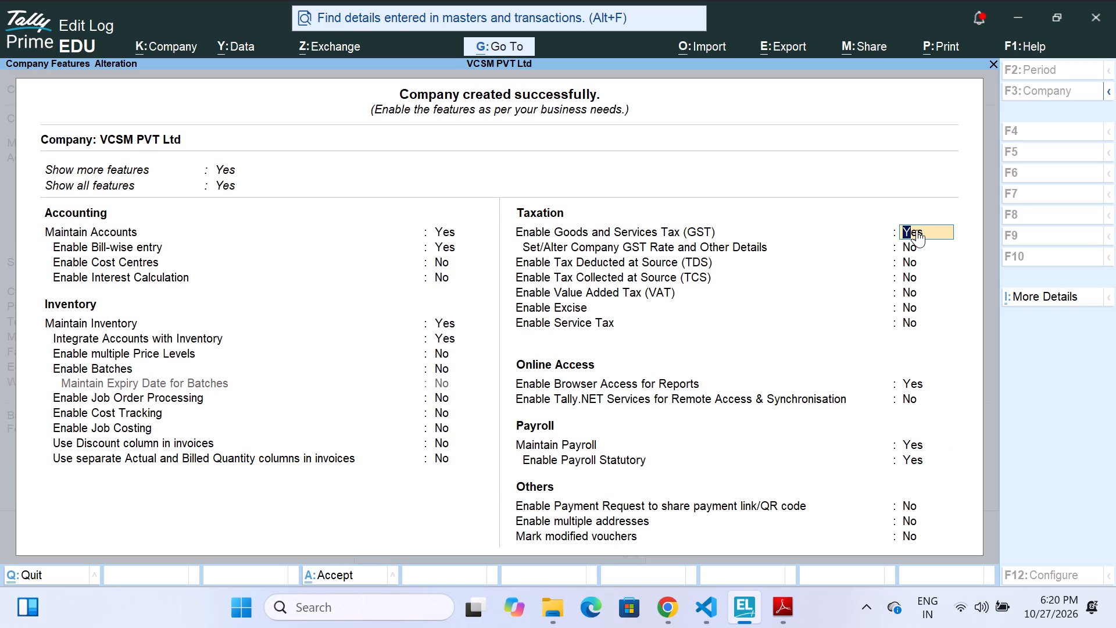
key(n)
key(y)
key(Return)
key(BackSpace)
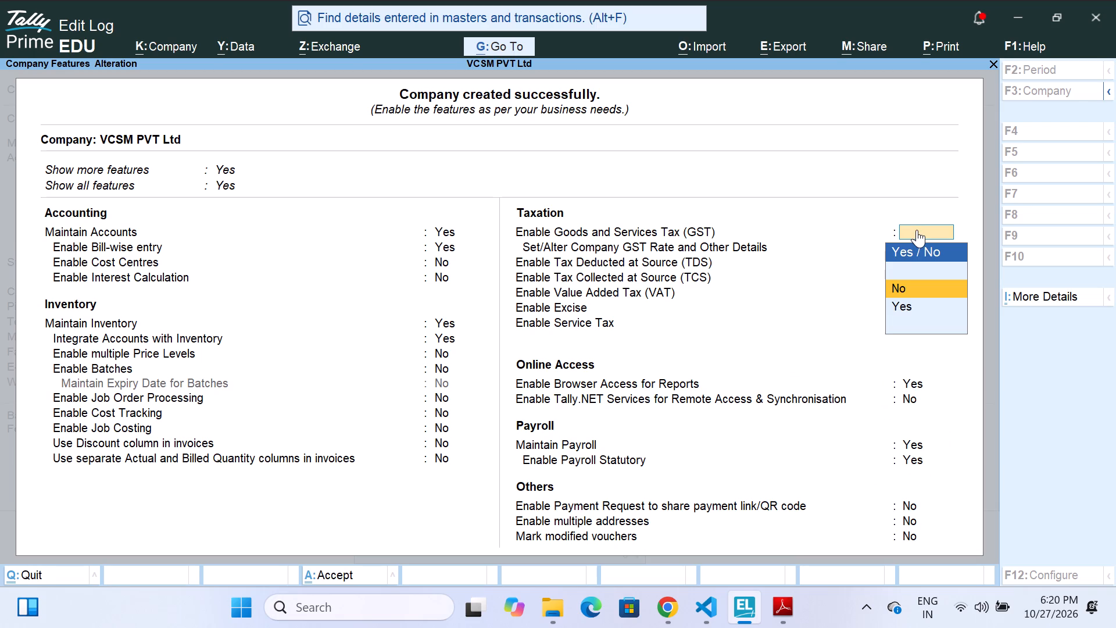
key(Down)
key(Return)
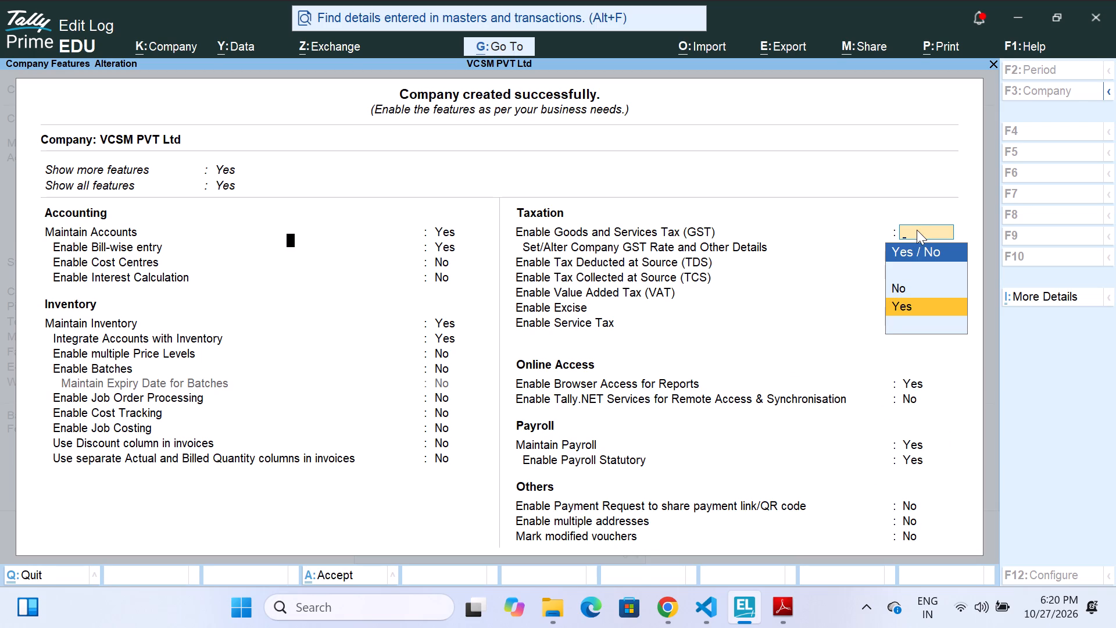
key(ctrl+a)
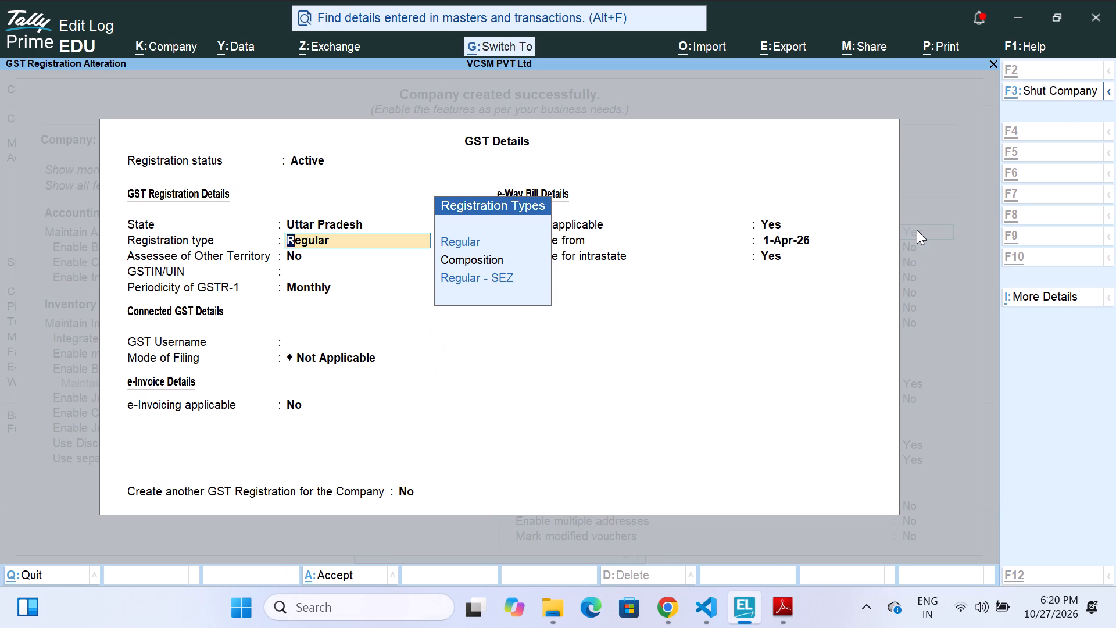
Accept the GST details, keep the remaining taxes disabled, and retain the online access and Maintain Payroll settings.
key(Return)
key(Return)
key(Return)
key(Return)
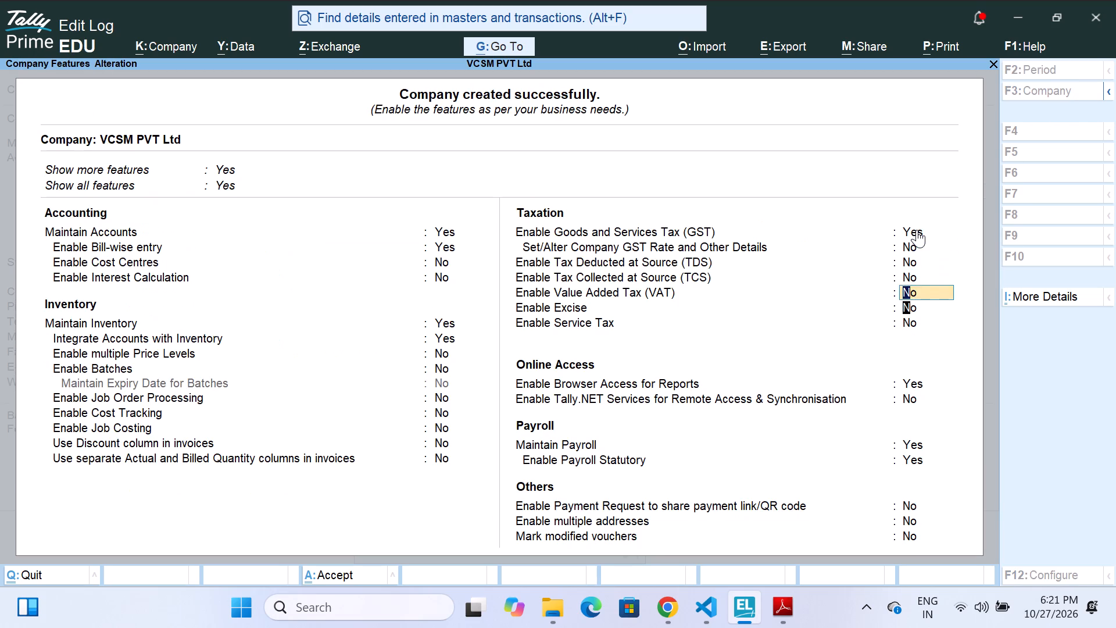
key(Return)
key(Return)
key(Return)
key(Return)
key(Return)
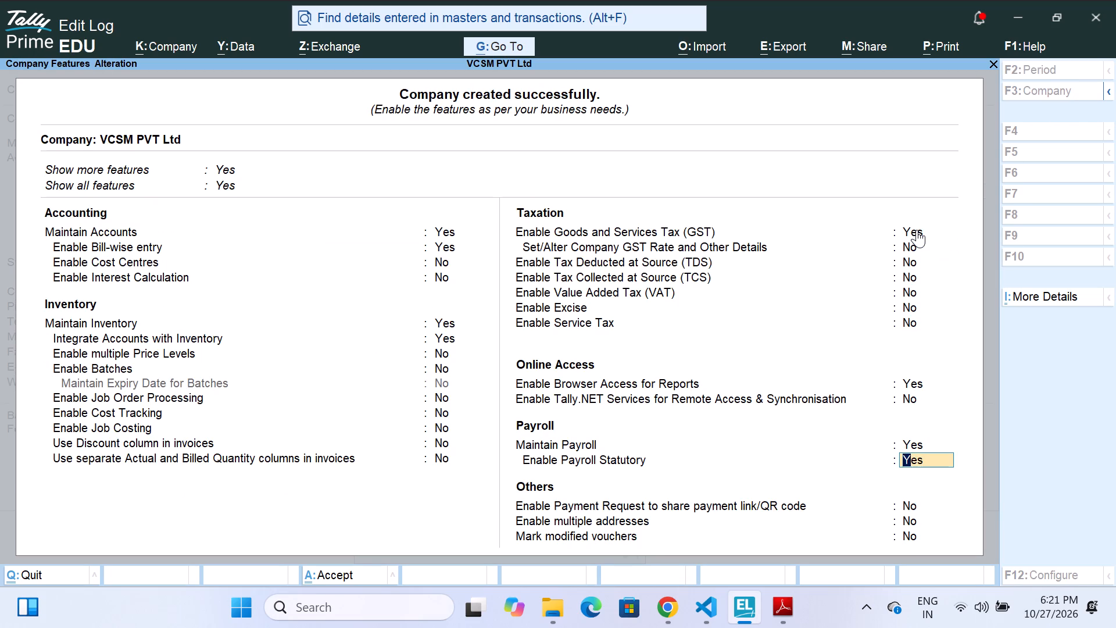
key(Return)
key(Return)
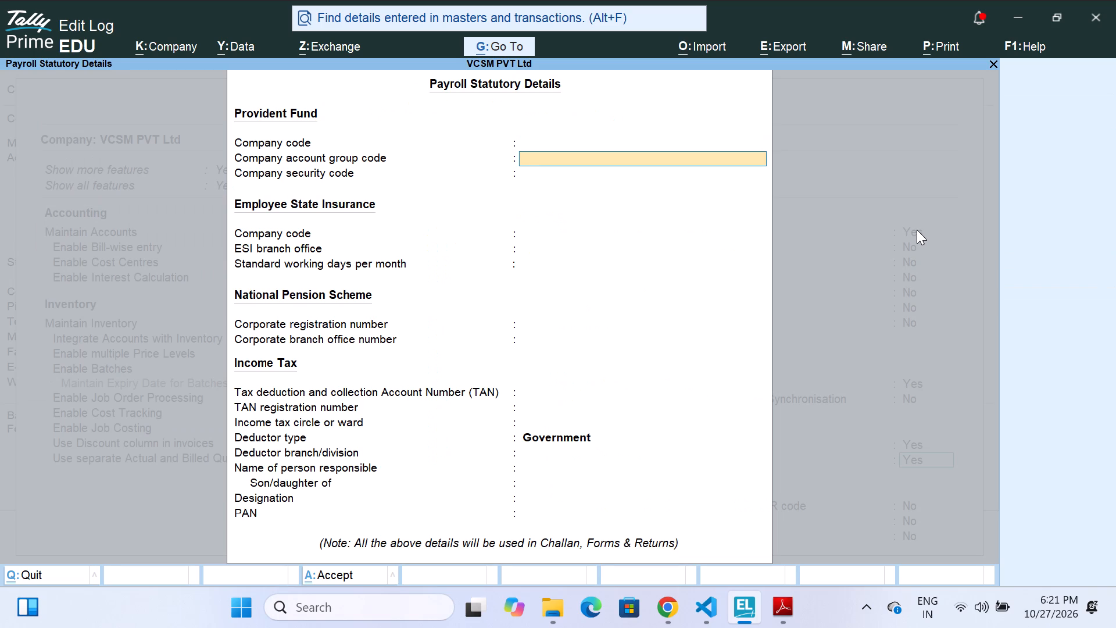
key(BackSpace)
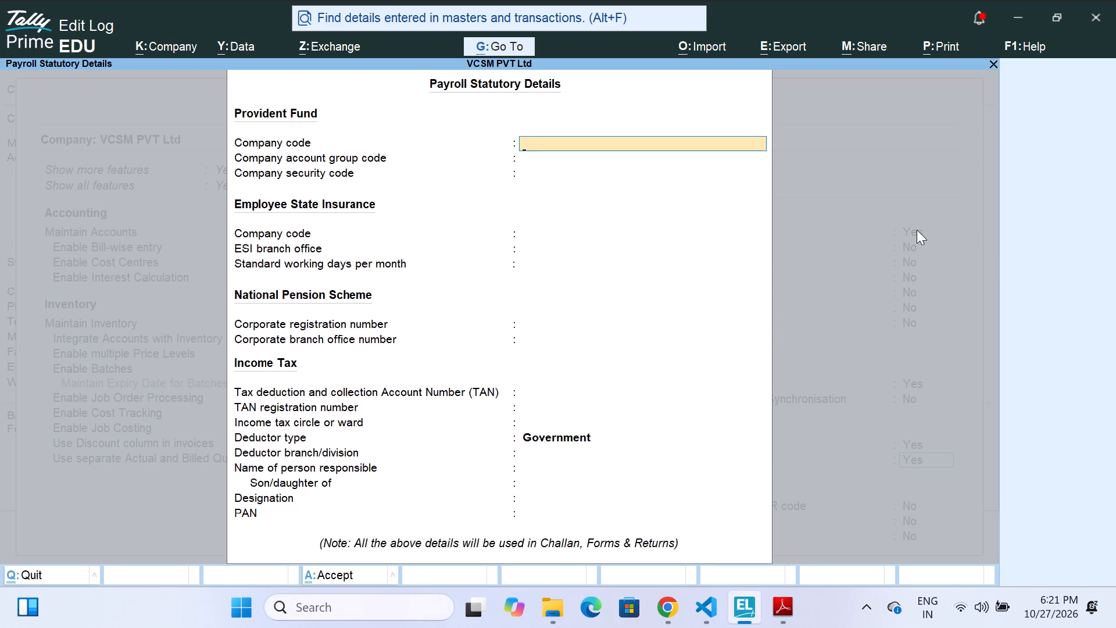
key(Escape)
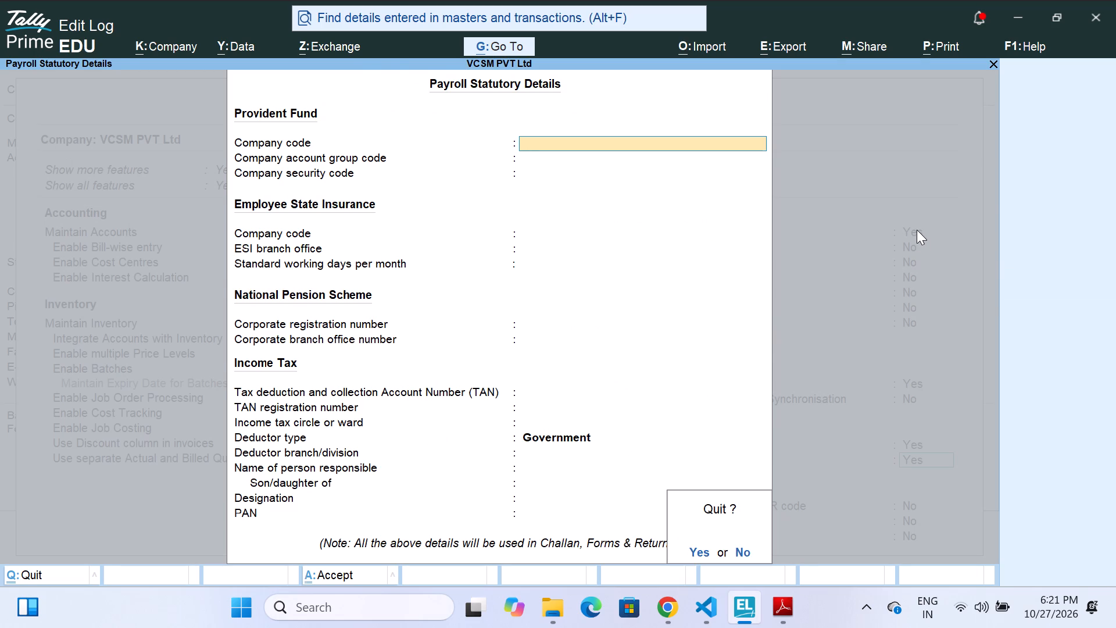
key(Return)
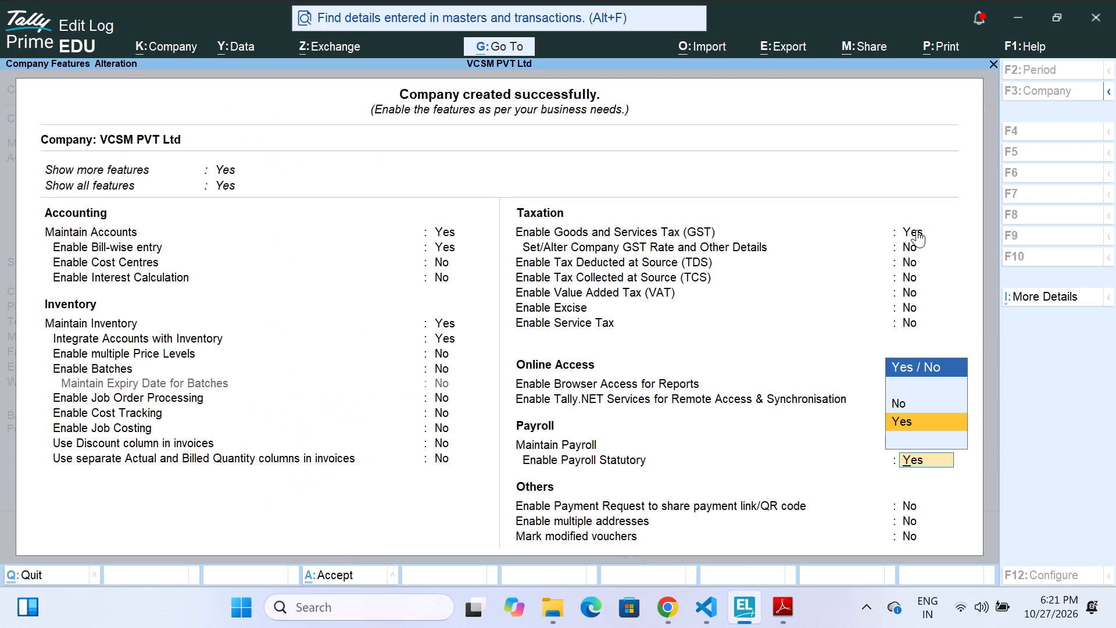
Set Enable Payroll Statutory to No, keep payment request, multiple addresses and modified-voucher marking at No, save the features and return to the Gateway of Tally.
key(Up)
key(Return)
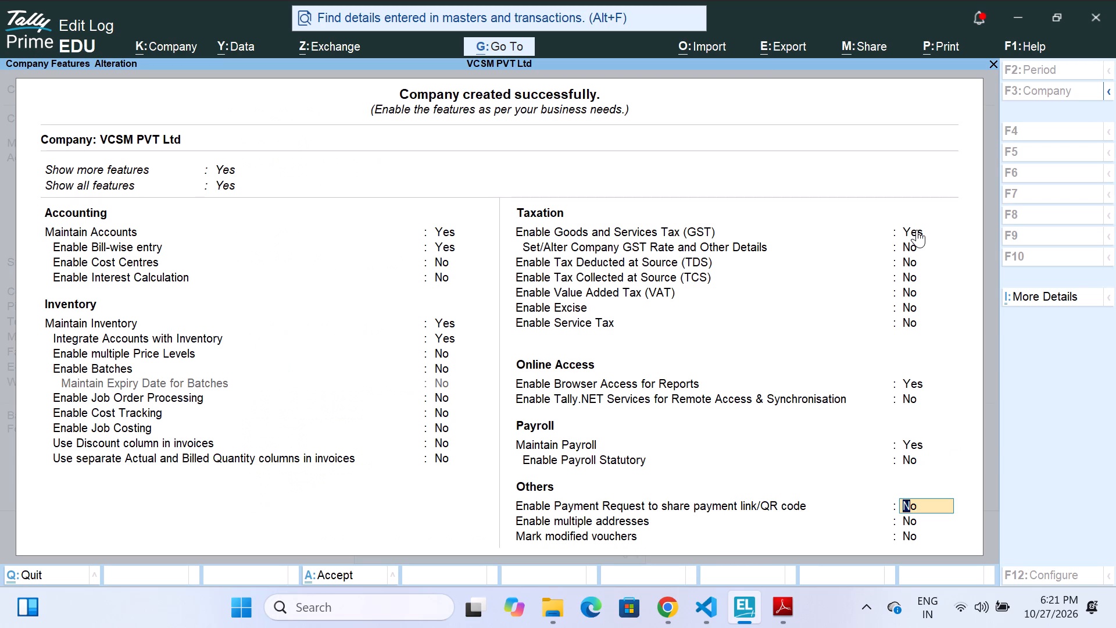
key(Return)
key(Return)
key(Return)
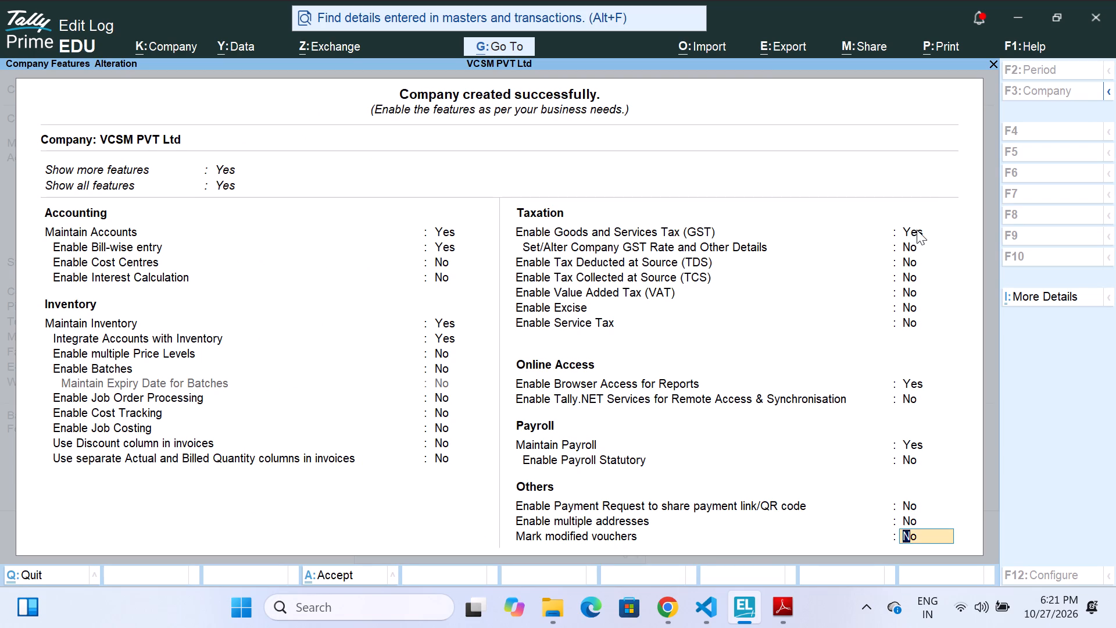
key(Return)
key(Return)
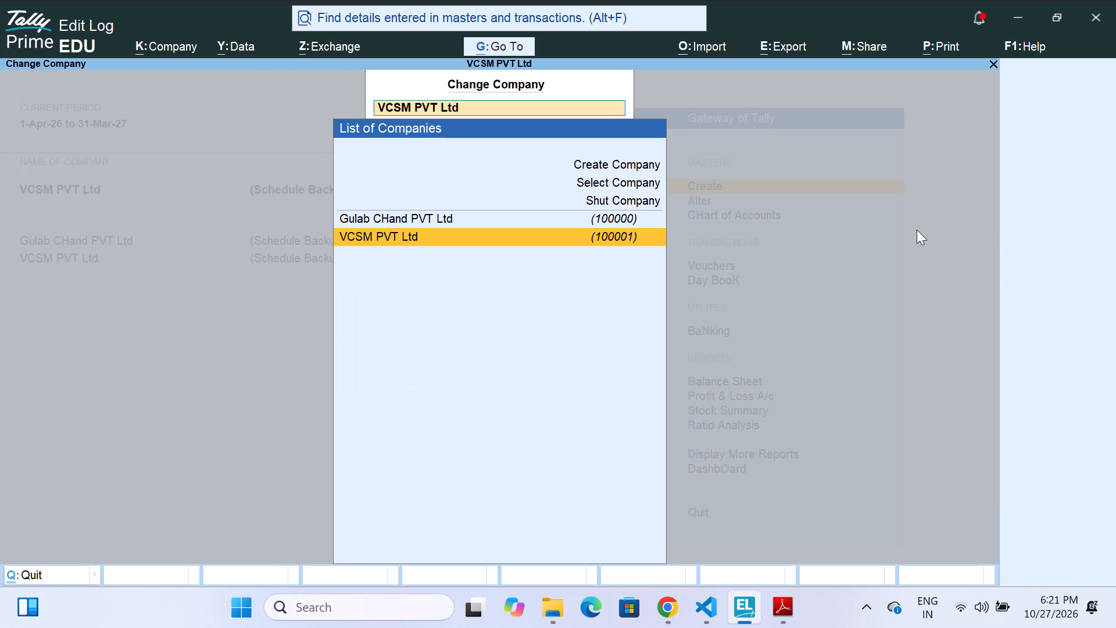
key(Escape)
key(Escape)
key(Escape)
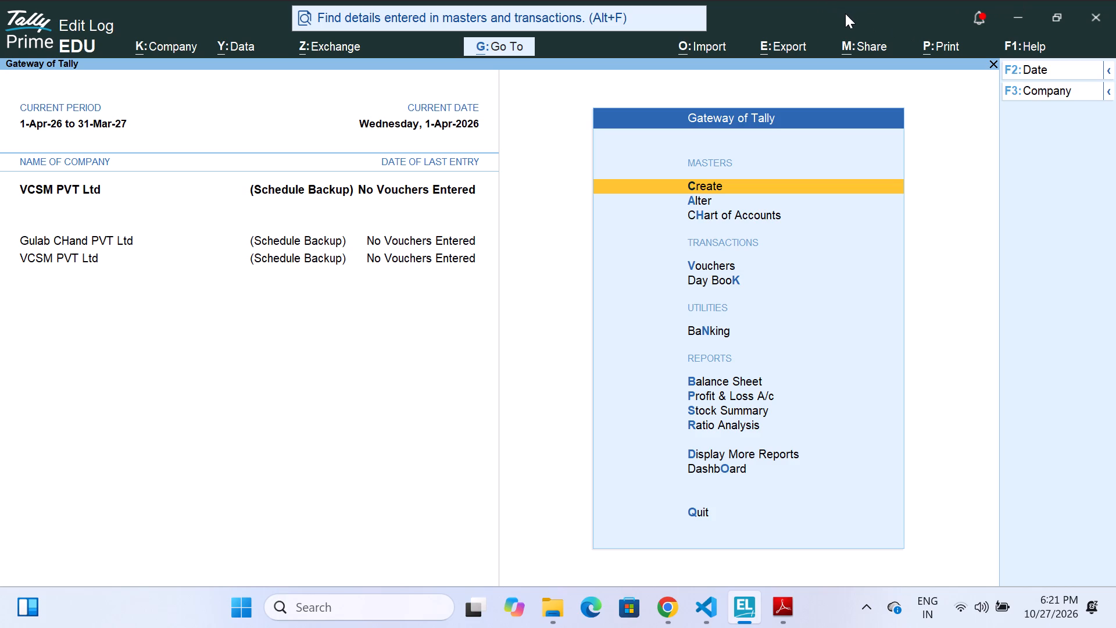
Restore the maximized Tally window to a smaller floating window over the case study PDF.
drag(803, 0, 763, 0)
click(763, 0)
drag(767, 0, 785, 27)
click(785, 27)
drag(785, 27, 817, 26)
drag(817, 26, 818, 26)
click(1060, 13)
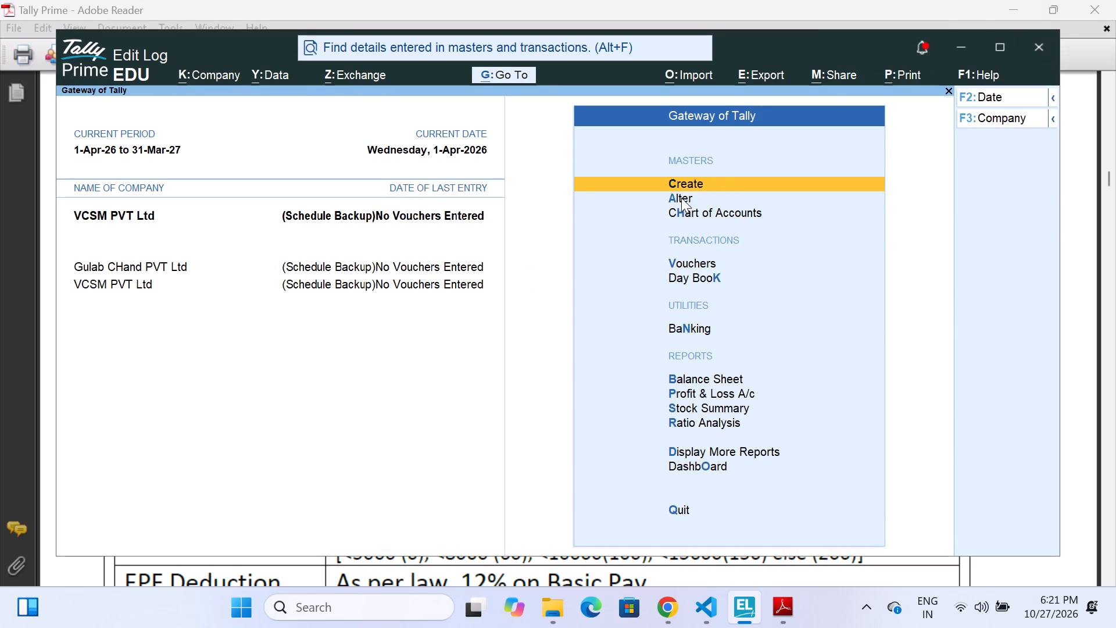
Open the Employee Group list for alteration under Payroll Masters, and go back to the list of masters.
click(681, 198)
key(Down)
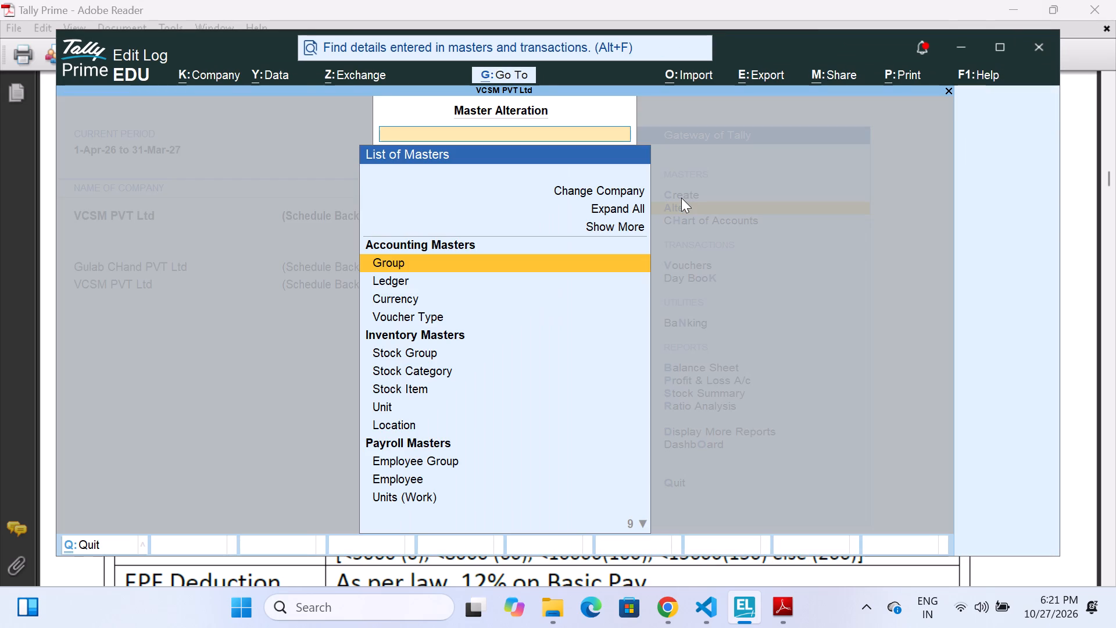
key(Down)
key(Down)
key(Down)
key(Down)
key(Down)
key(Down)
key(Down)
key(Down)
key(Down)
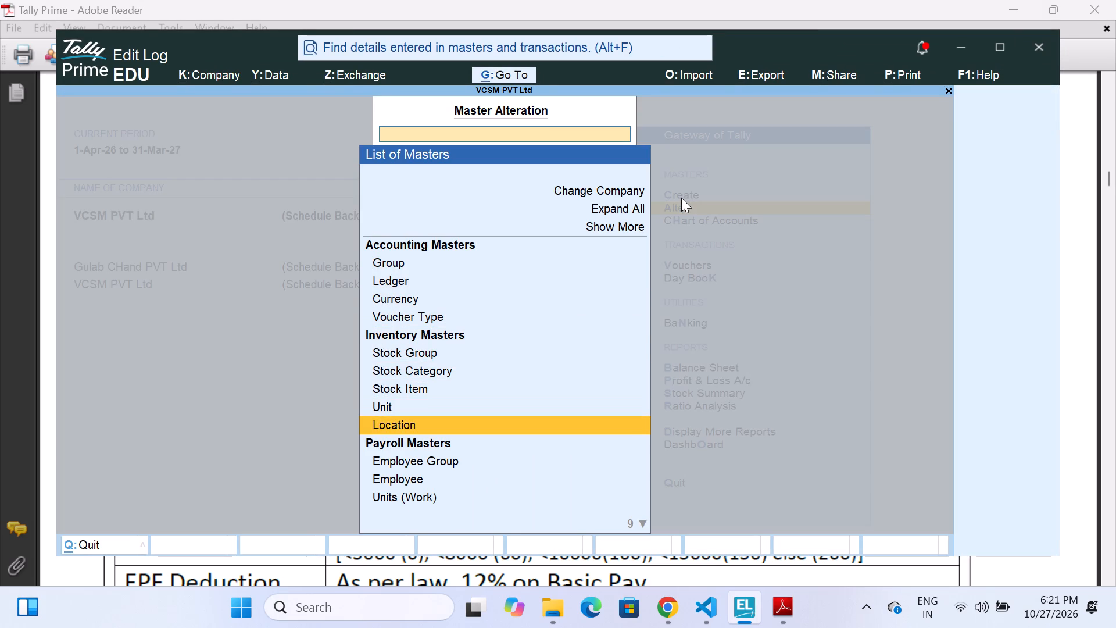
key(Down)
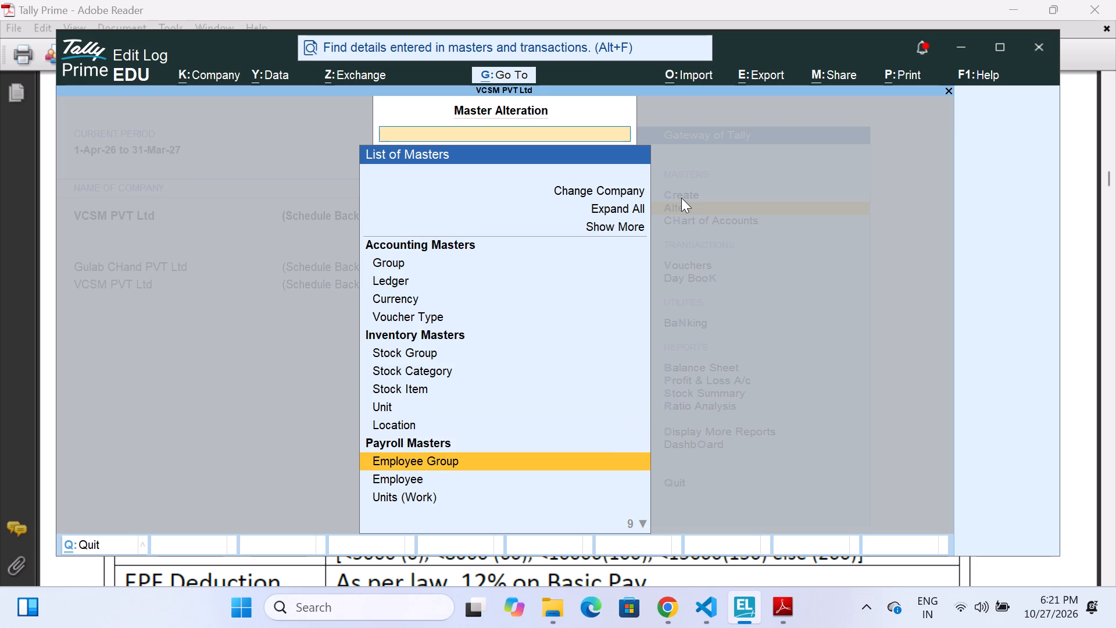
key(Return)
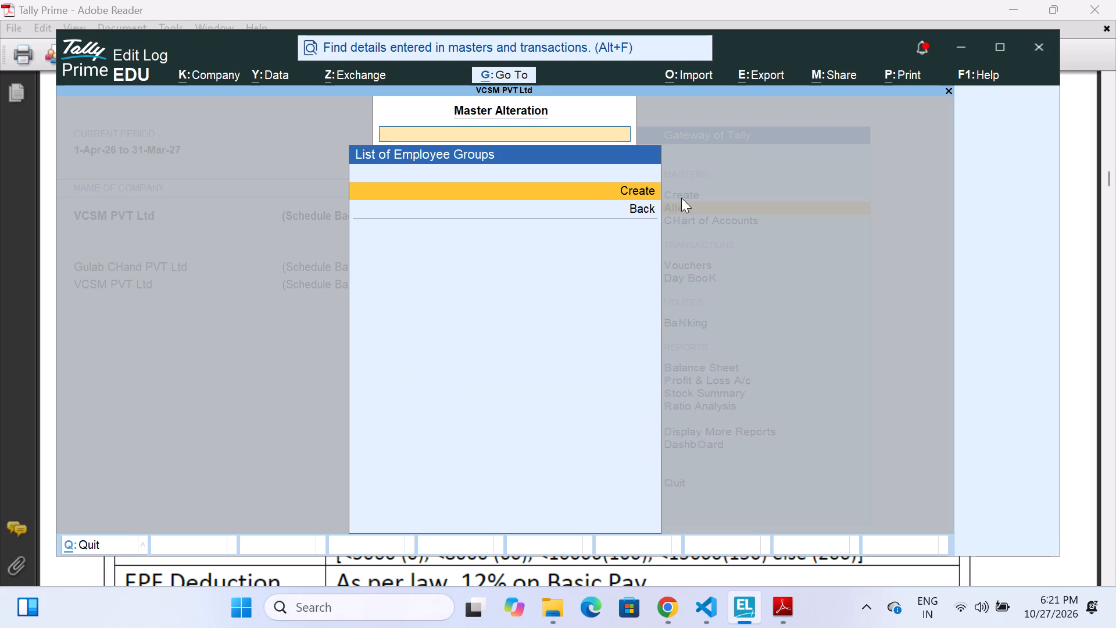
key(Escape)
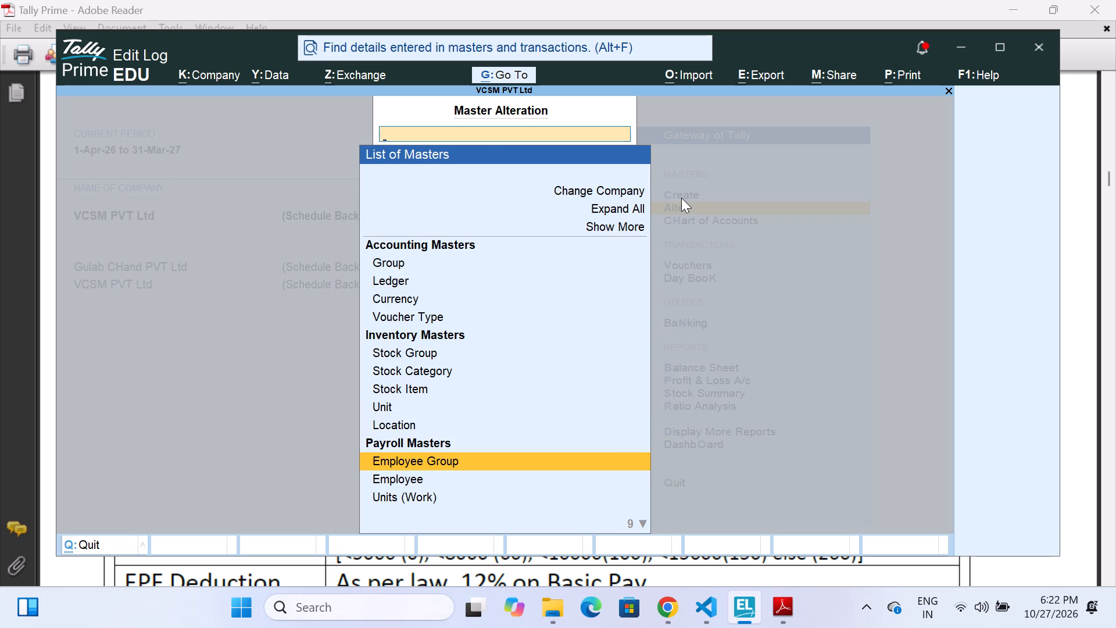
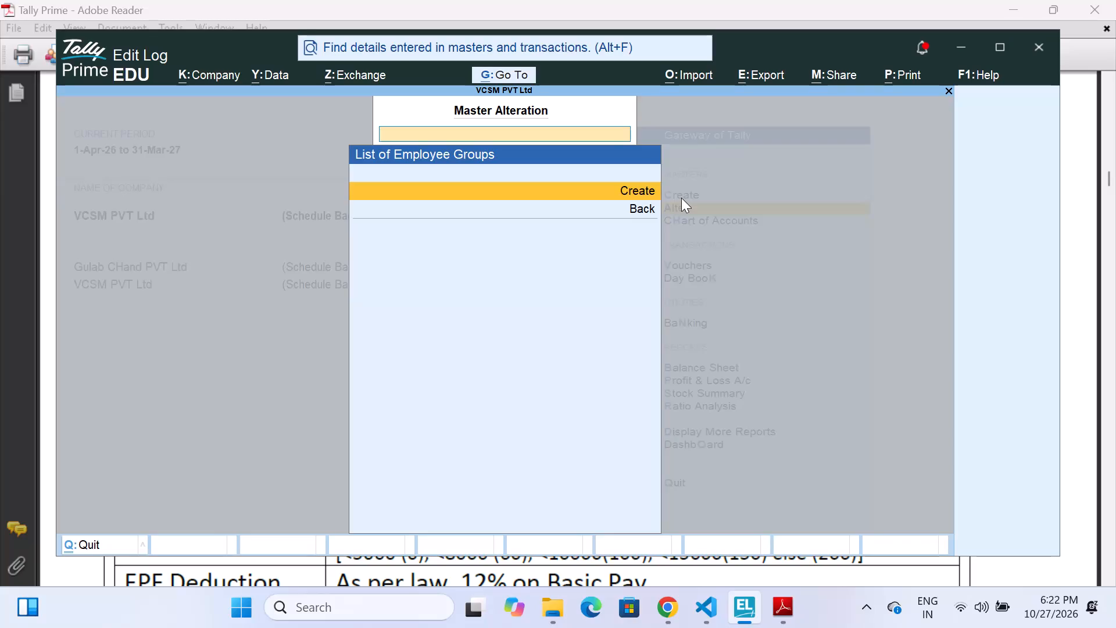
Create an employee group named Head Office under Primary without salary details, and return to the list of masters.
key(alt+c)
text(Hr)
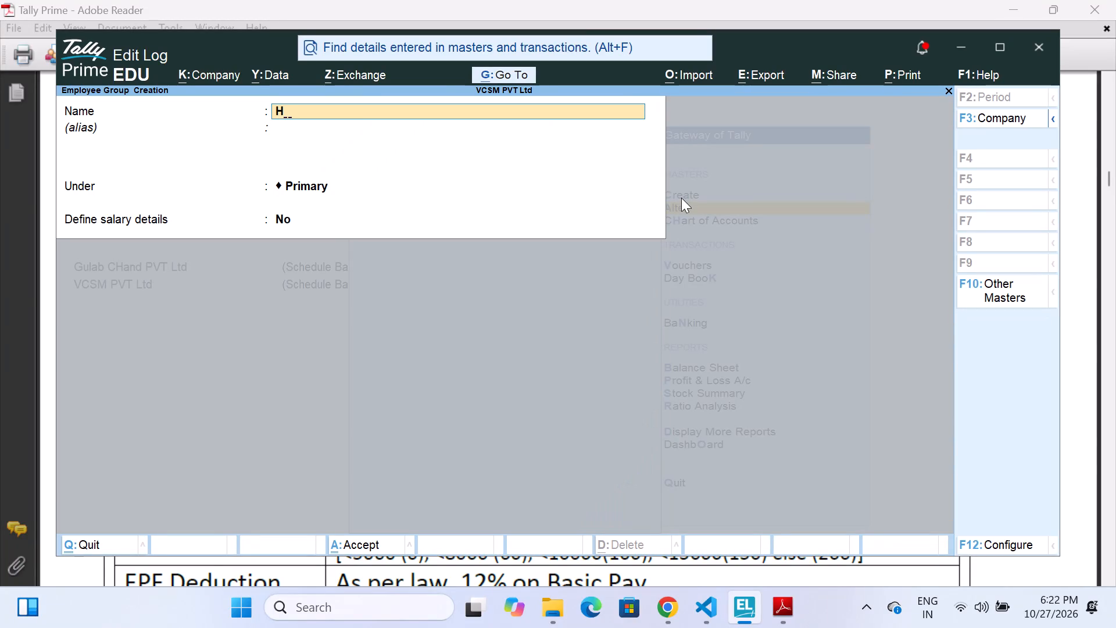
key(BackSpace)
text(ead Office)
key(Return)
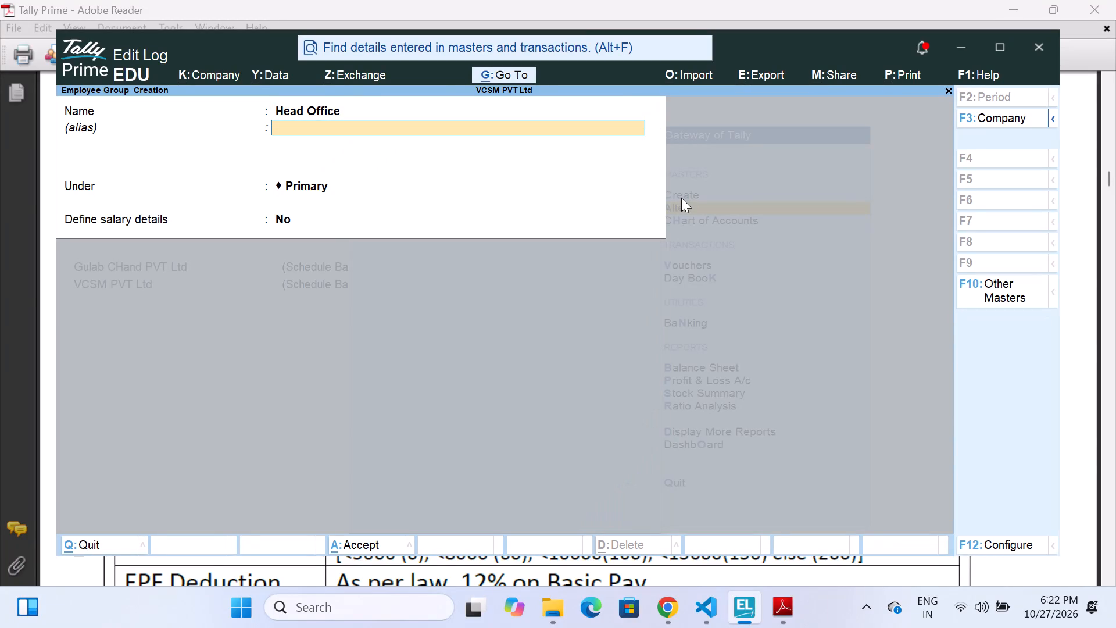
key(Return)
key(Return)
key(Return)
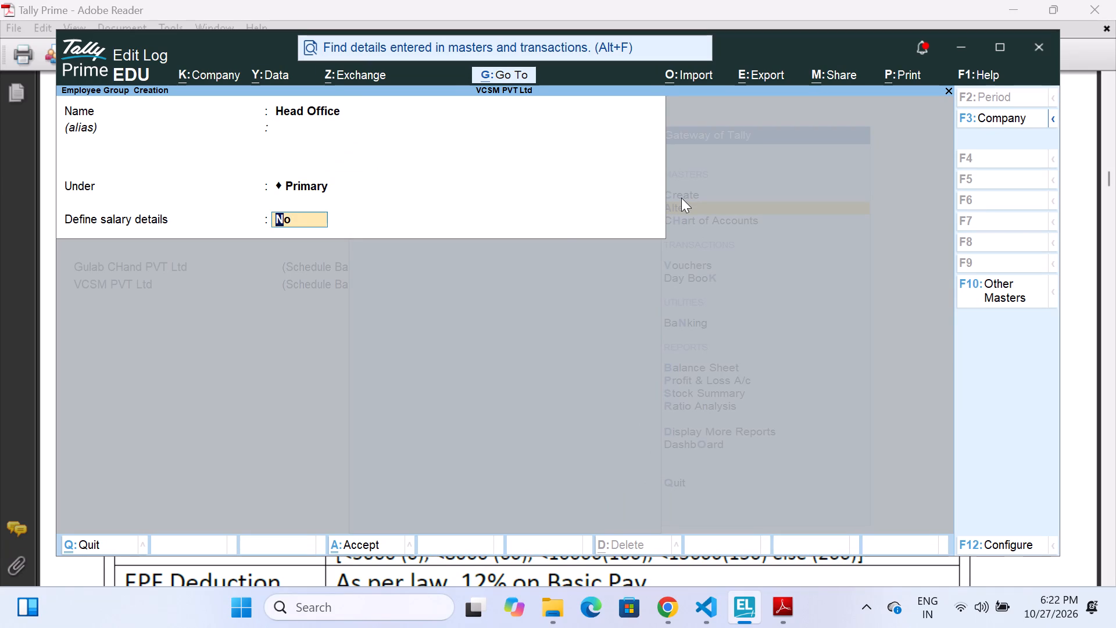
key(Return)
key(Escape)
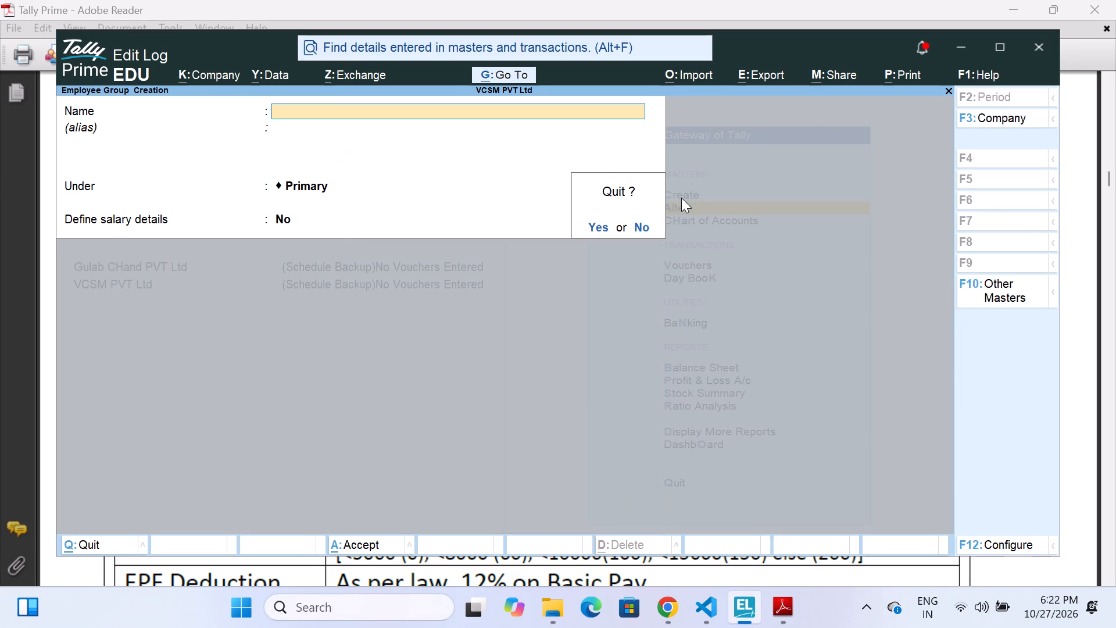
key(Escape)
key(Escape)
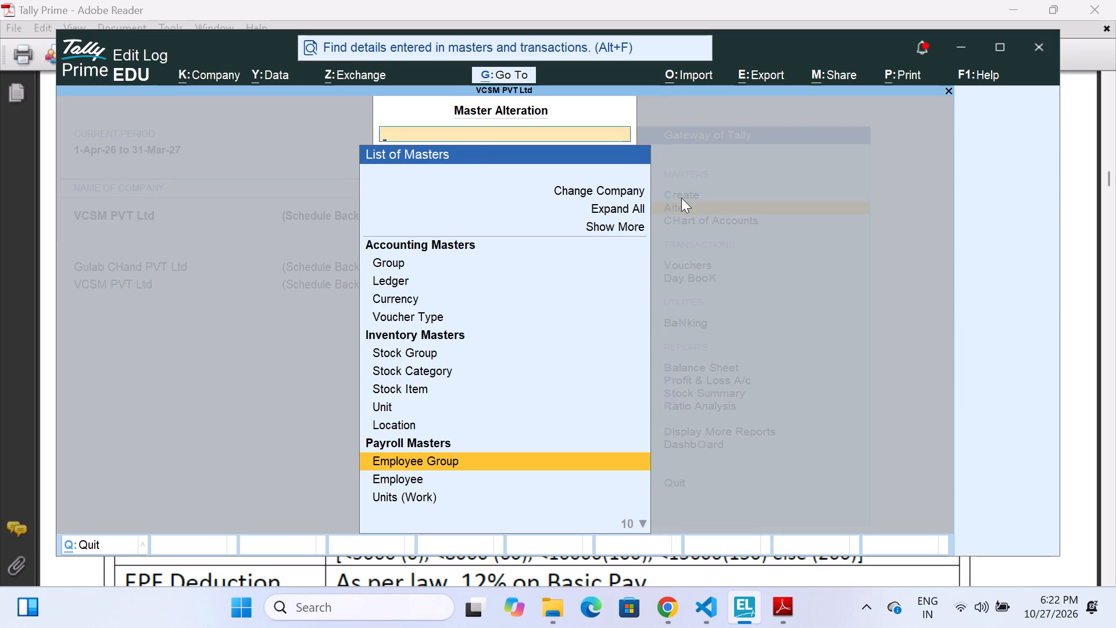
Show the additional master types and open the Employee Category list under Payroll Masters.
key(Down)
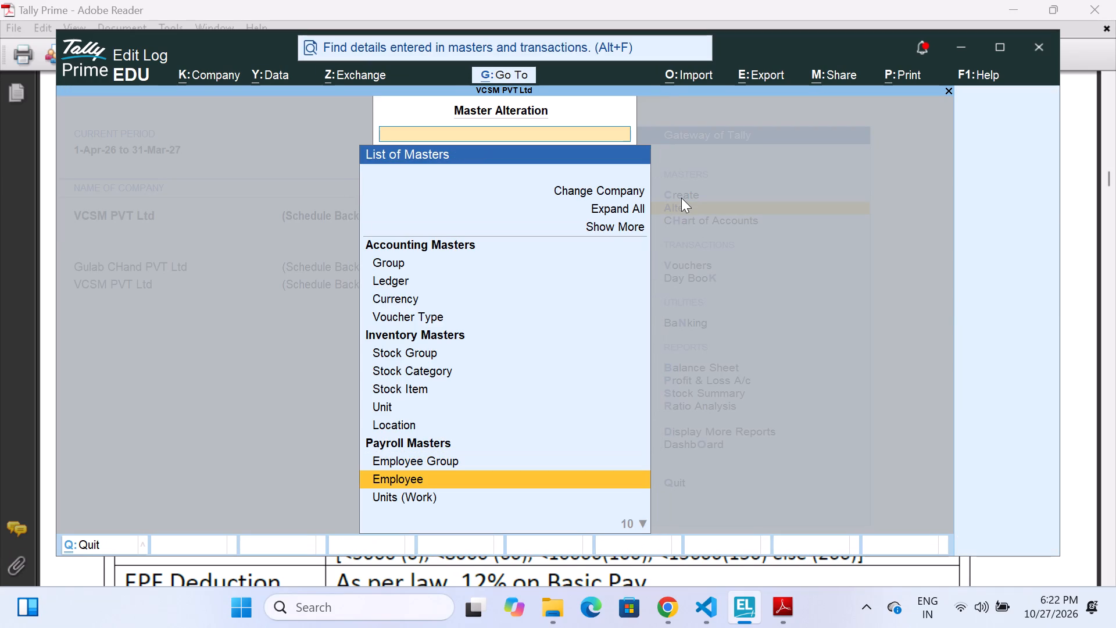
click(625, 227)
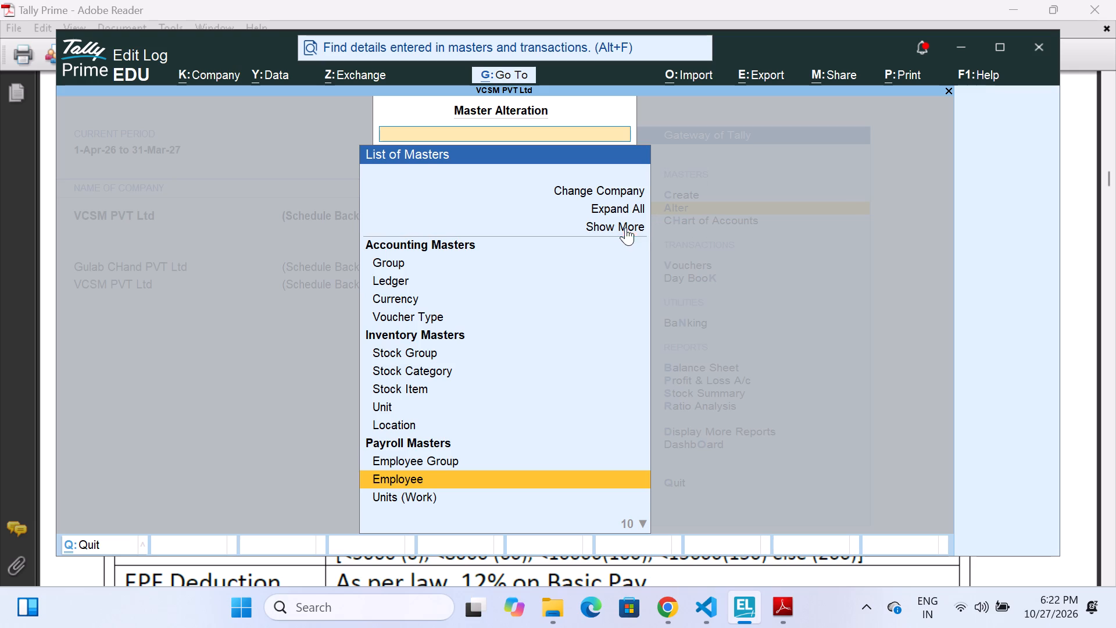
click(625, 227)
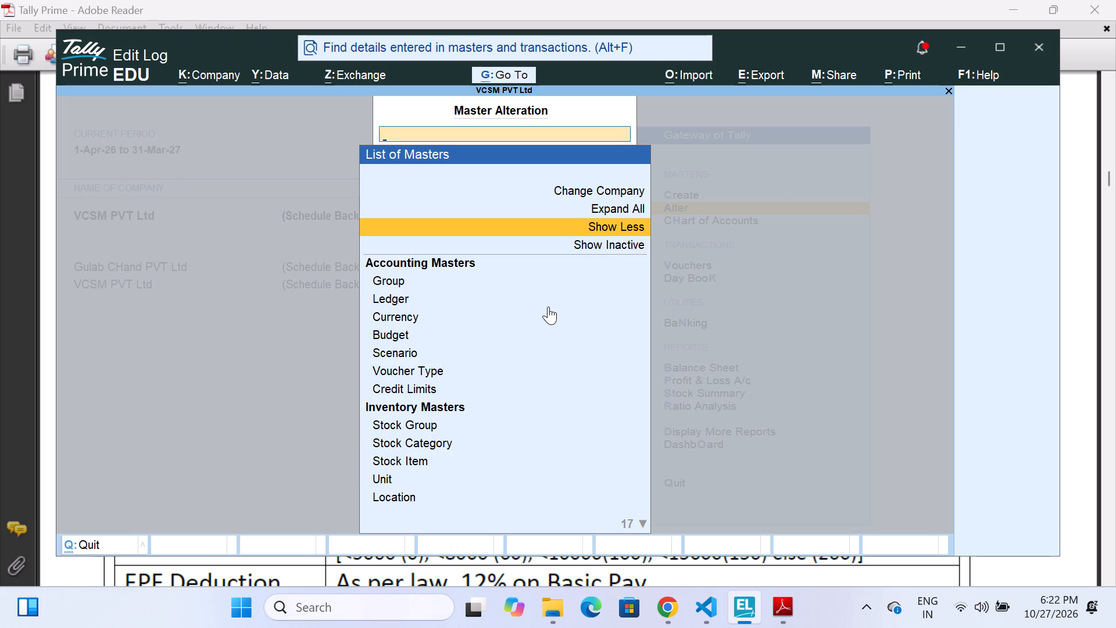
scroll(548, 306, down, 2)
key(Down)
key(Down)
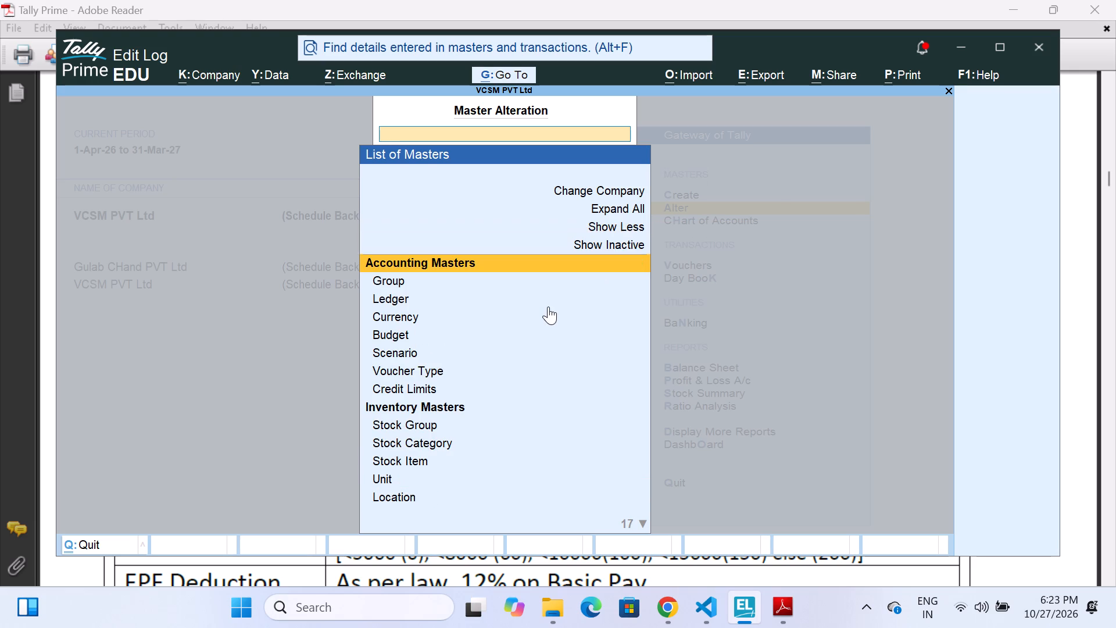
key(Down)
key(Down)
key(Down)
key(Down)
key(Down)
key(Down)
key(Down)
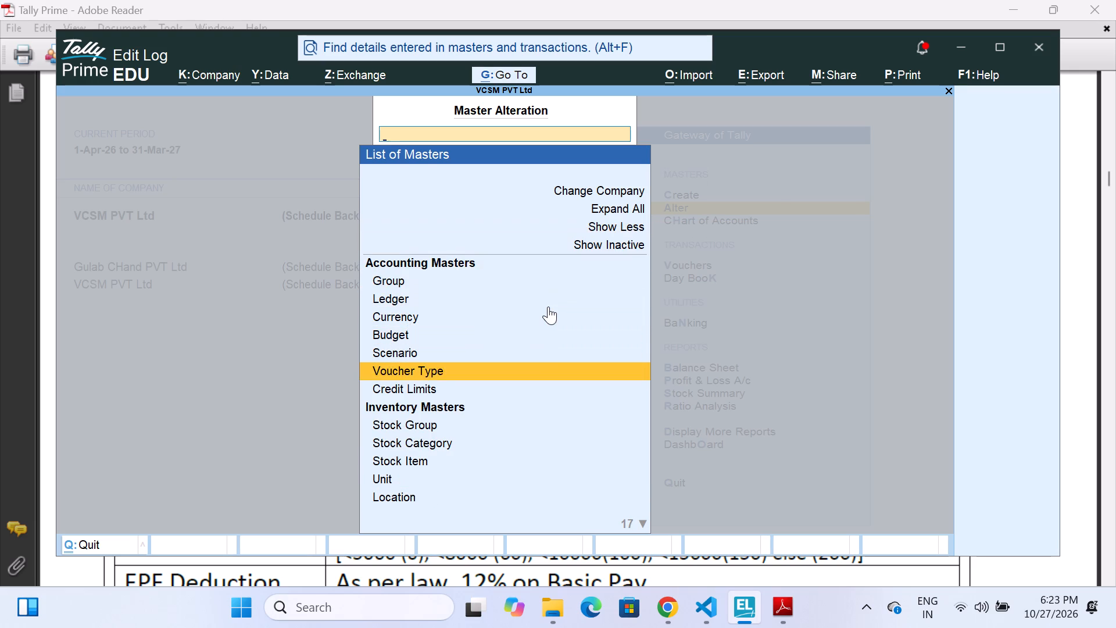
key(Down)
key(Down)
key(Down)
key(Down)
key(Down)
key(Down)
key(Down)
key(Down)
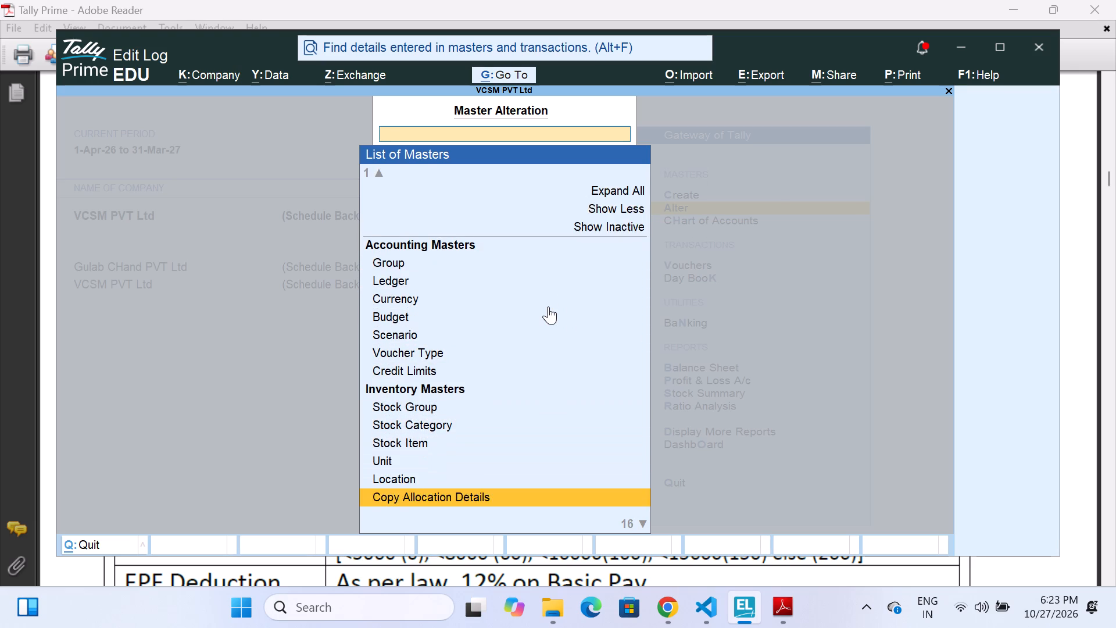
key(Down)
key(Down)
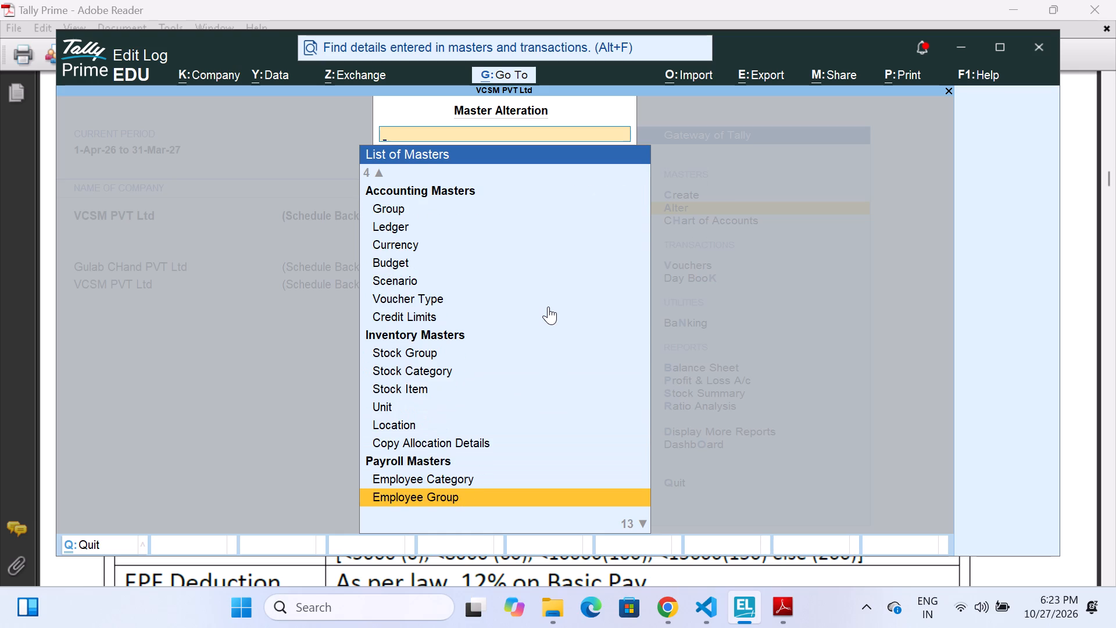
key(Up)
key(Down)
key(Up)
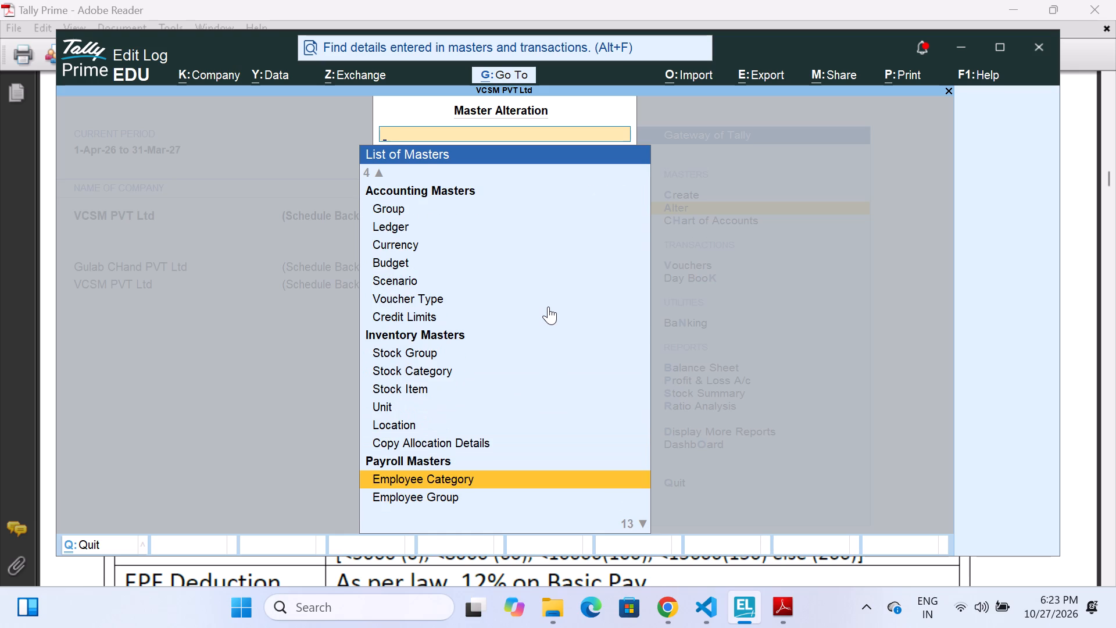
key(Down)
key(Down)
key(Down)
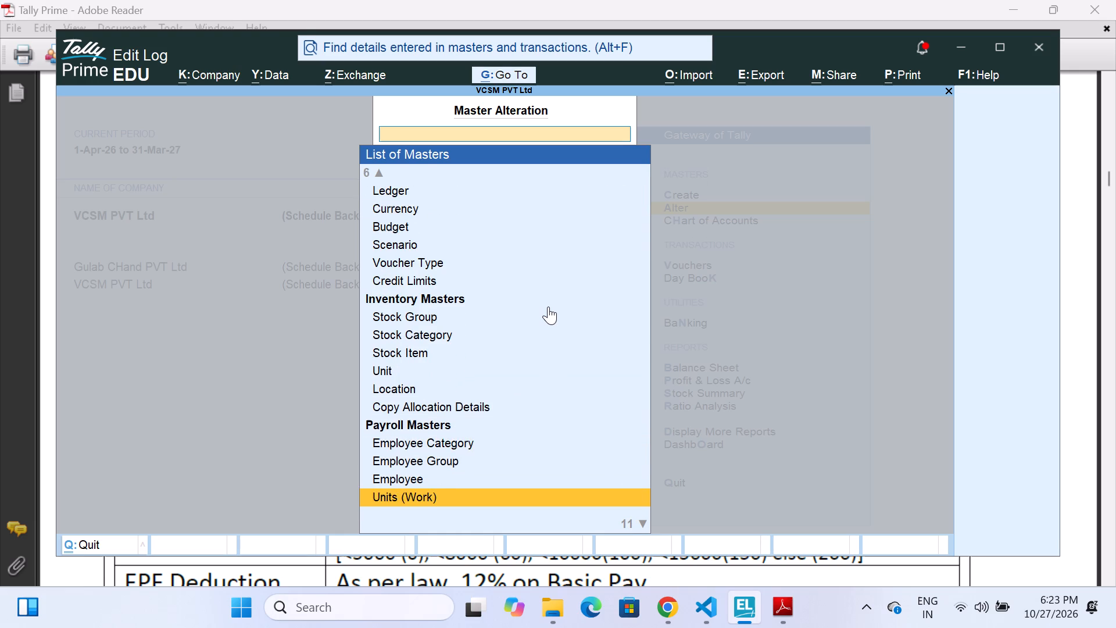
key(Up)
key(Up)
key(Up)
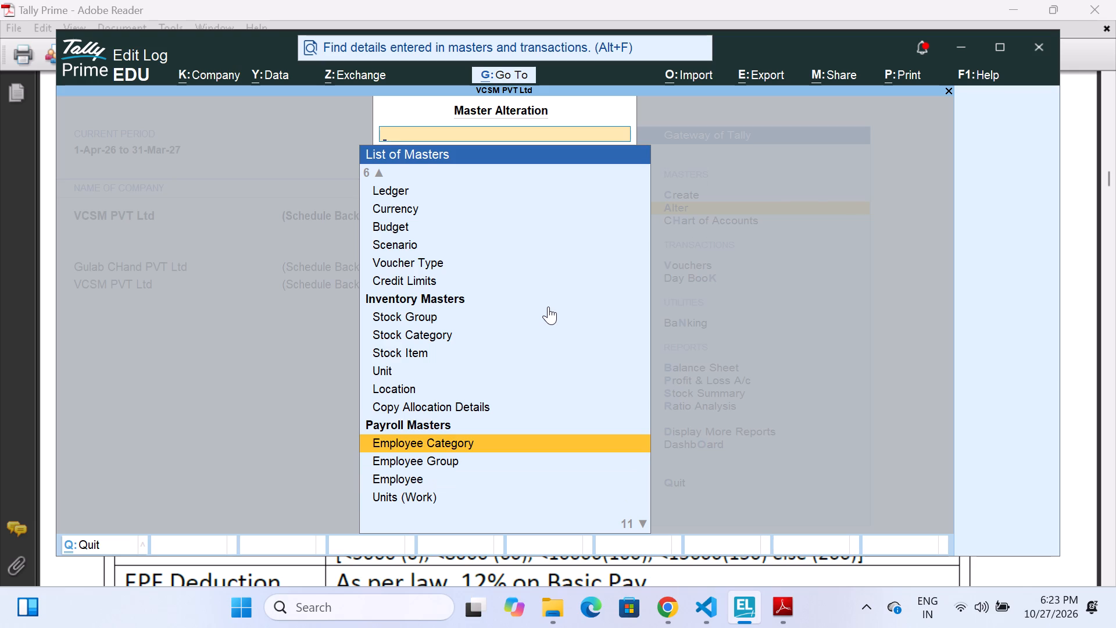
key(Return)
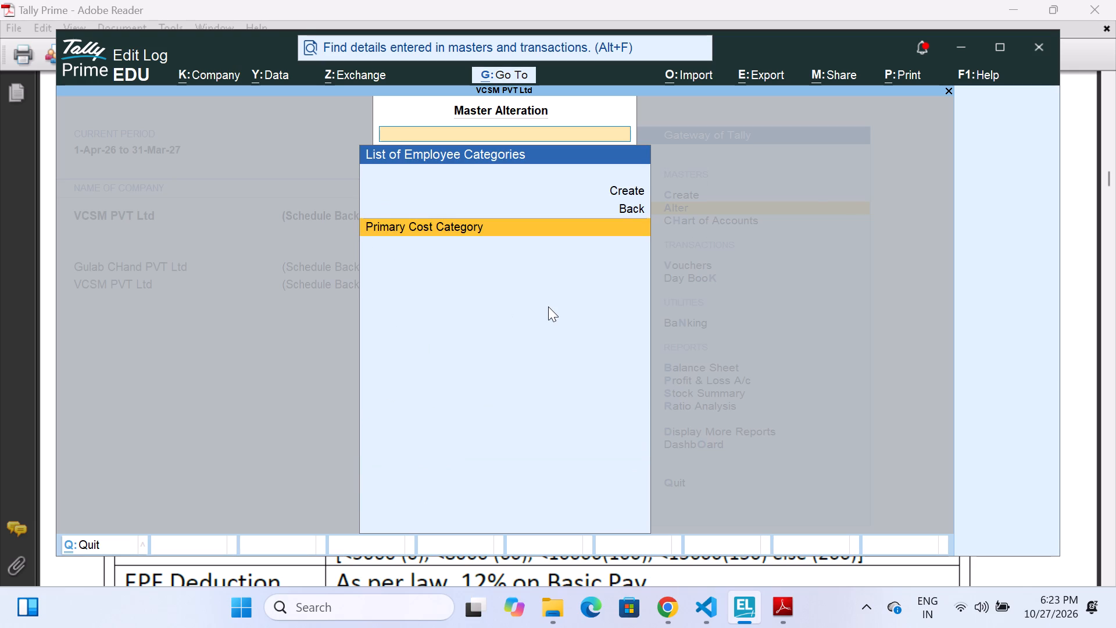
Create an employee category named Head Office with revenue items allocated and non-revenue items not allocated, and return to the list of masters.
key(Up)
key(Up)
key(Return)
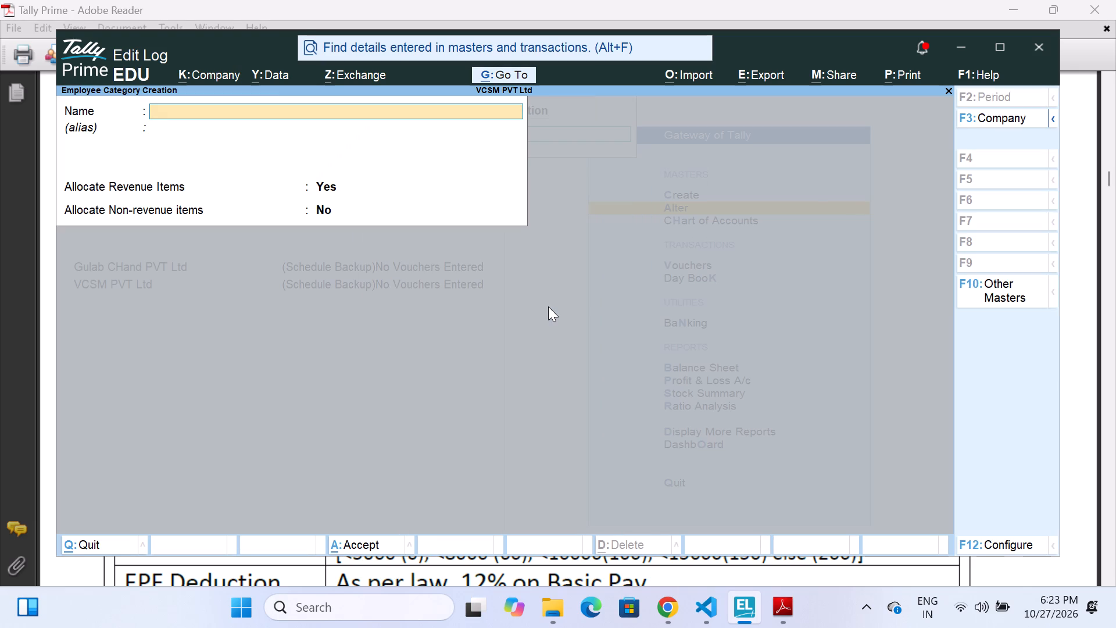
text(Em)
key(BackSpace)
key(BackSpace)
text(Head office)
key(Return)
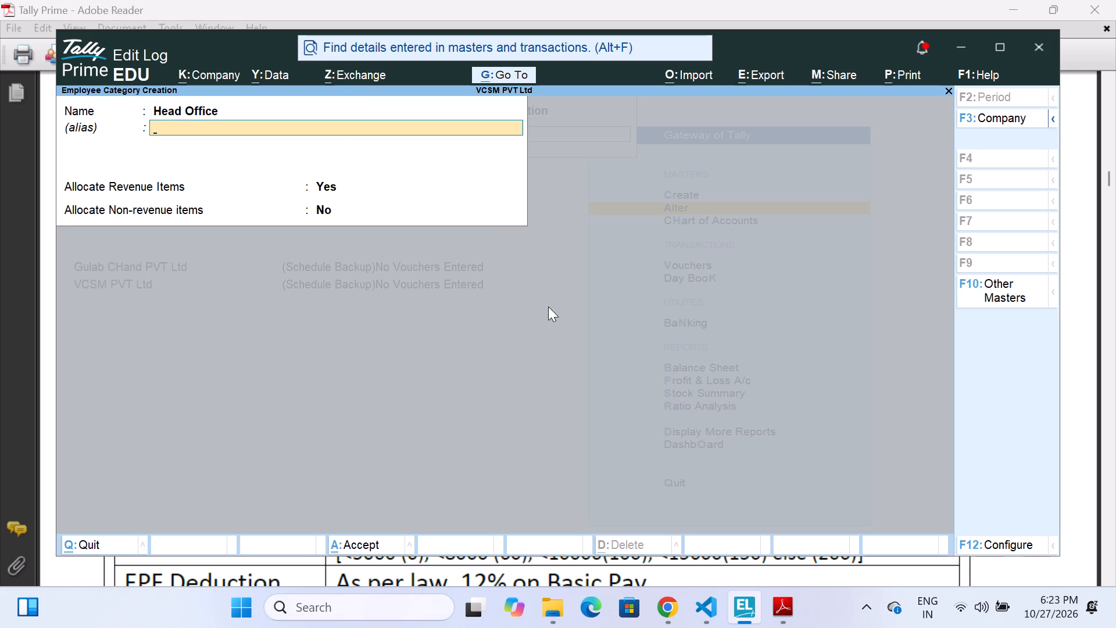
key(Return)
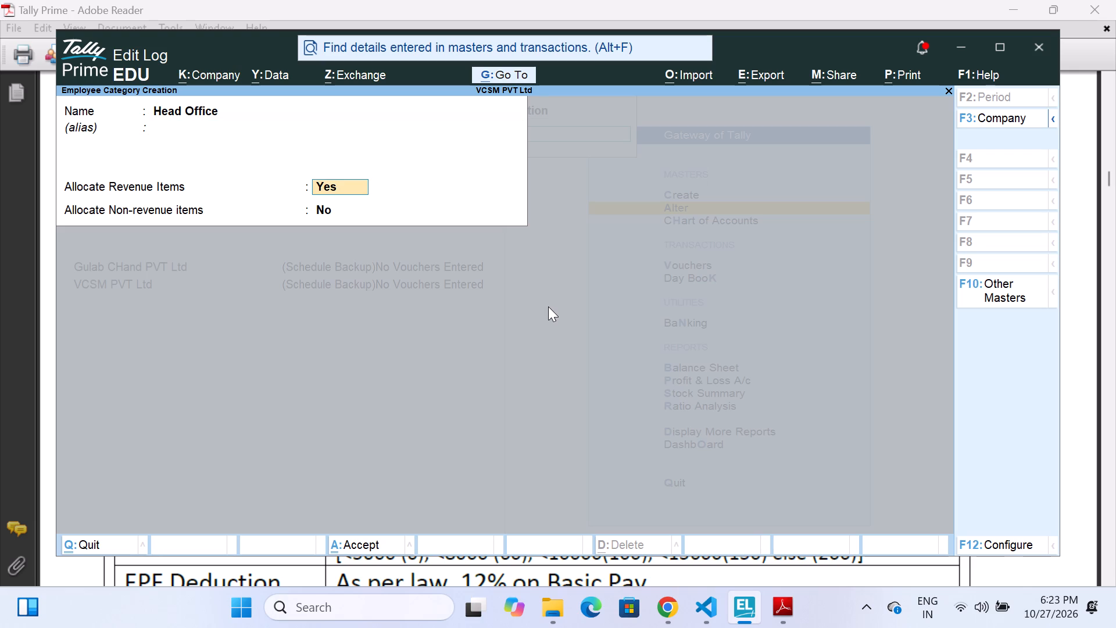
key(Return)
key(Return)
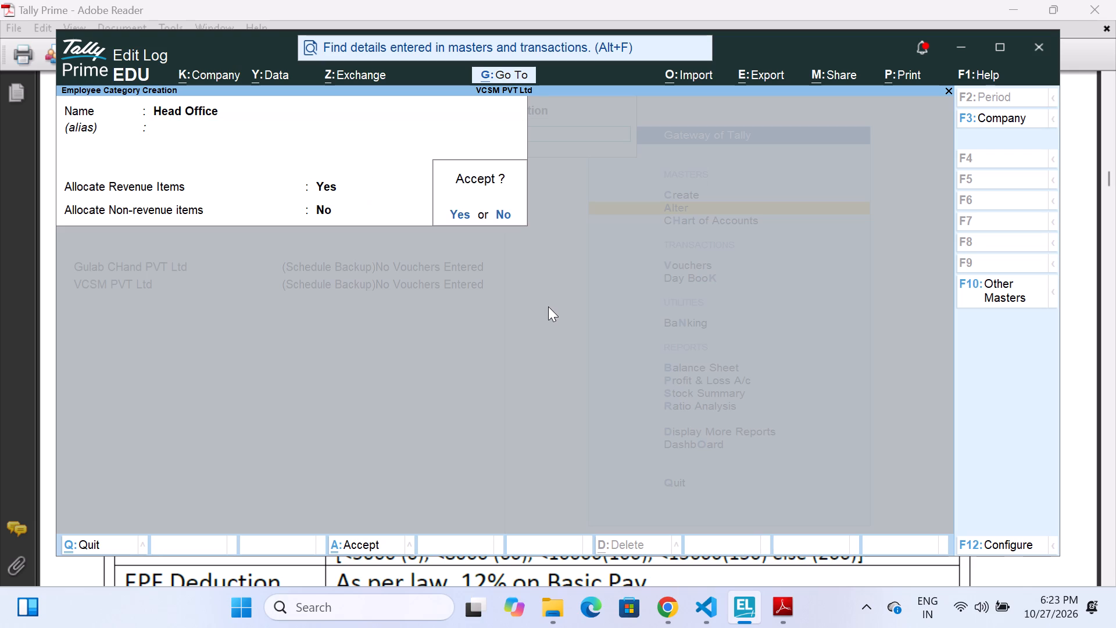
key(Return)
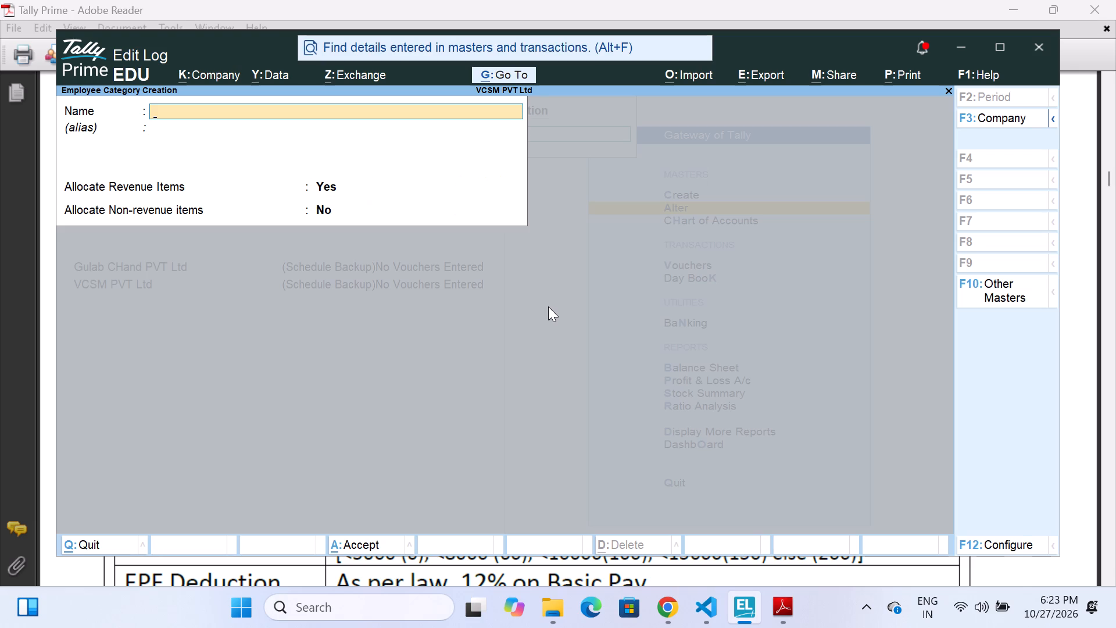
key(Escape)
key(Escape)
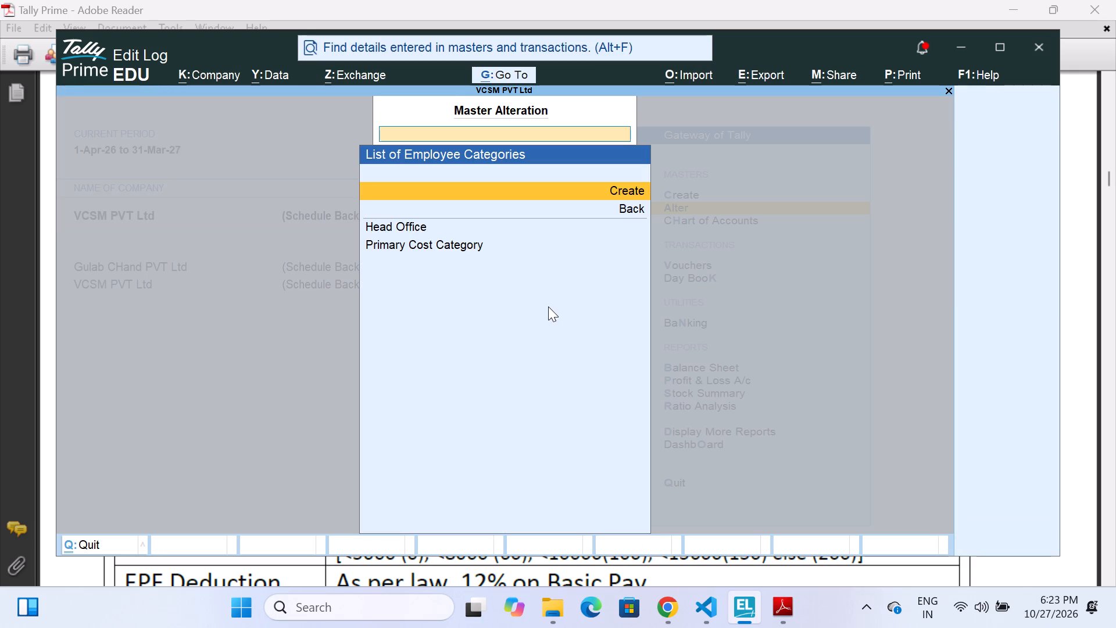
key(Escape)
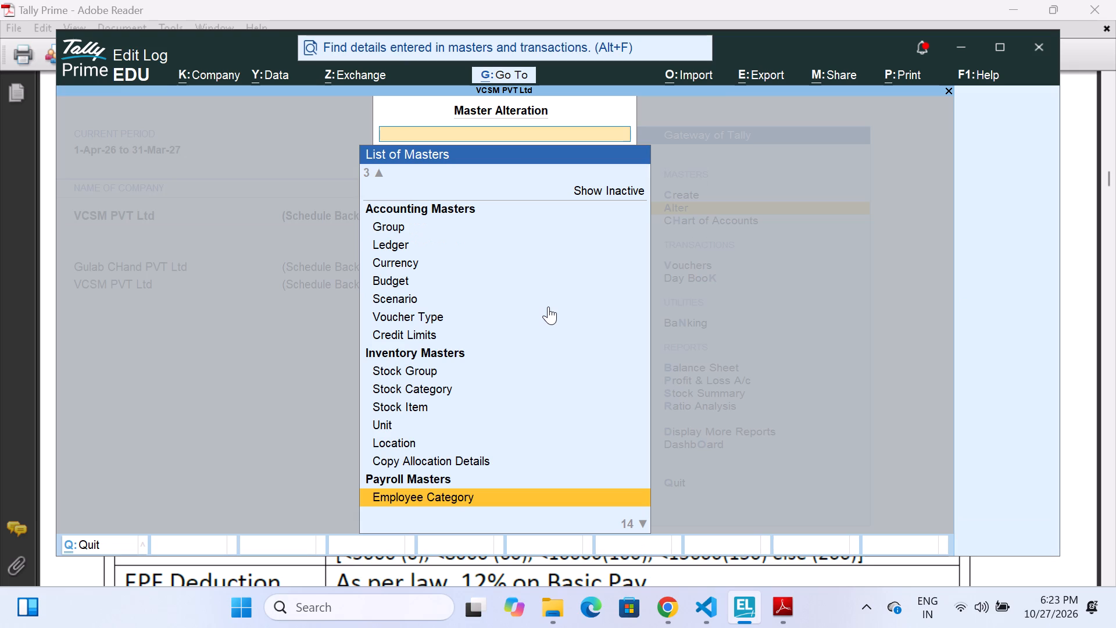
Open the Head Office employee group for alteration and rename it Manager.
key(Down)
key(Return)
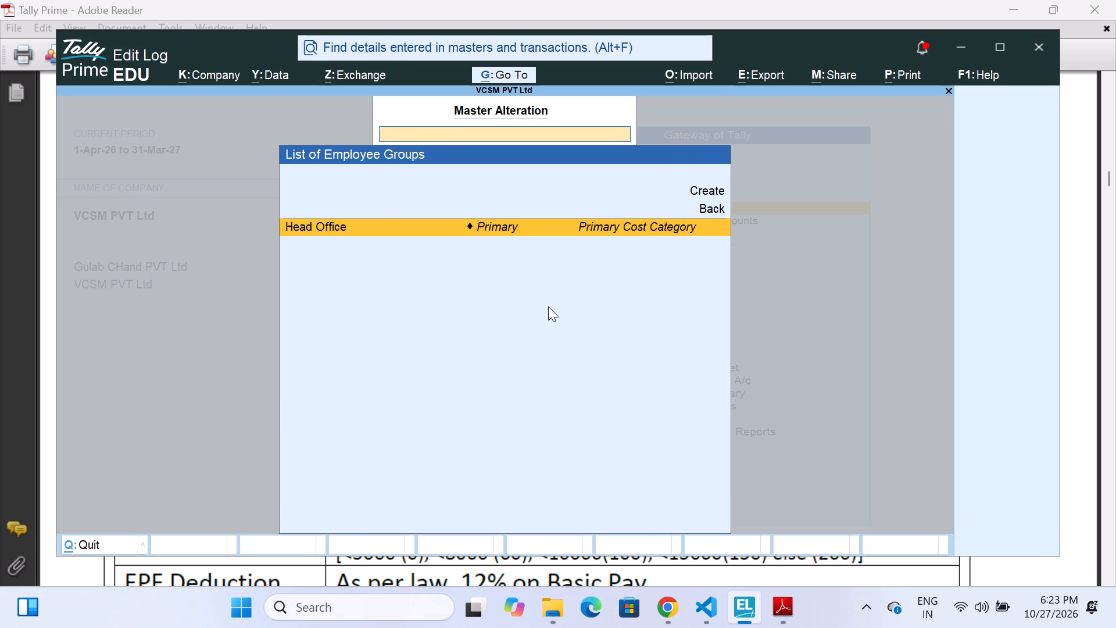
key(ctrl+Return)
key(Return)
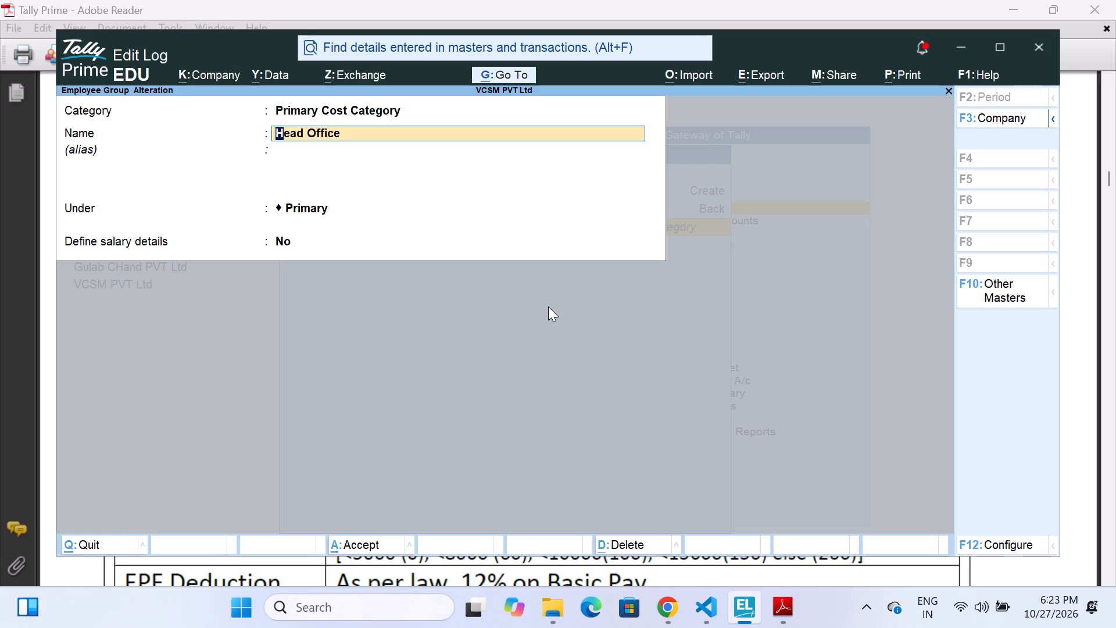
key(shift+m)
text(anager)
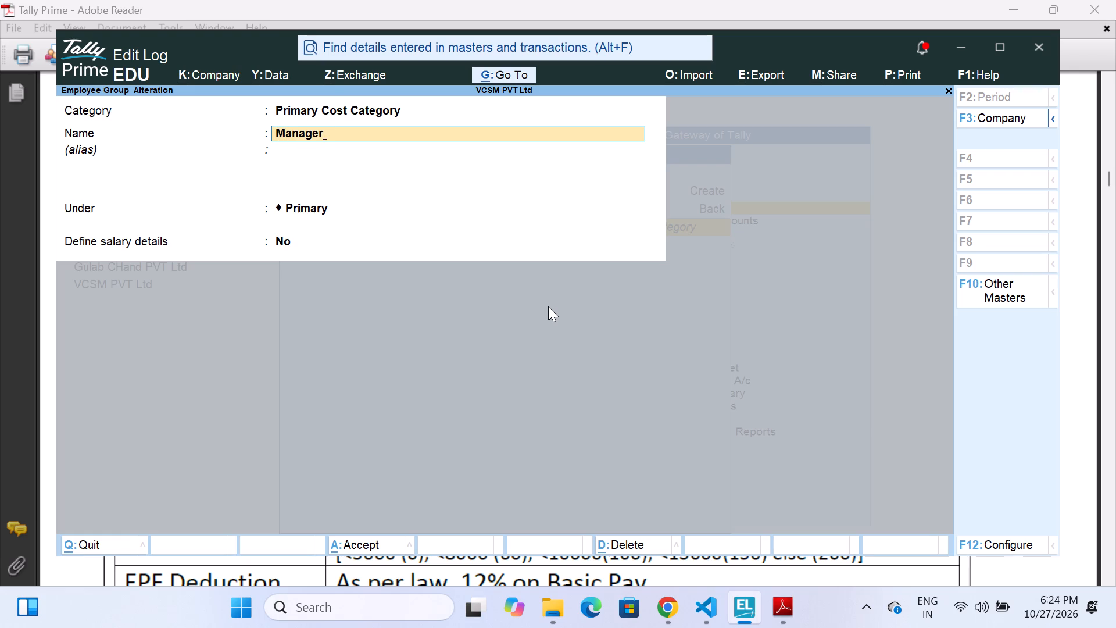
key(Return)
Set the Manager group's category to Head Office, keep it under Primary without salary details, save it and return to the list of masters.
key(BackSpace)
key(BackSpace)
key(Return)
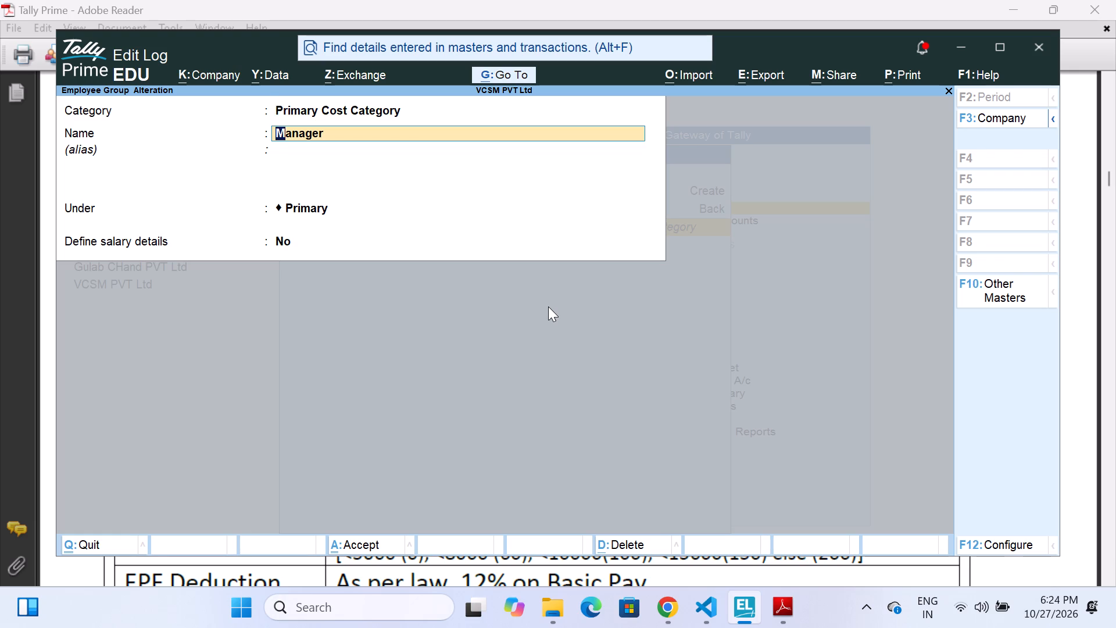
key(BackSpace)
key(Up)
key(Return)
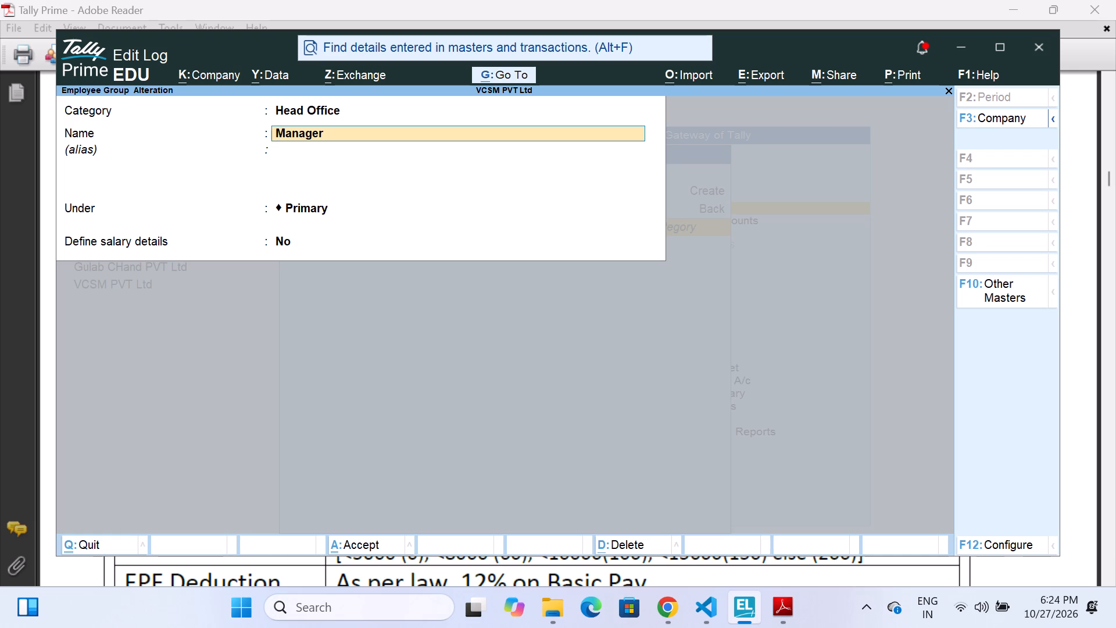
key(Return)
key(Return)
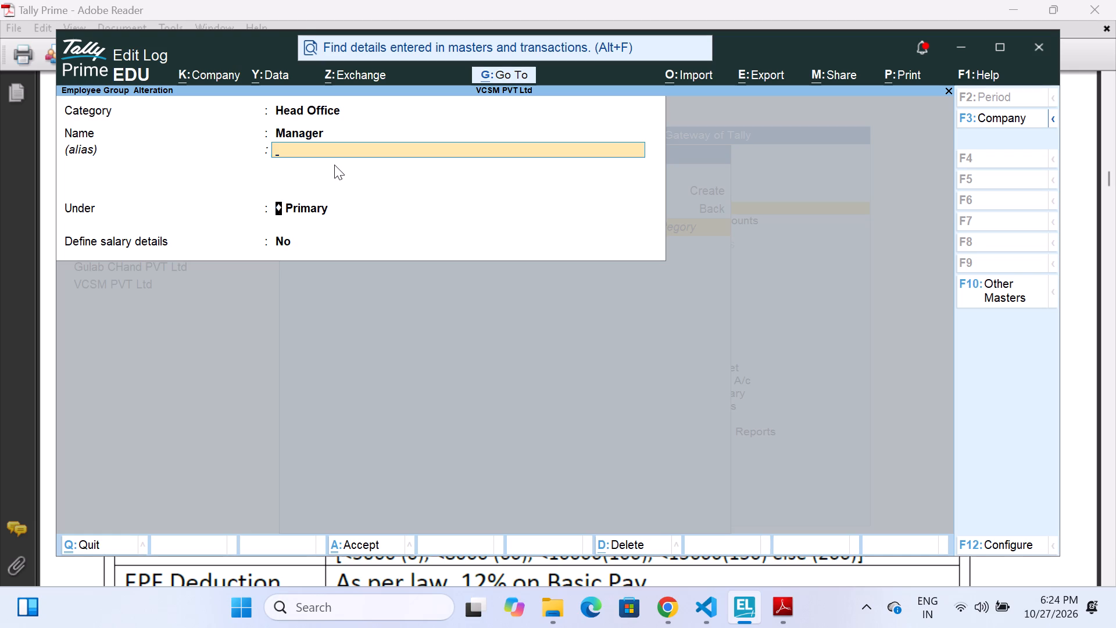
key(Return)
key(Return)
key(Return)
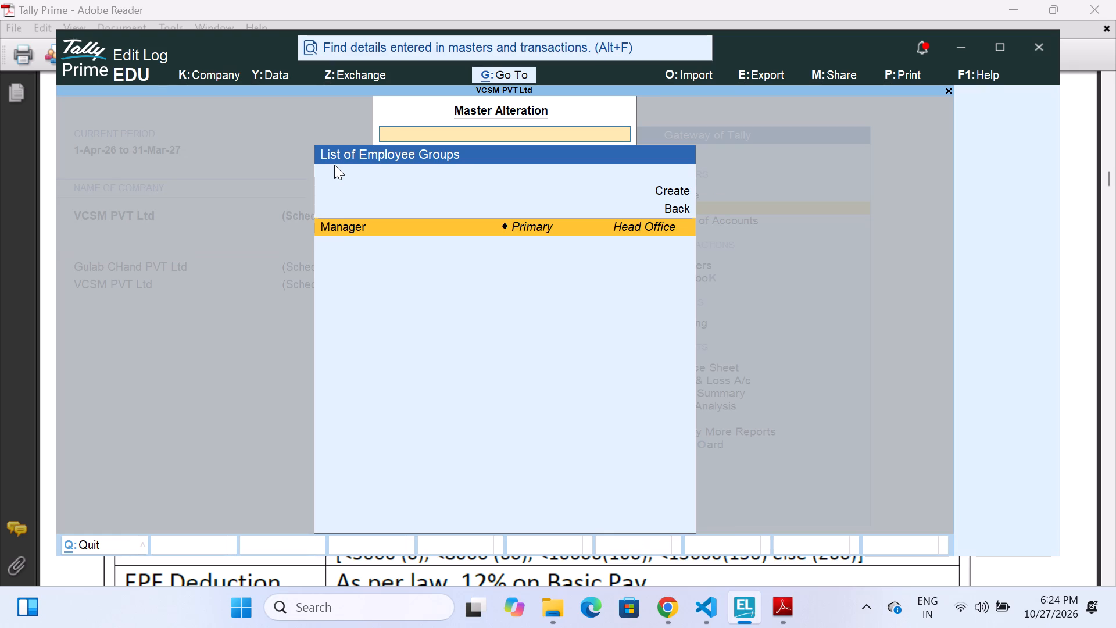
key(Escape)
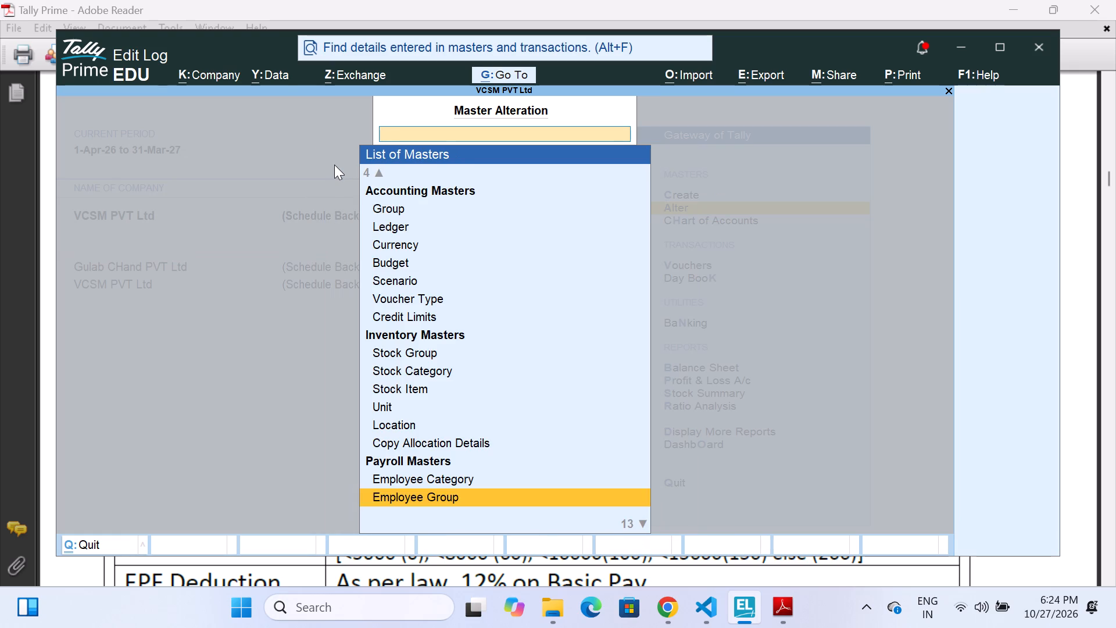
Select the Employee master under Payroll Masters.
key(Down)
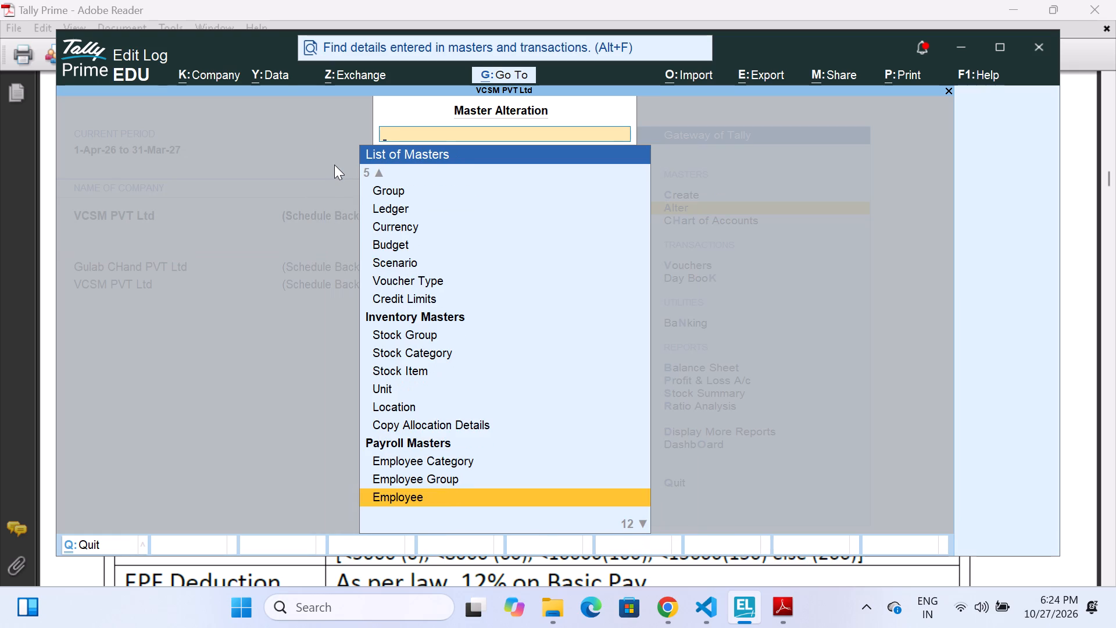
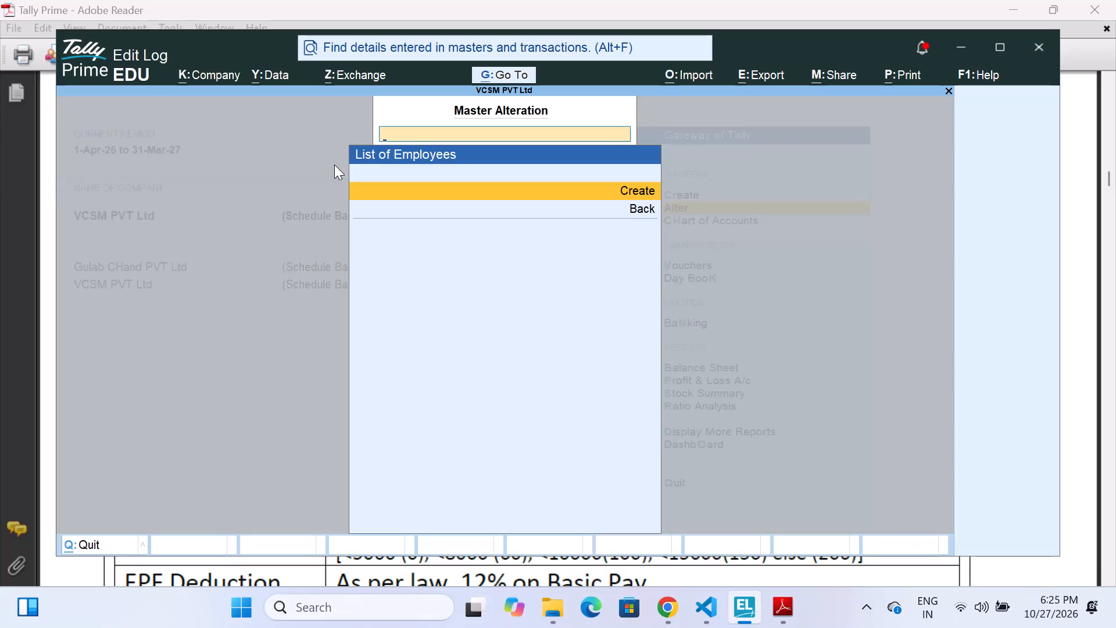
Start creating a new employee master and enter the employee's name, leaving the alias blank.
key(alt+c)
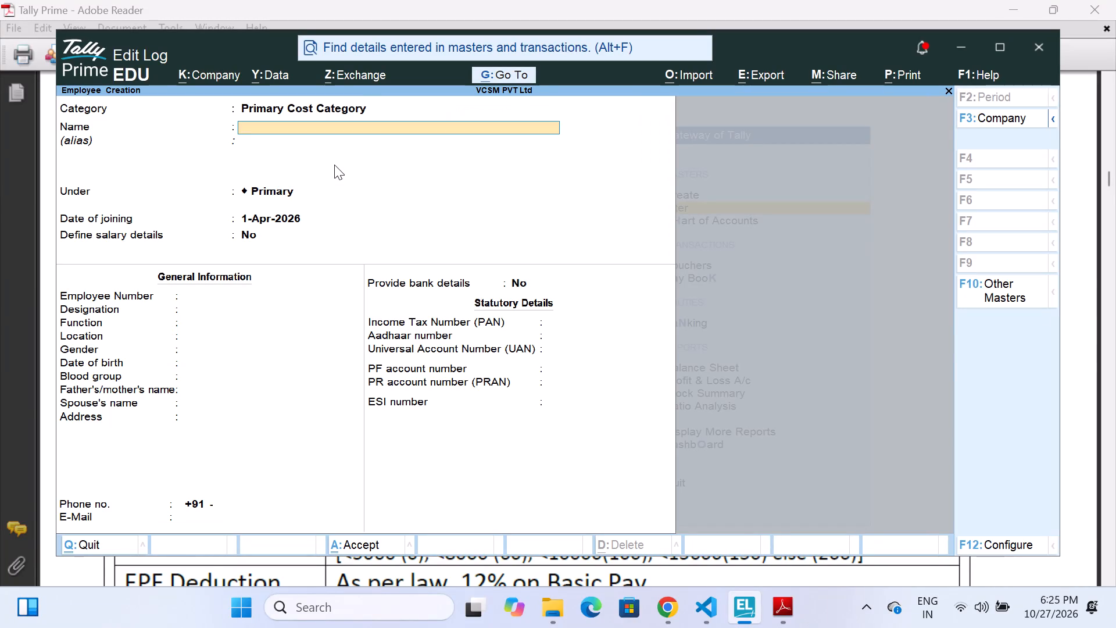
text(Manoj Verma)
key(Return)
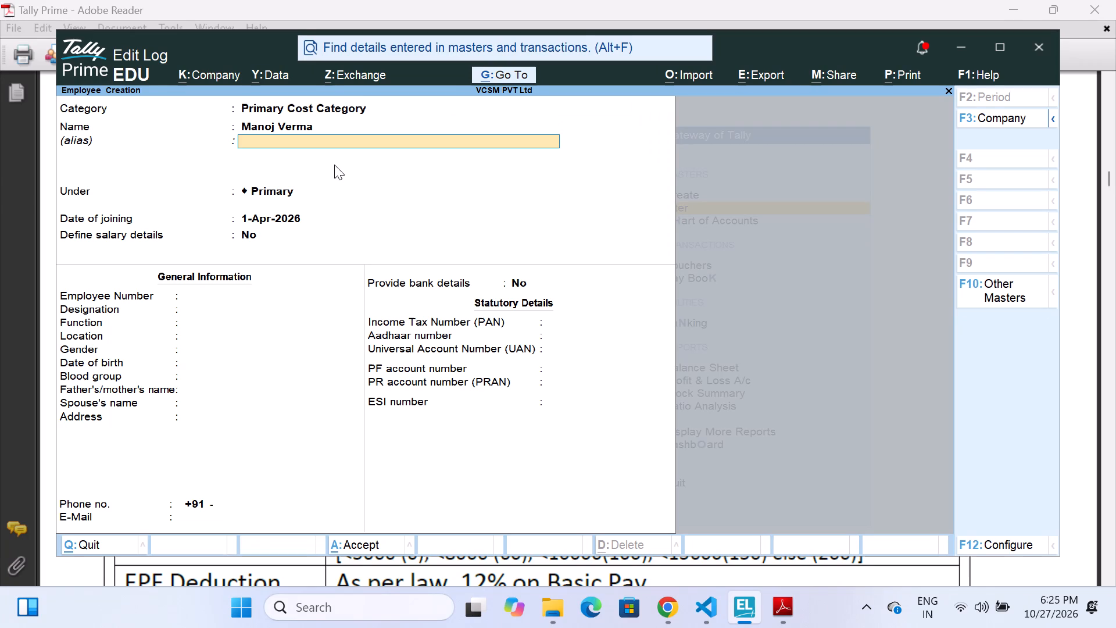
Change the new employee's category to Head Office.
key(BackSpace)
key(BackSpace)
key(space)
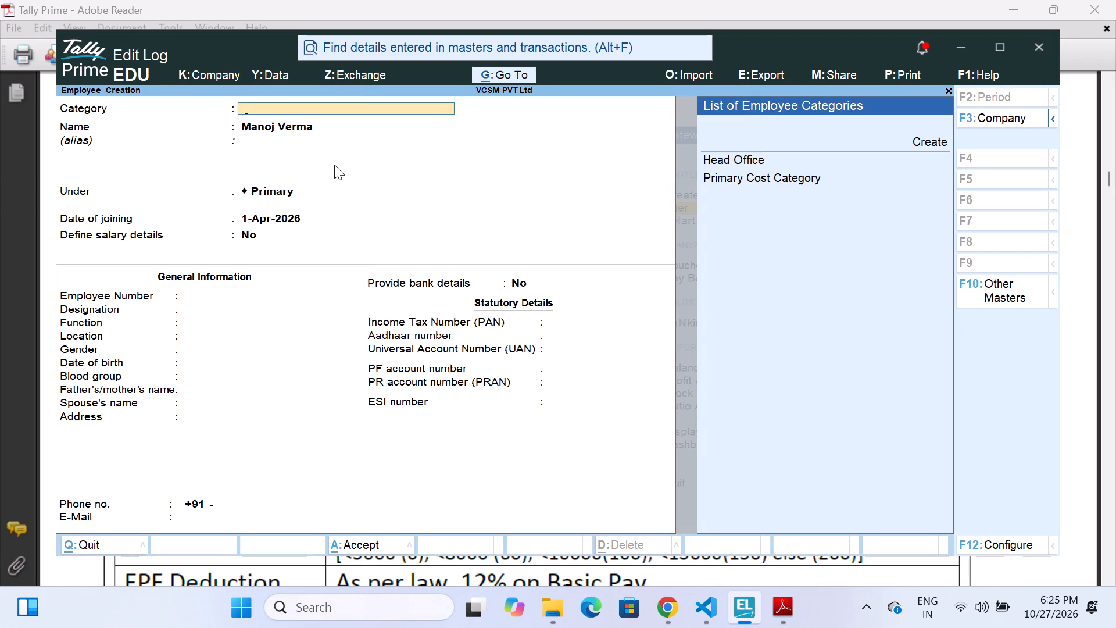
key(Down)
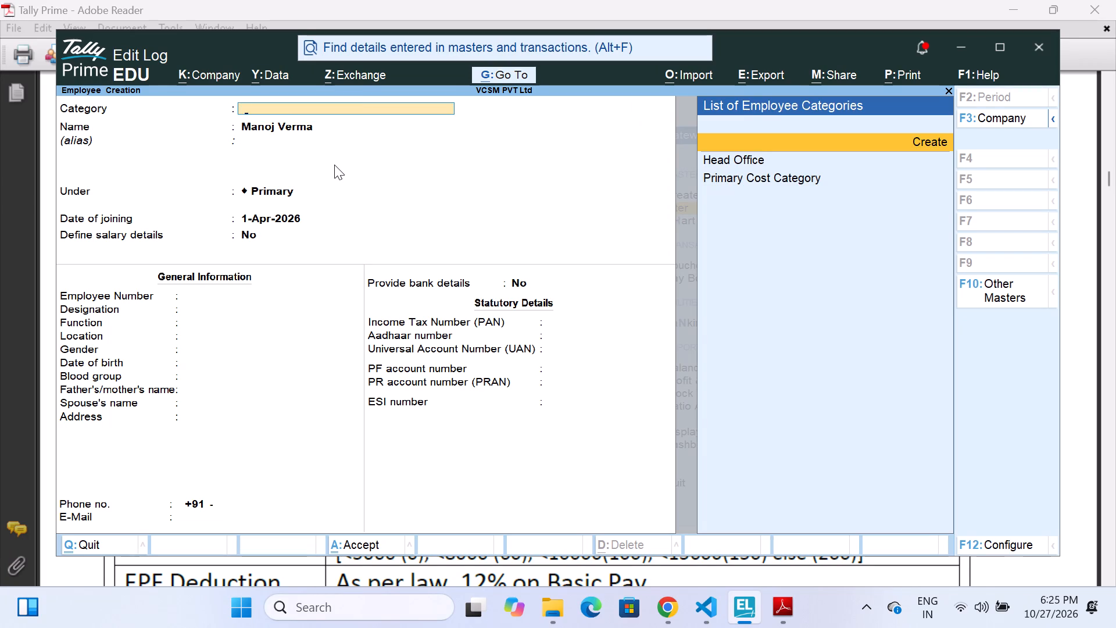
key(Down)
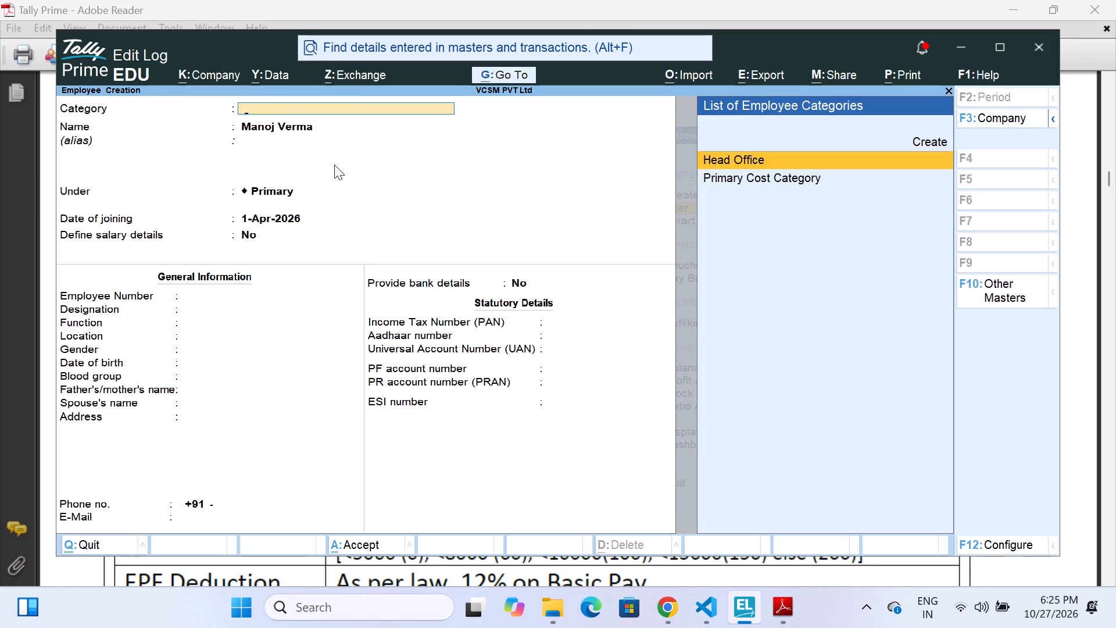
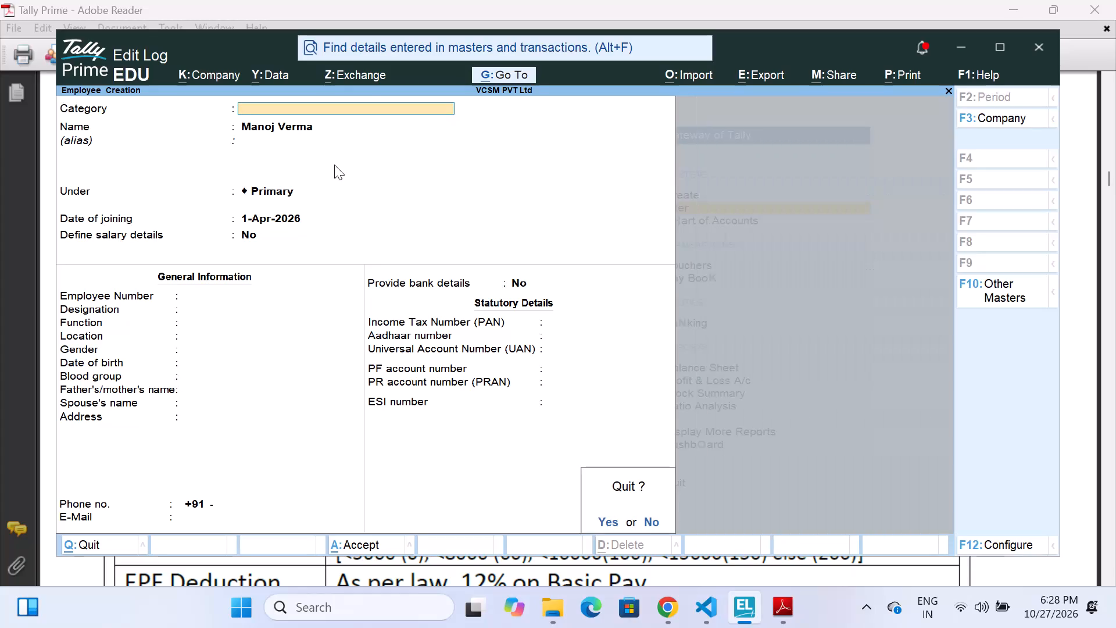
Discard the unfinished employee form and start a new employee in category Head Office with the case study's first employee name.
key(Escape)
key(Escape)
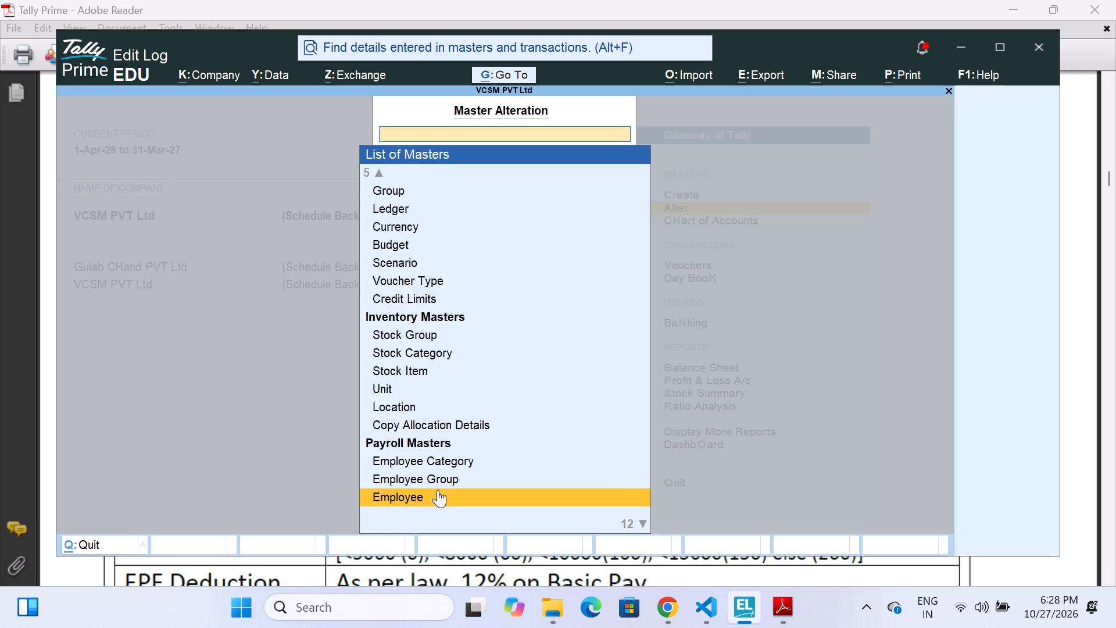
key(Return)
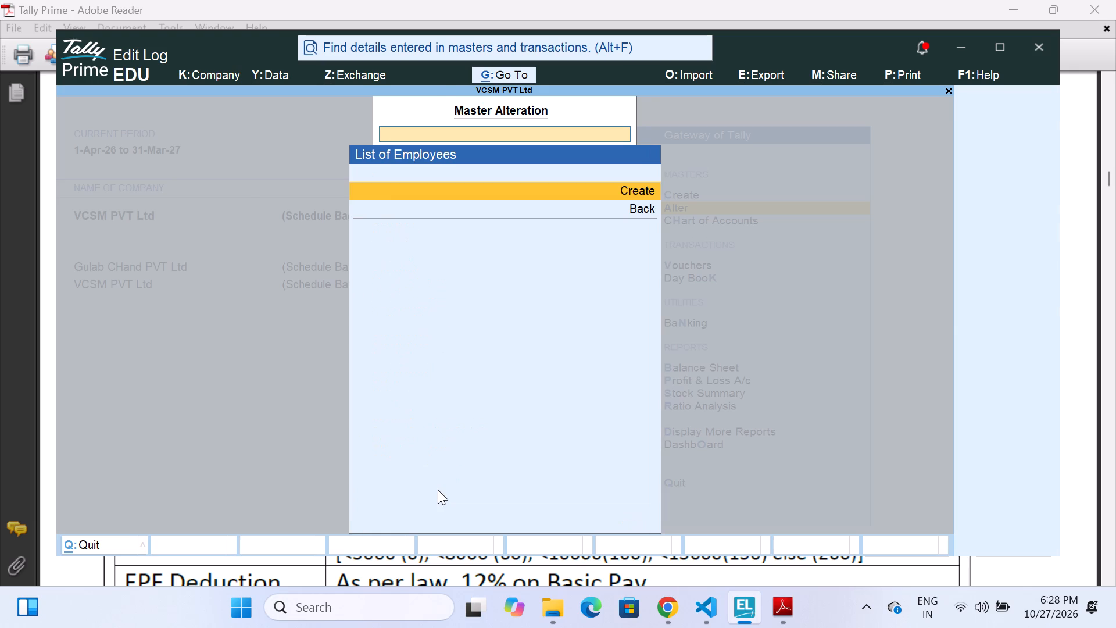
key(alt+c)
key(BackSpace)
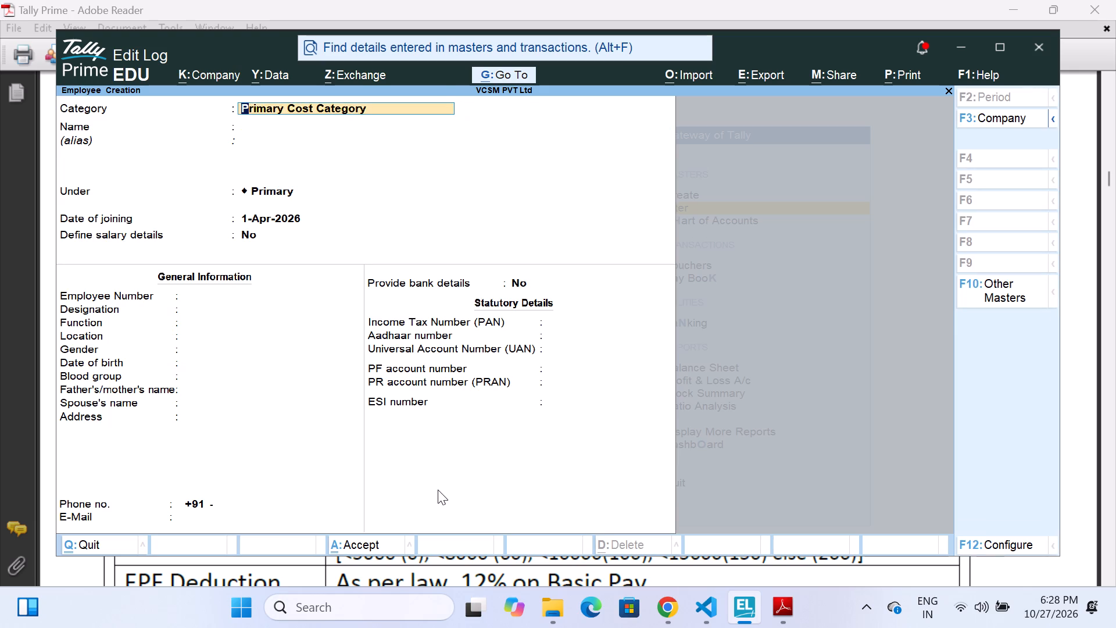
key(Return)
key(BackSpace)
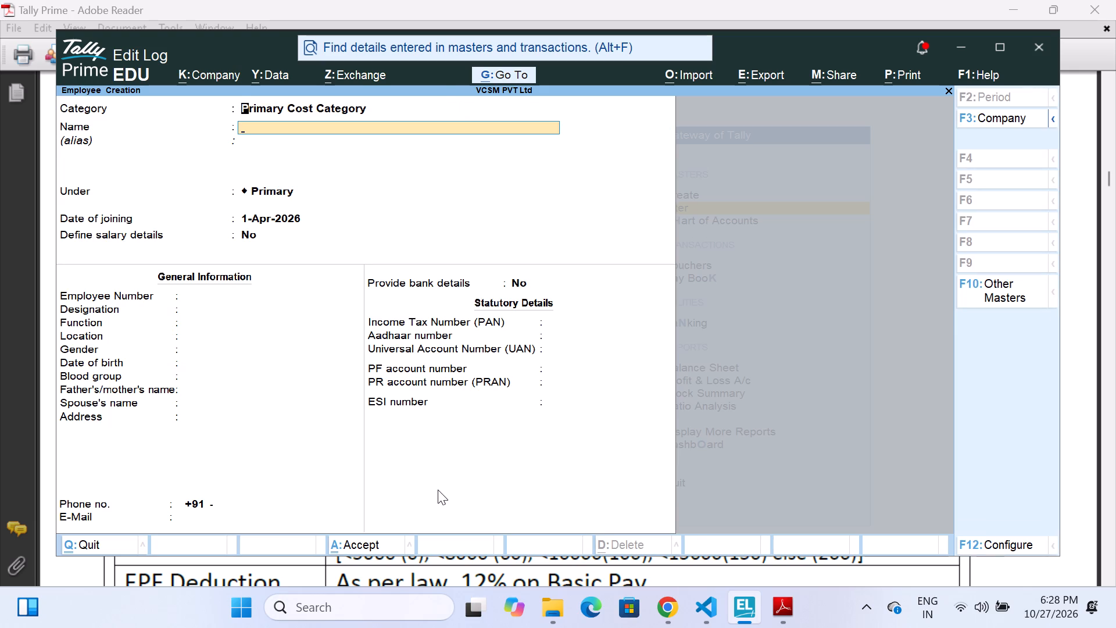
key(Up)
key(Return)
key(Return)
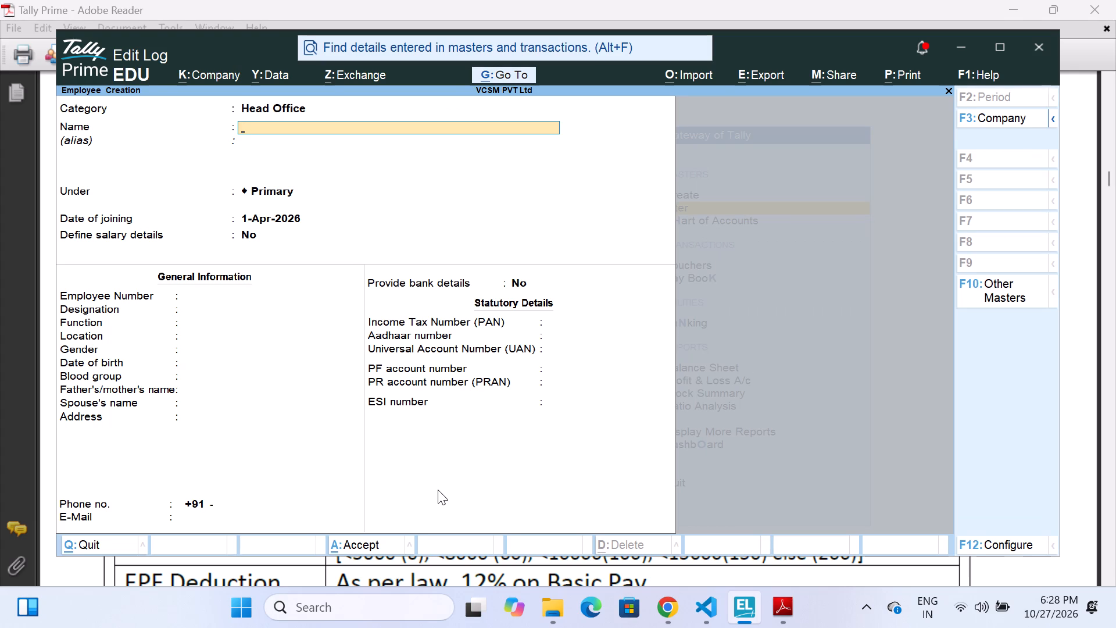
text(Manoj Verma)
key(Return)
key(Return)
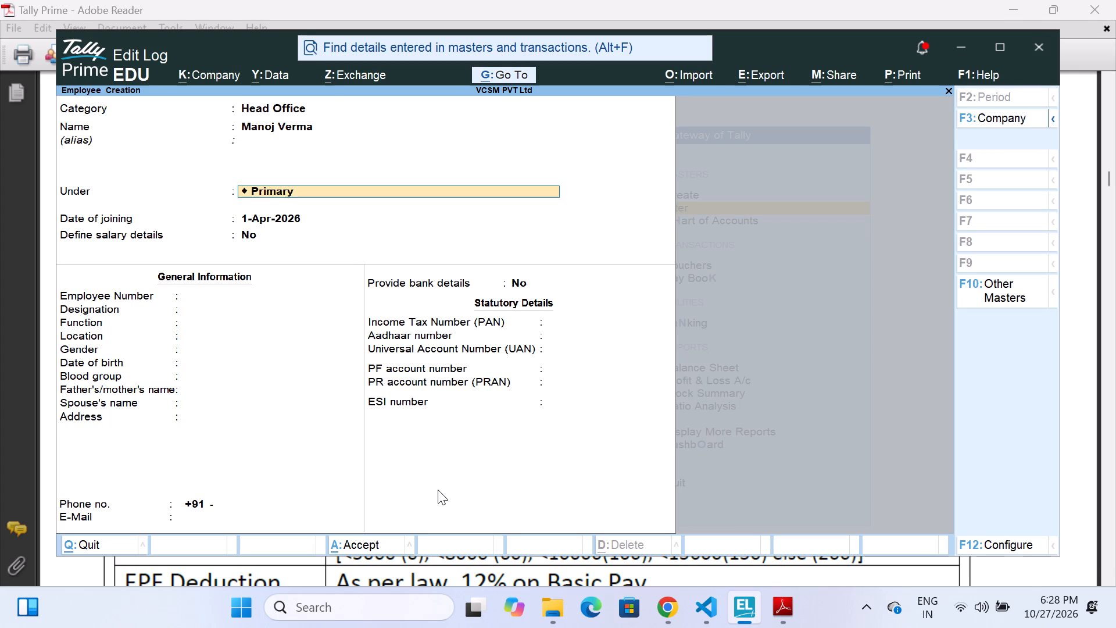
Place the first employee under the Manager group, keeping joining date 1-Apr-2026, no salary details and a blank employee number.
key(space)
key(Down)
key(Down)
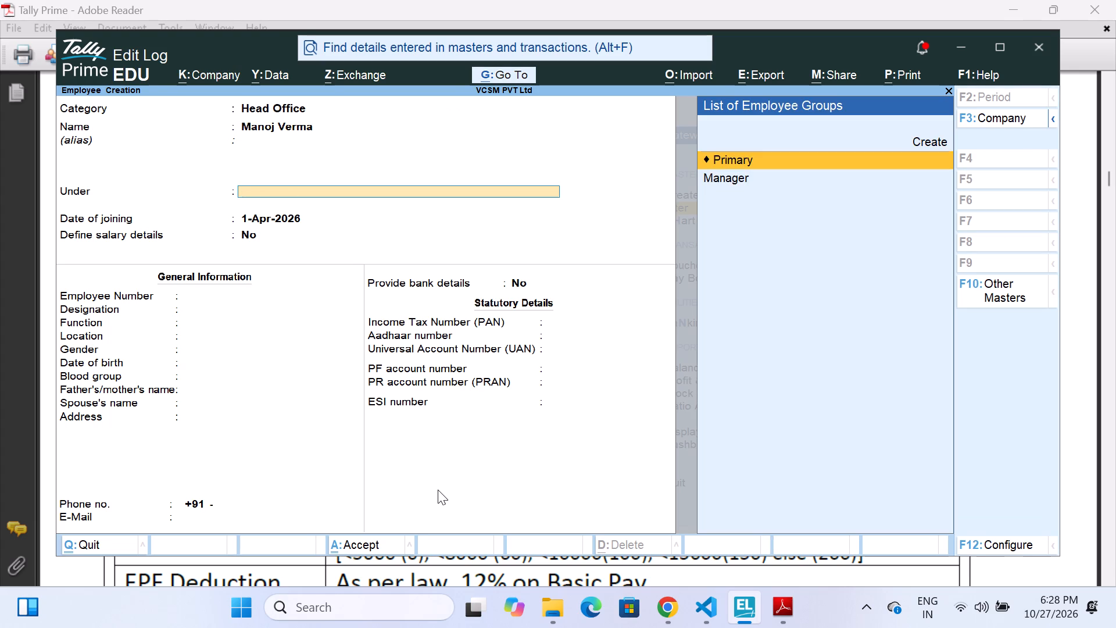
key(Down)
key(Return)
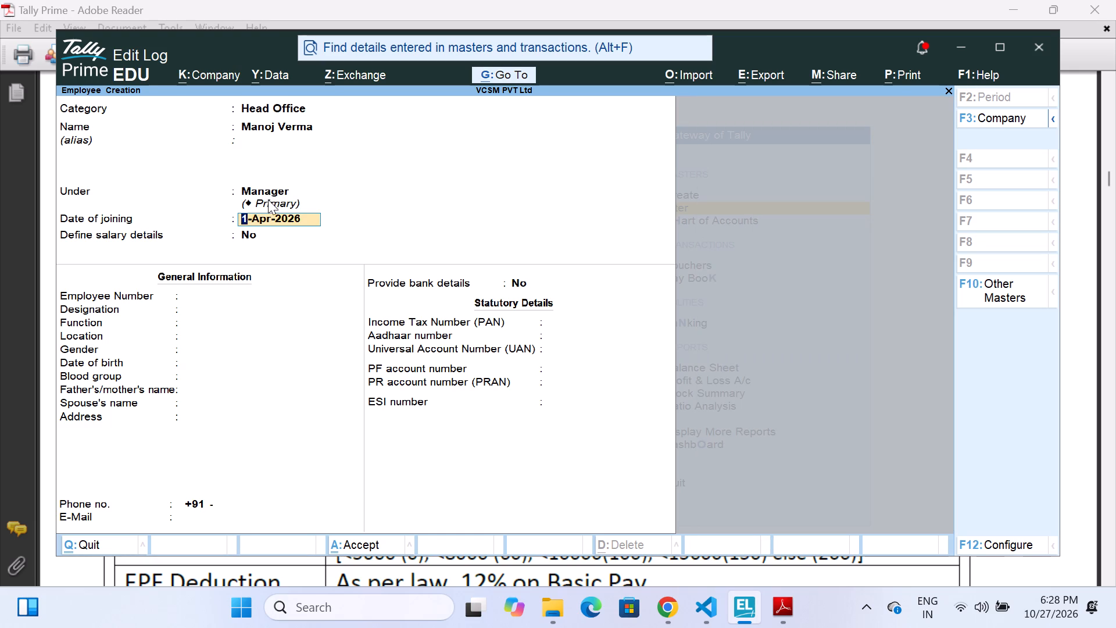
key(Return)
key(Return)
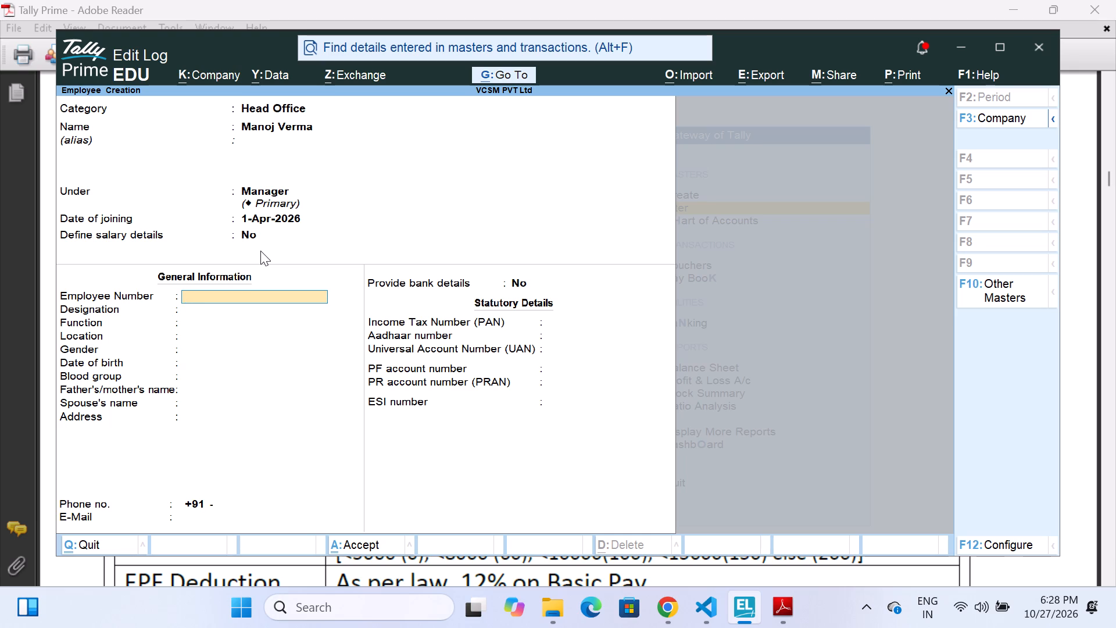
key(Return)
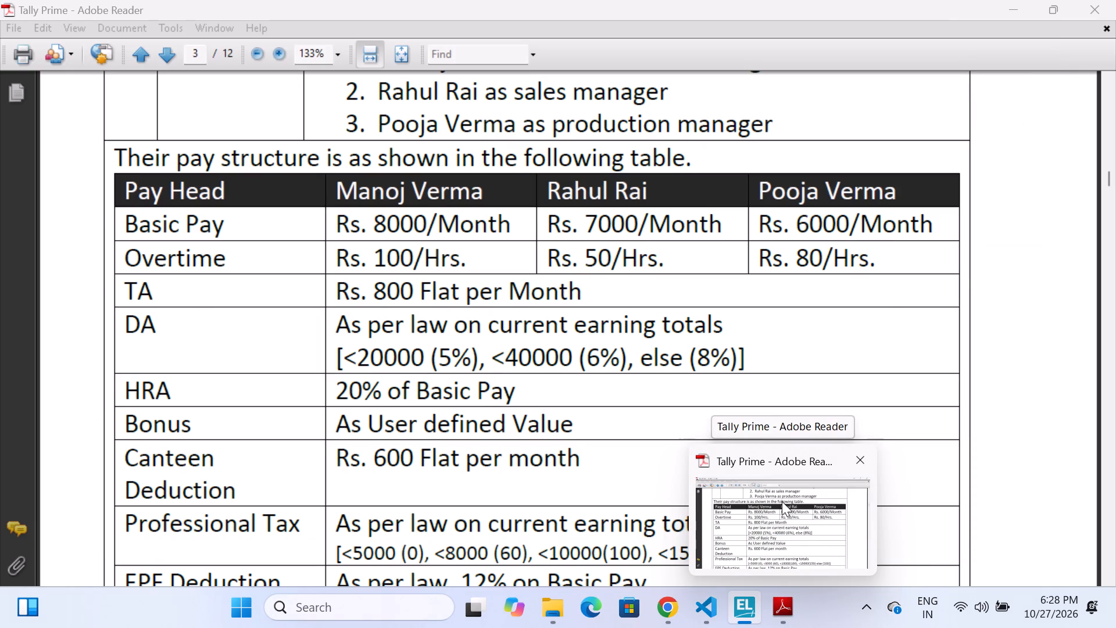
Set the first employee's designation to Accountant and gender to Male, and save the employee master.
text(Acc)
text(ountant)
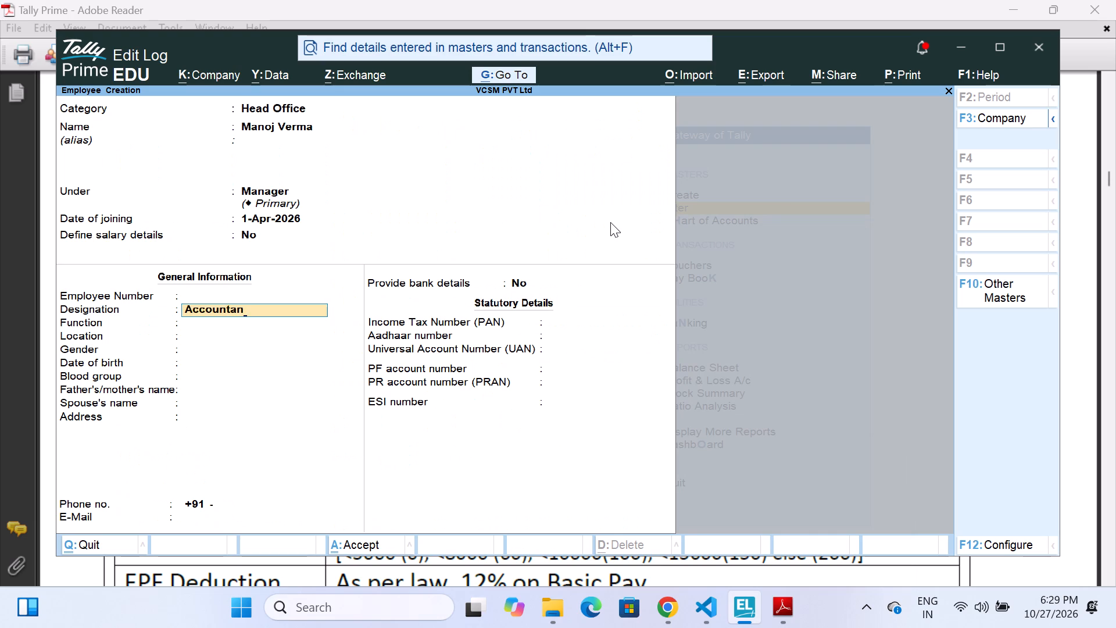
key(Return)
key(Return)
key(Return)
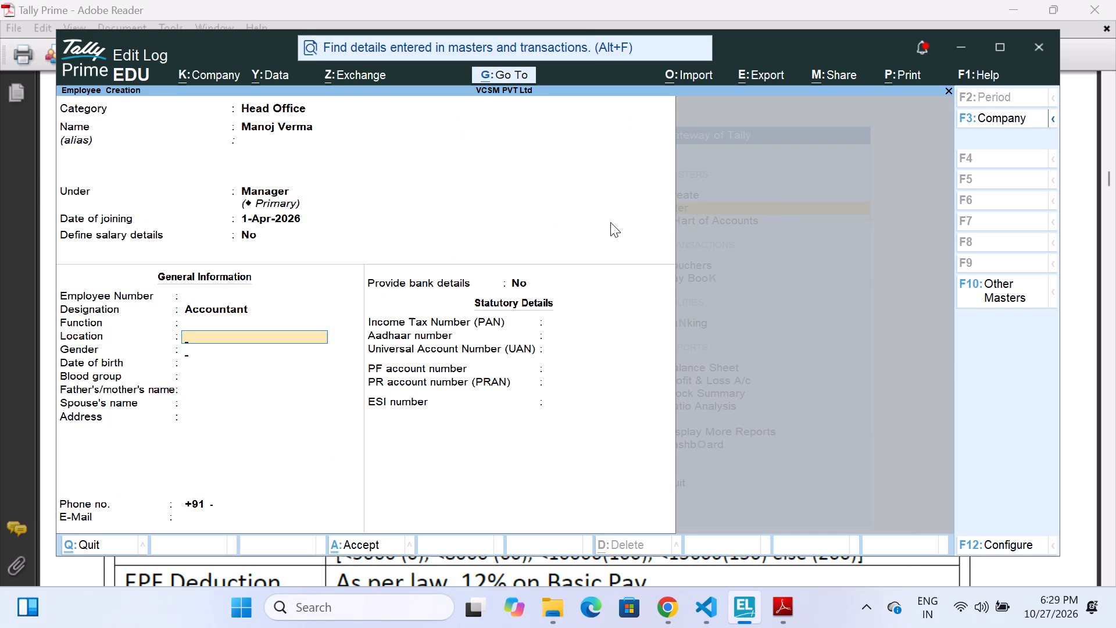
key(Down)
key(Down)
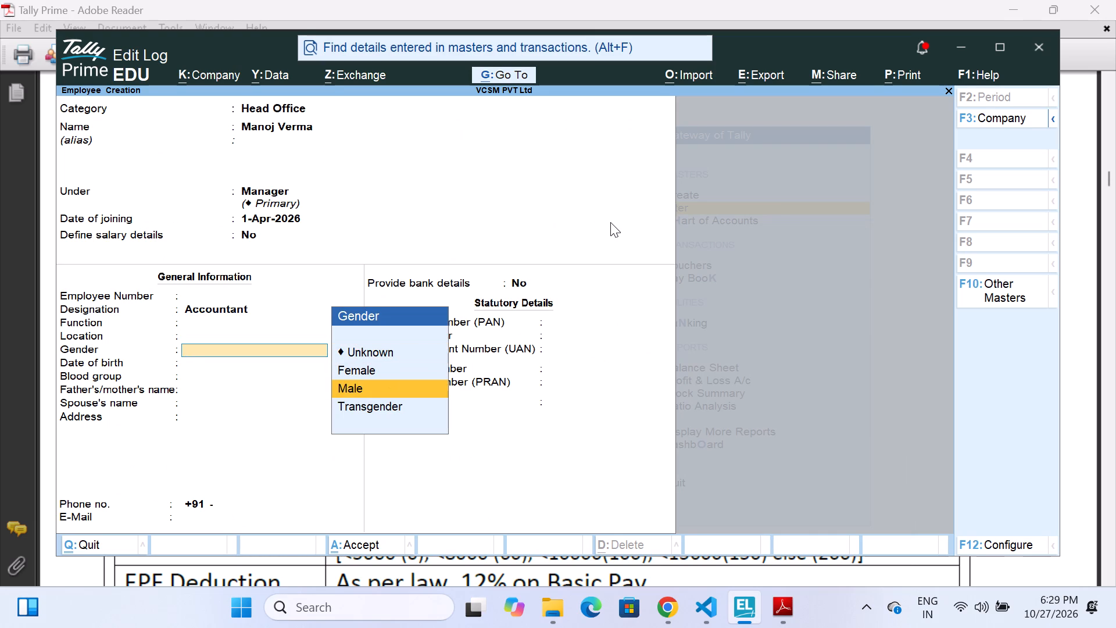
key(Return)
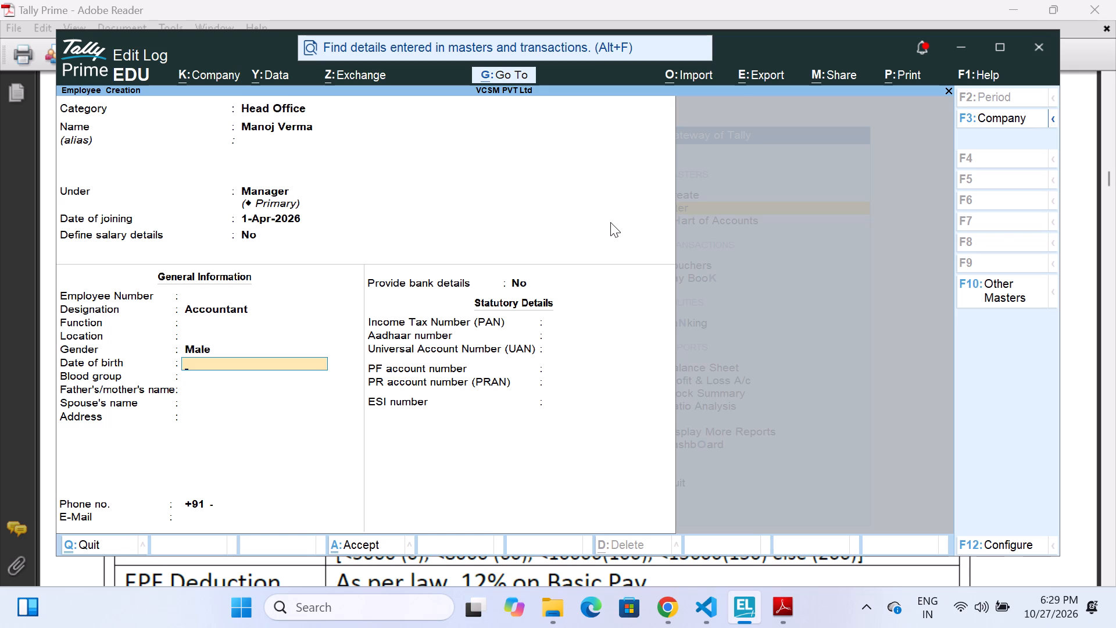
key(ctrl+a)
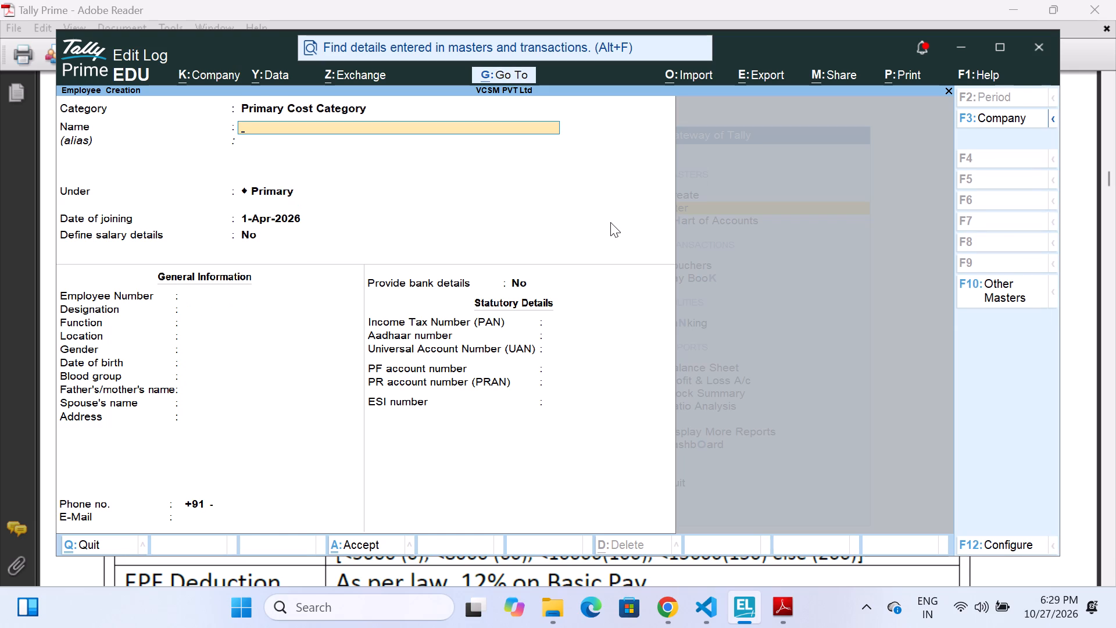
Set the next new employee's category to Head Office and enter the sales manager's name, leaving the alias blank.
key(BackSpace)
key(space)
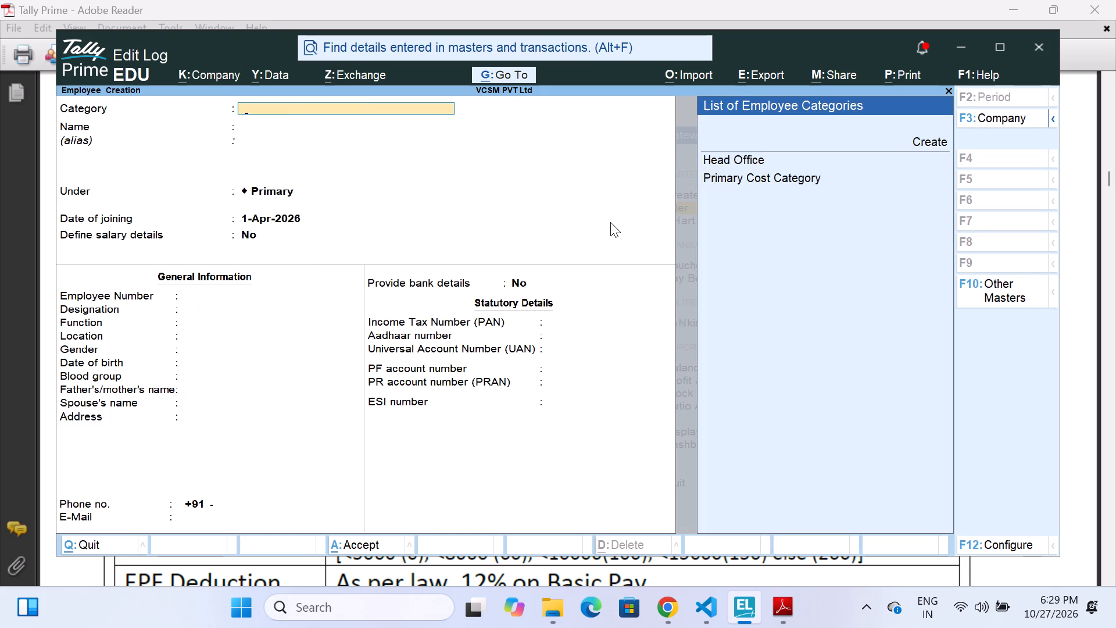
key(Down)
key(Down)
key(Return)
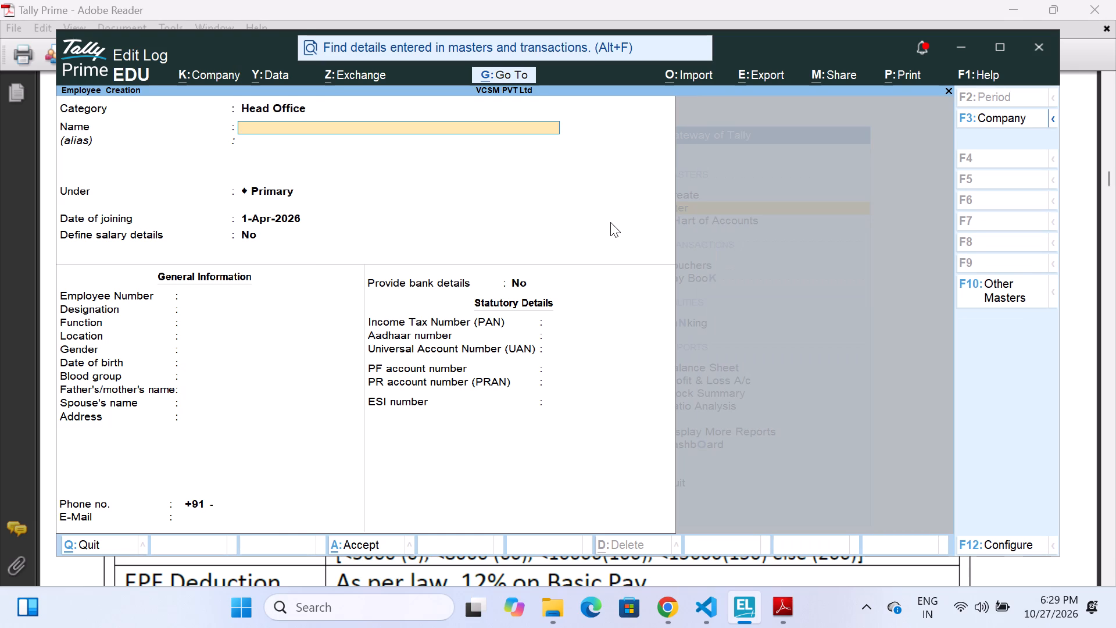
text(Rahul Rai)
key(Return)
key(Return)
Place the sales employee under the Manager group, keeping joining date 1-Apr-2026, no salary details and a blank employee number.
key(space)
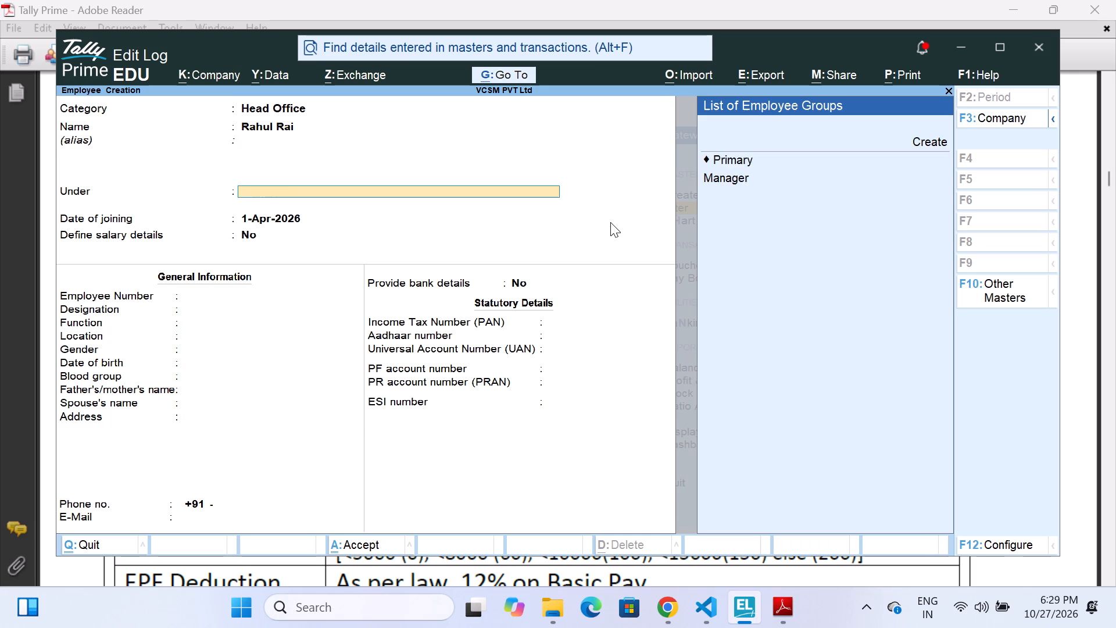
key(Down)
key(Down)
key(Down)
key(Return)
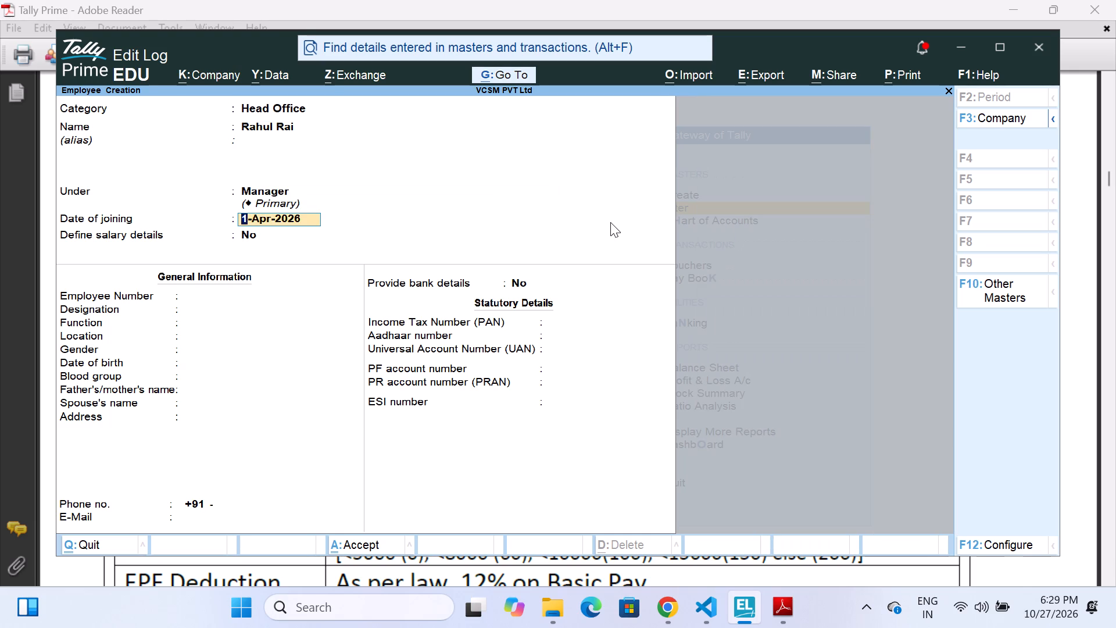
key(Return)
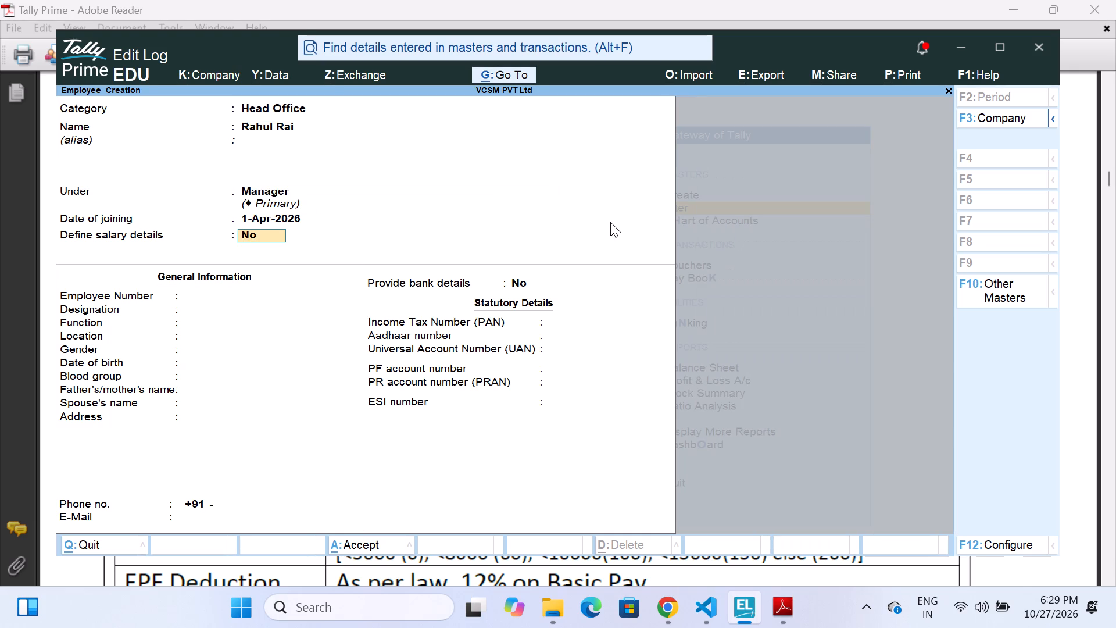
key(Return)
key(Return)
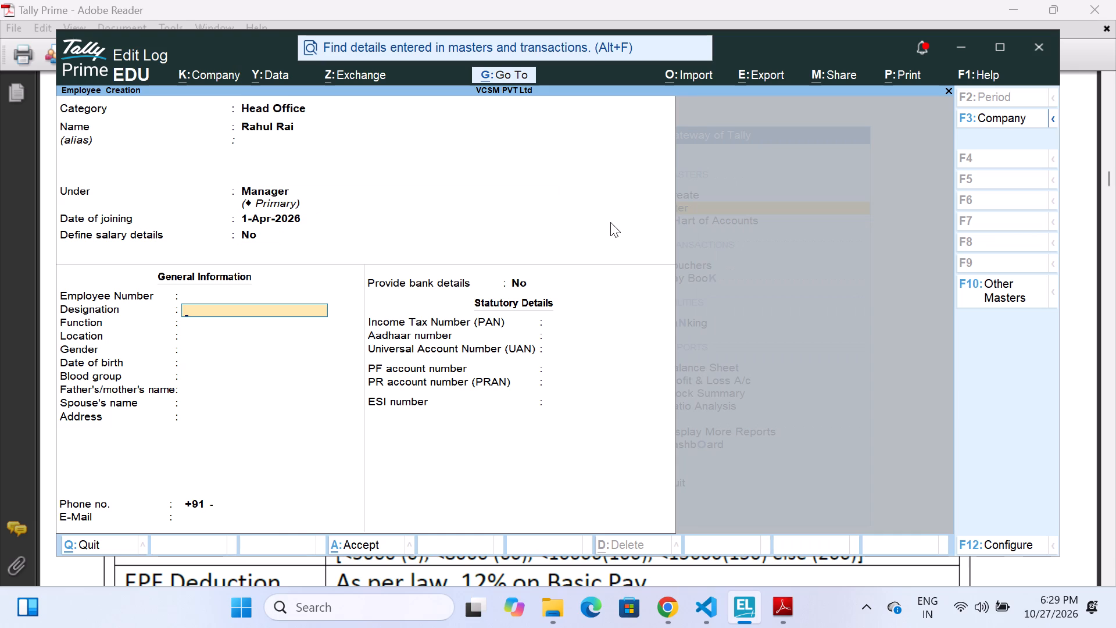
Set the second employee's designation to Sales and gender to Male, and save the employee master.
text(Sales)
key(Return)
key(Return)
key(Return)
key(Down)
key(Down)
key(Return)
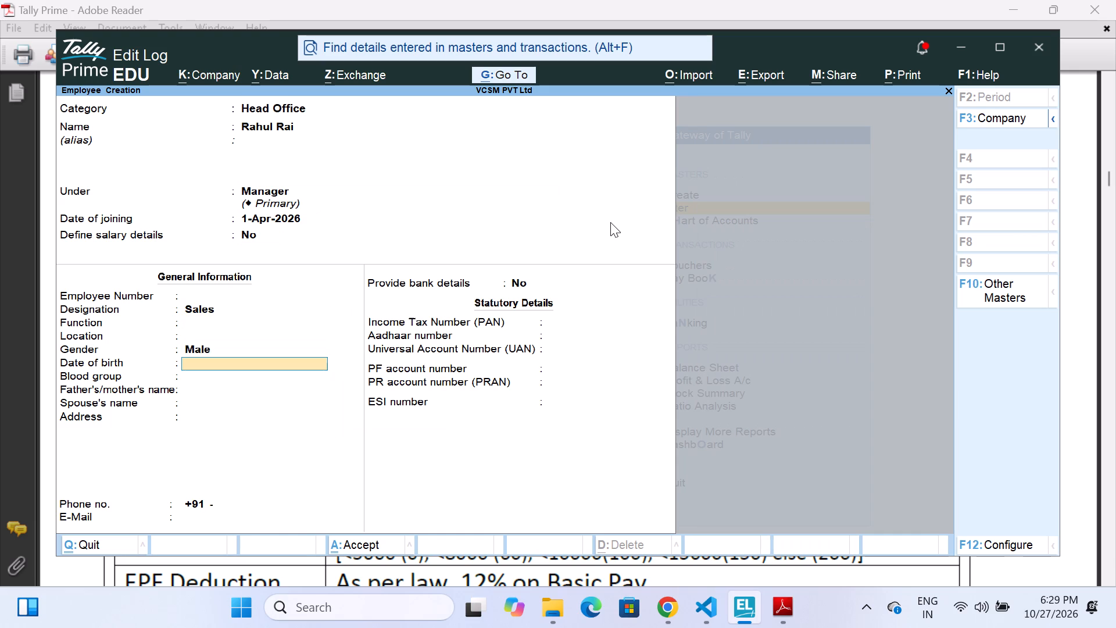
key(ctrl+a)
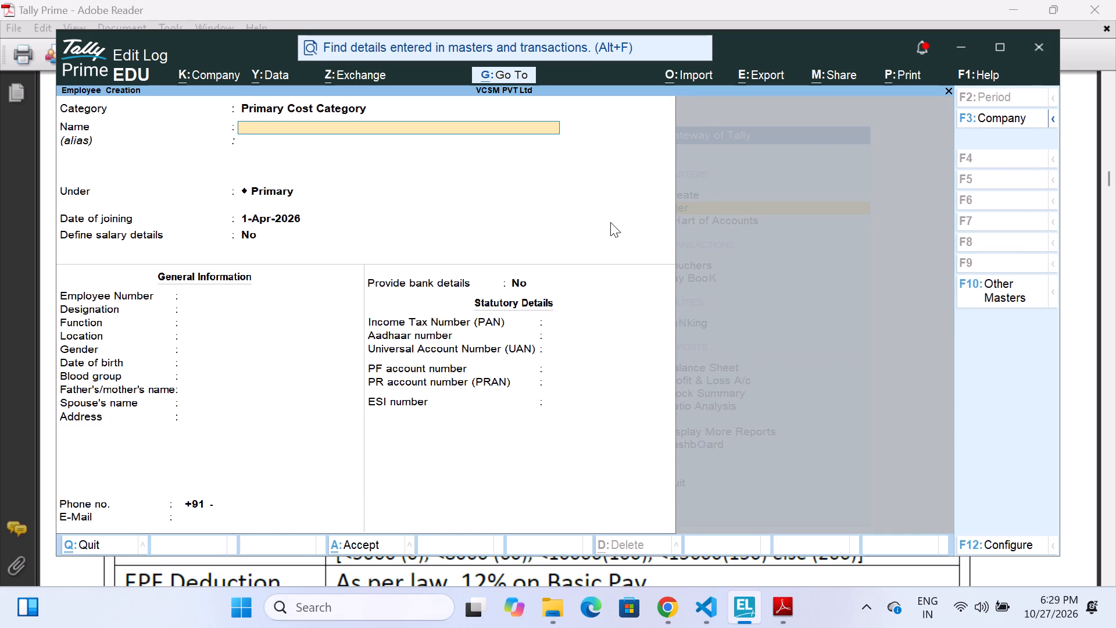
Enter the production manager's name in the new employee form, leaving the alias blank.
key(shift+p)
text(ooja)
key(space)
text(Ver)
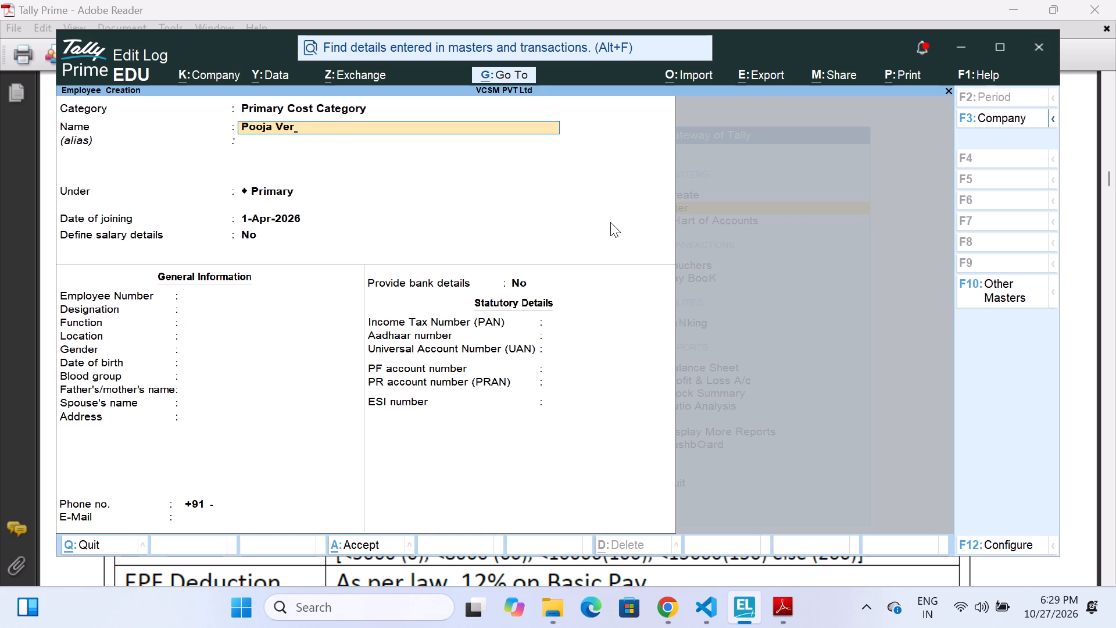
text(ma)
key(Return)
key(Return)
Go back to the production manager's category and change it to Head Office.
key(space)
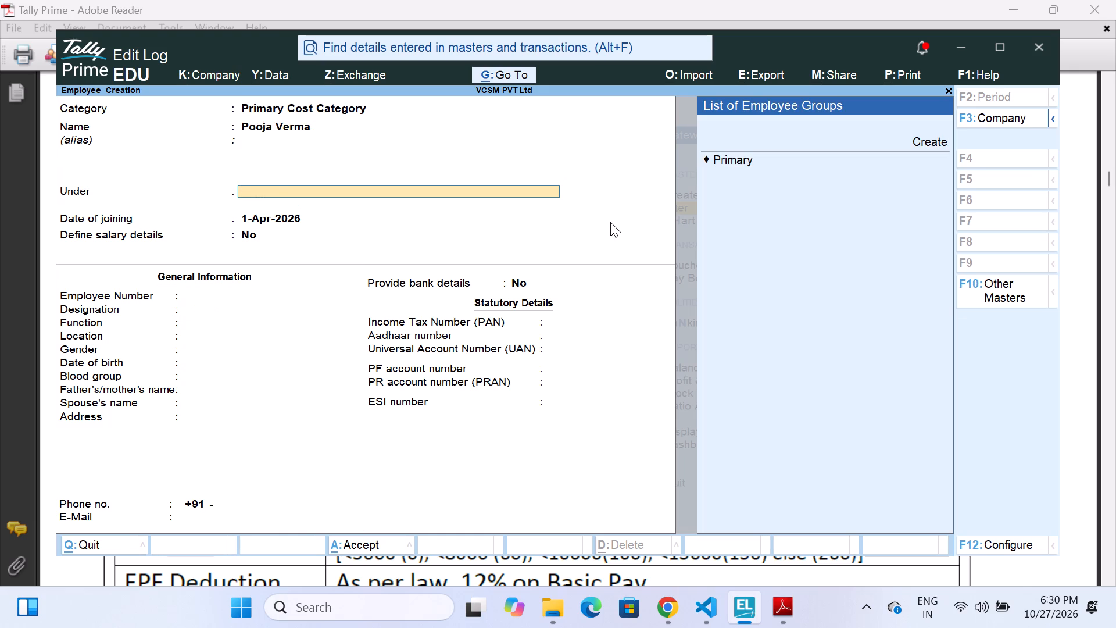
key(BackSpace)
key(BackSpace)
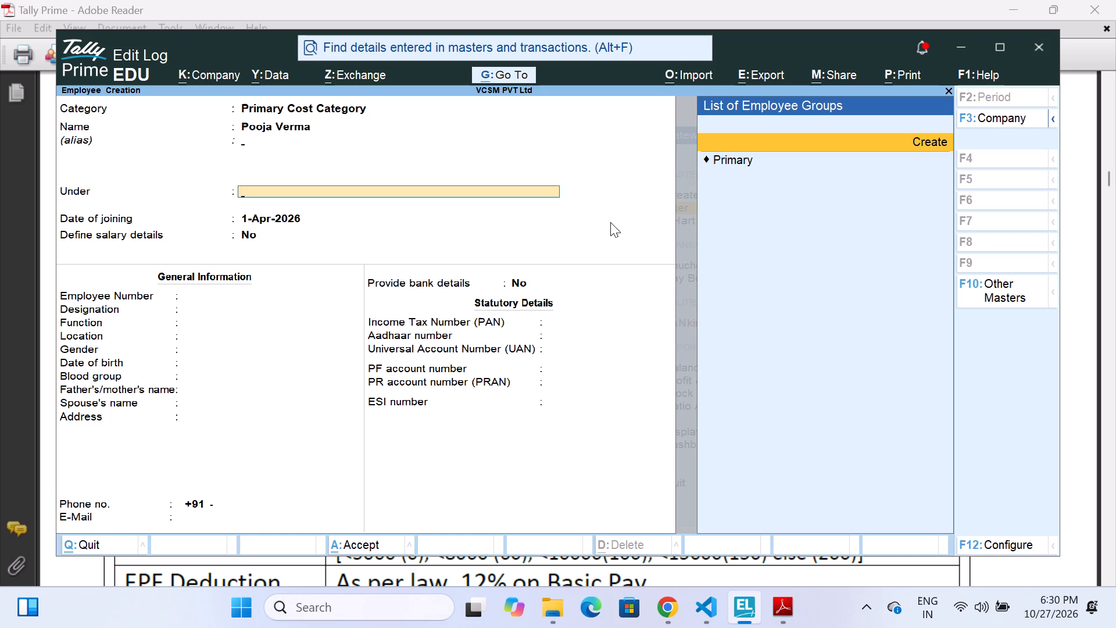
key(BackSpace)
key(BackSpace)
key(space)
key(Down)
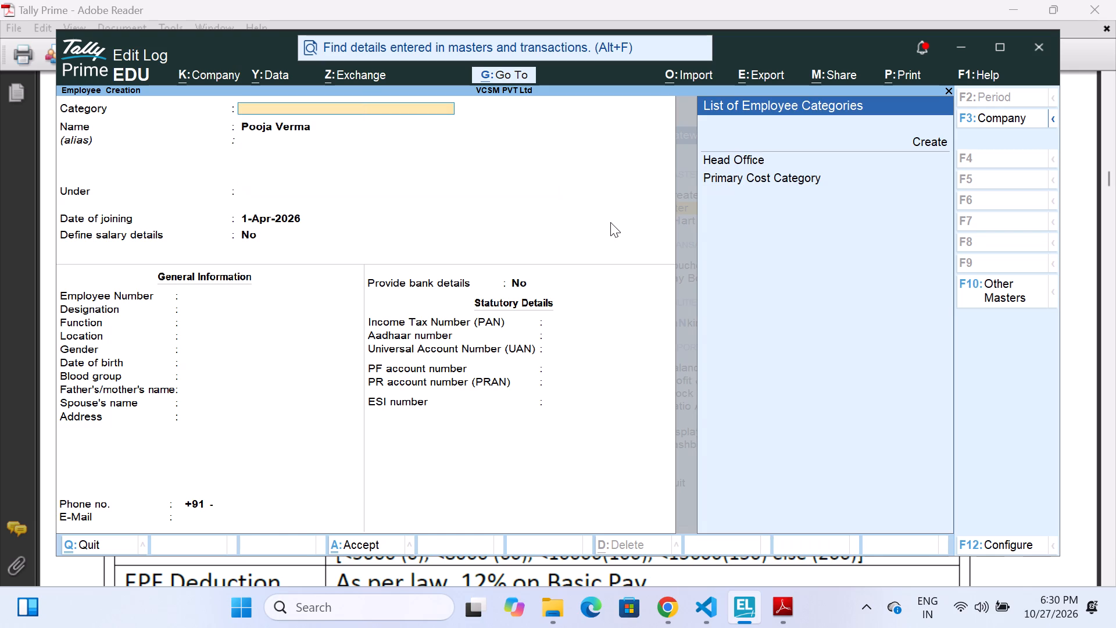
key(Down)
key(Return)
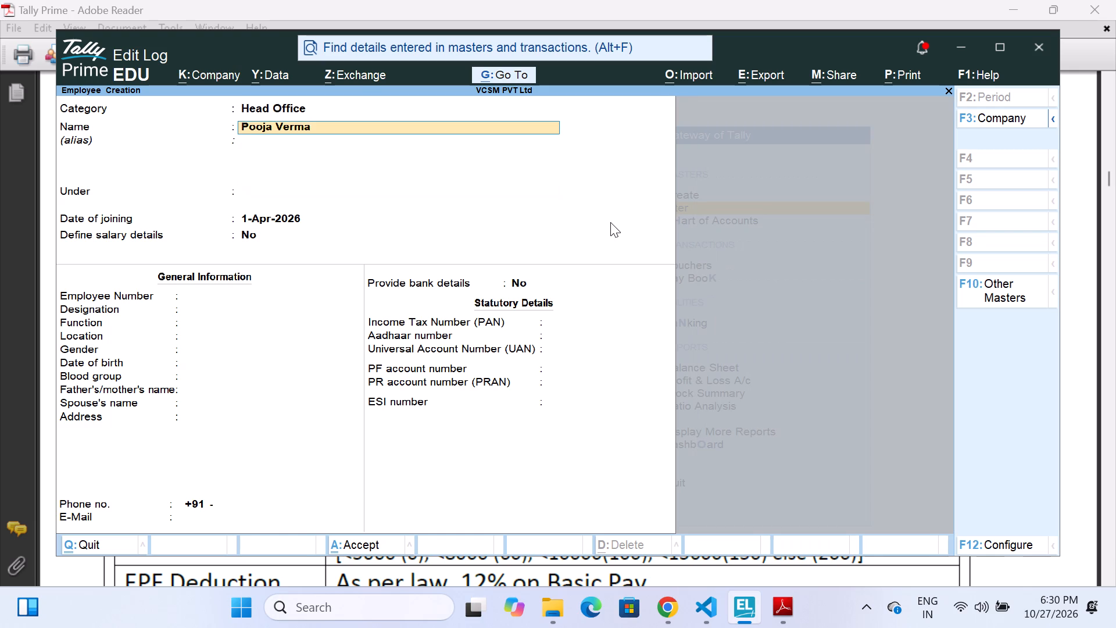
Place the production manager under the Manager group, keeping joining date 1-Apr-2026, no salary details and a blank employee number.
key(Return)
key(Return)
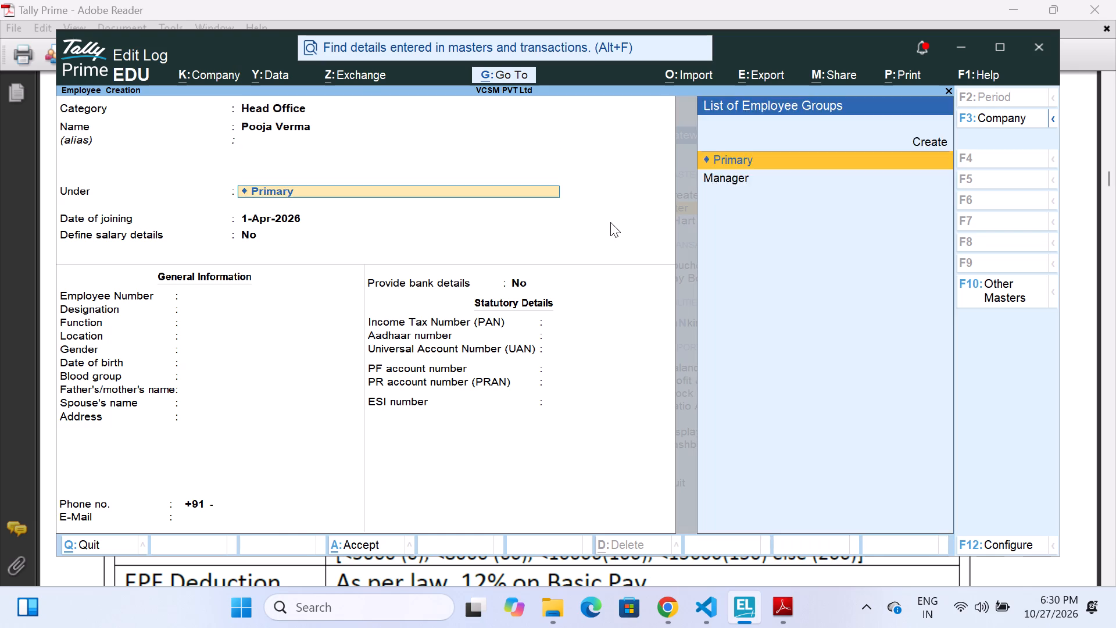
key(Return)
key(BackSpace)
key(space)
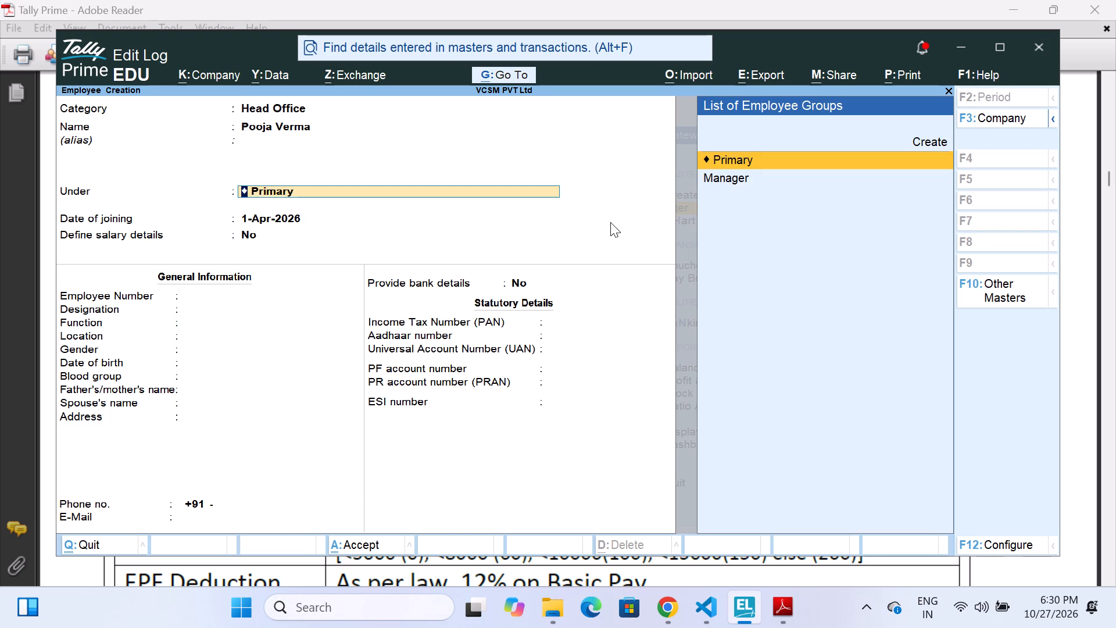
key(Down)
key(Down)
key(Down)
key(Return)
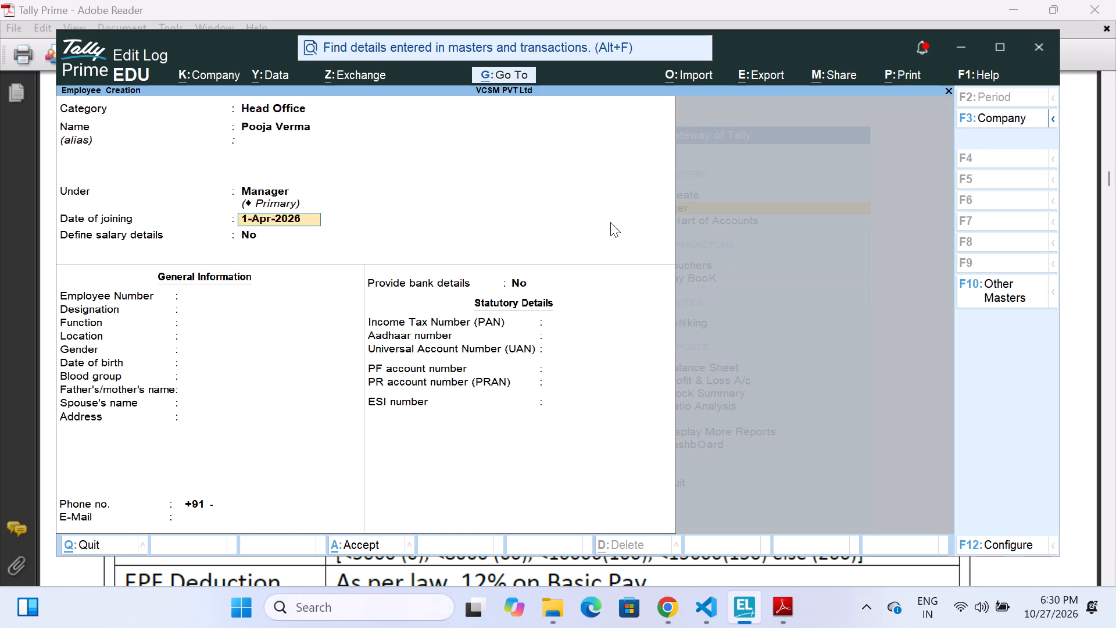
key(Return)
key(Return)
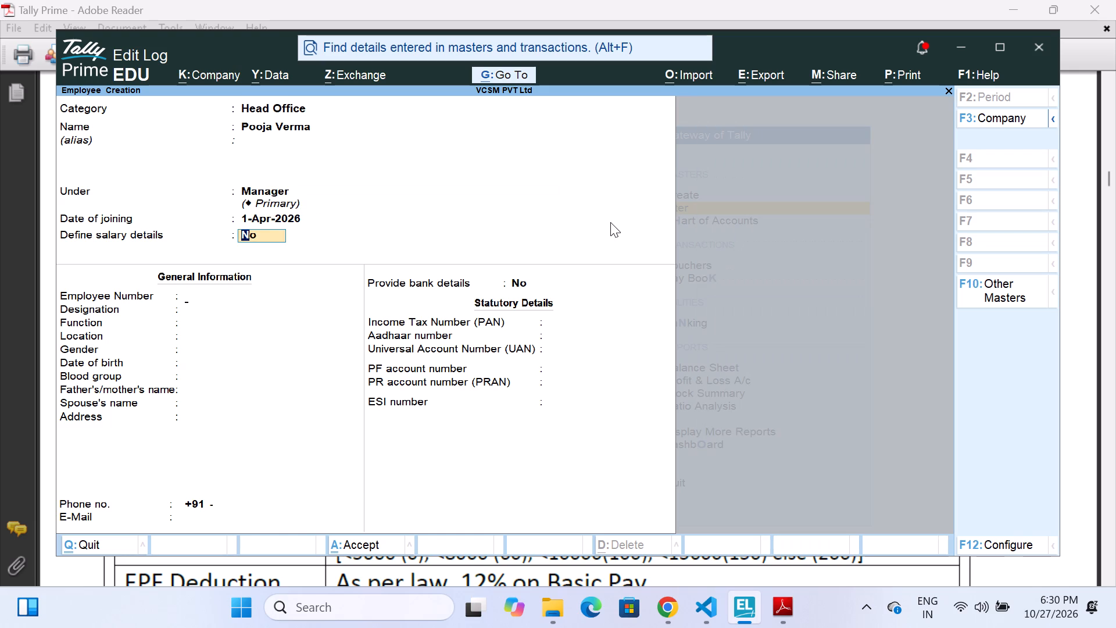
key(Return)
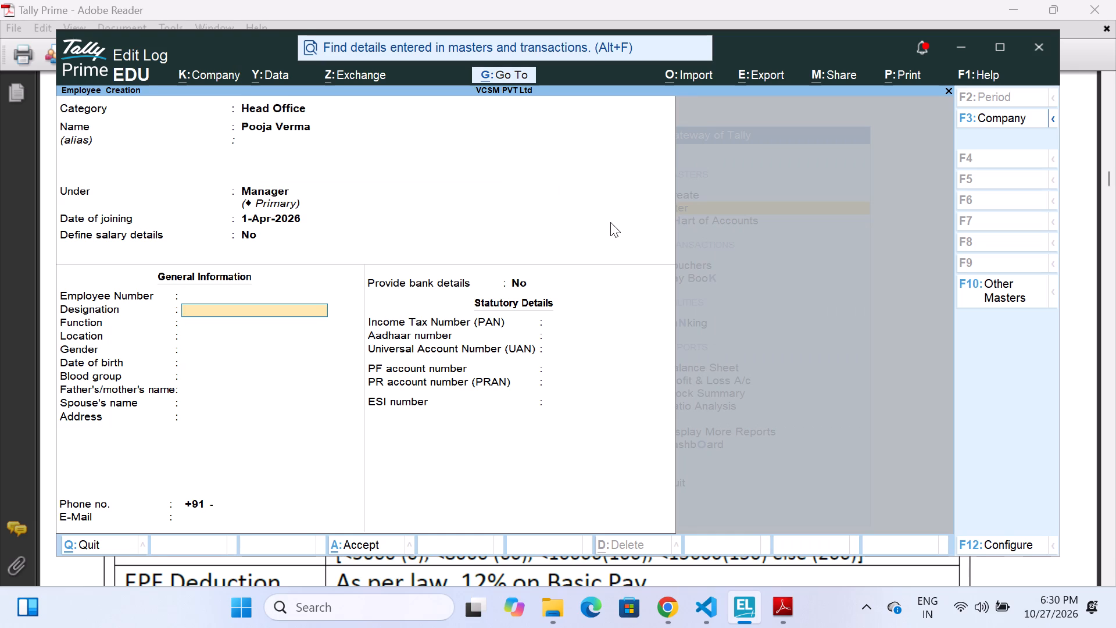
Enter Production Manager as the production manager's designation.
text(Sal)
key(BackSpace)
key(BackSpace)
key(BackSpace)
text(Production Mah)
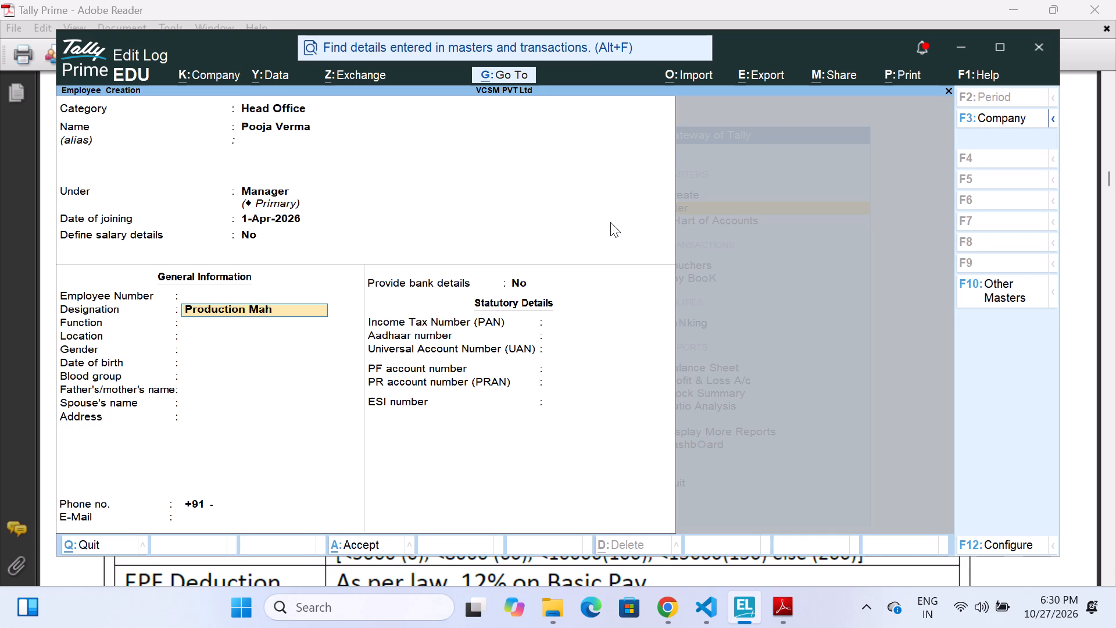
key(BackSpace)
text(nager)
key(Return)
Set the production manager's gender to Female, leave the remaining details at their defaults, and save the employee master.
key(Return)
key(Return)
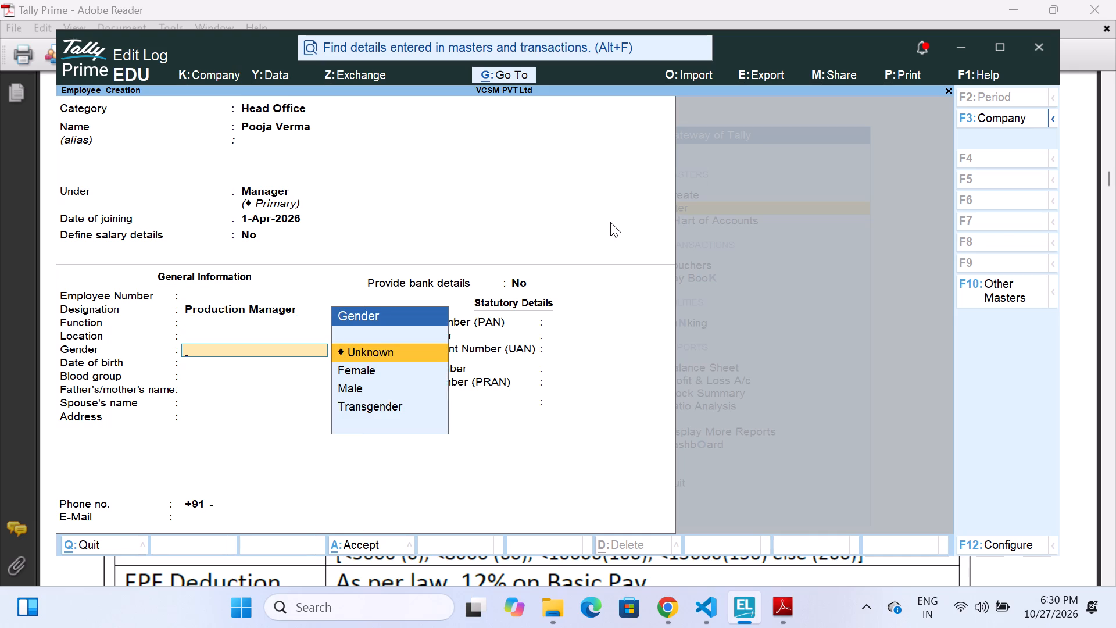
key(Down)
key(Return)
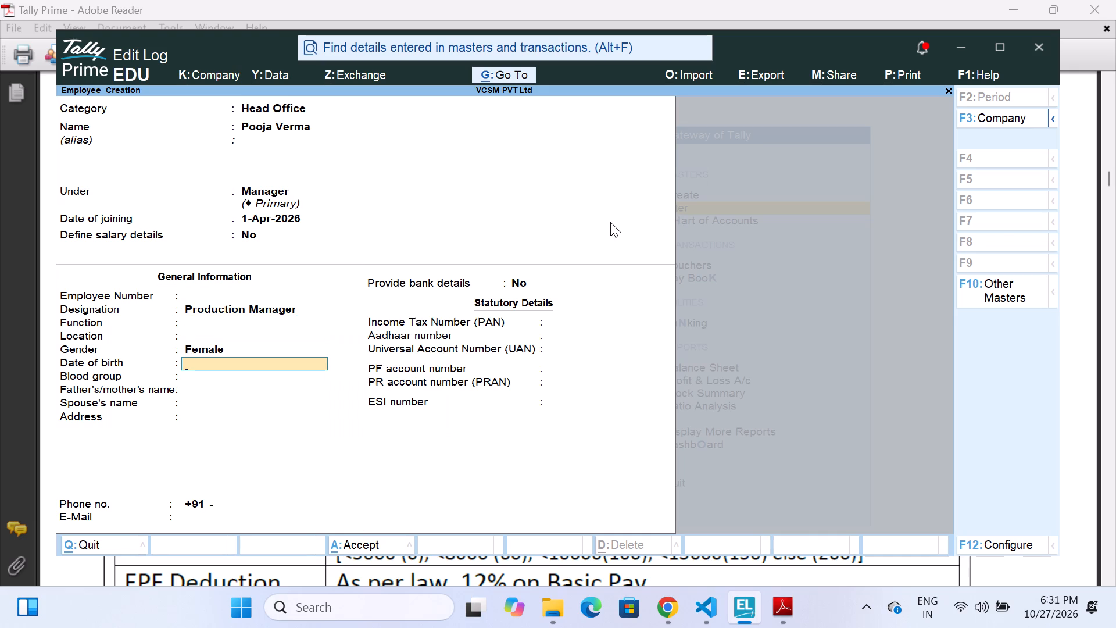
key(Return)
key(Return)
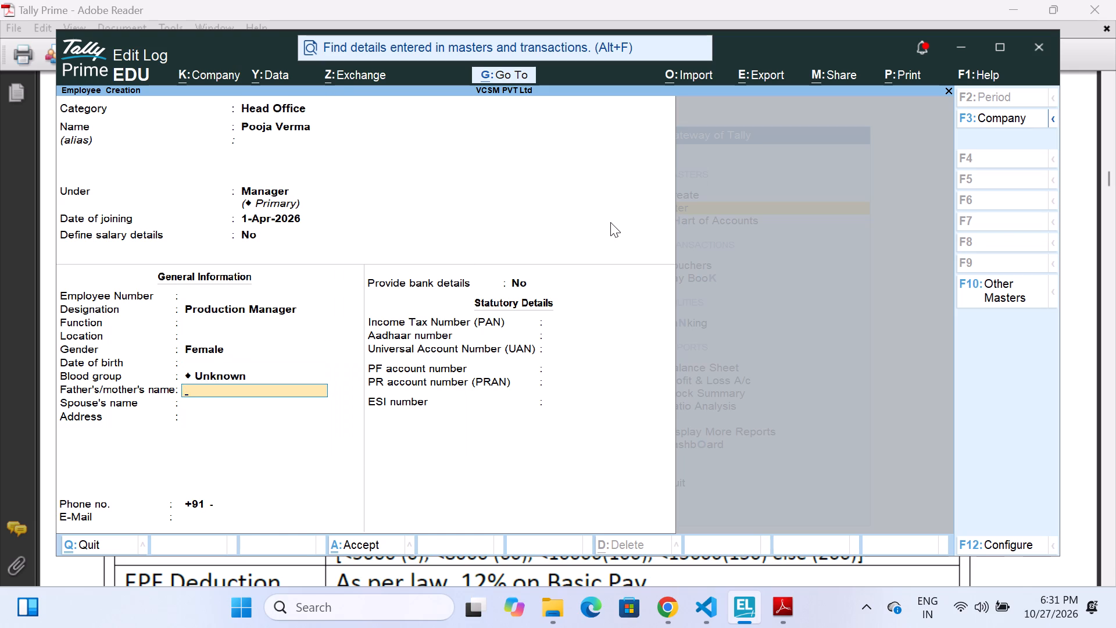
key(ctrl+a)
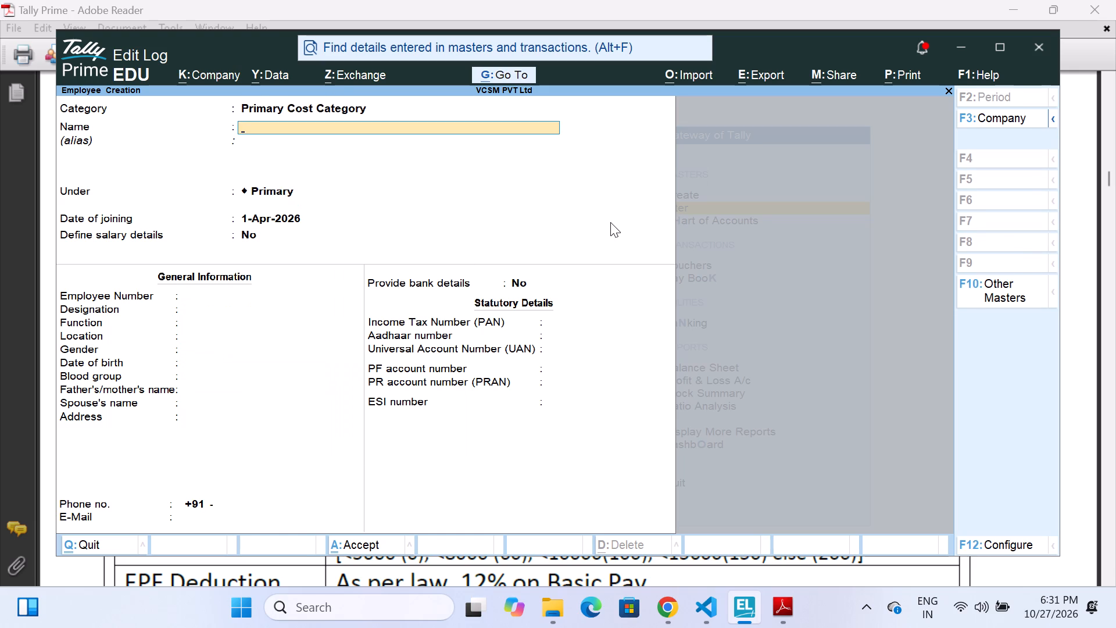
key(Escape)
key(Escape)
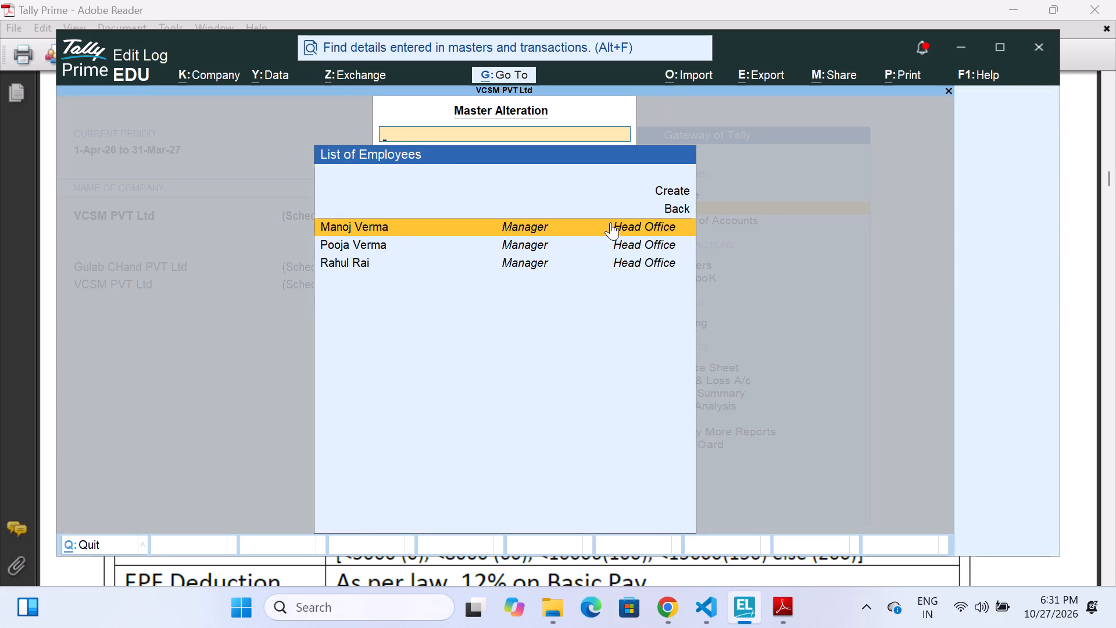
key(Escape)
Start a new simple work unit with symbol Hrs and formal name Hour.
key(Down)
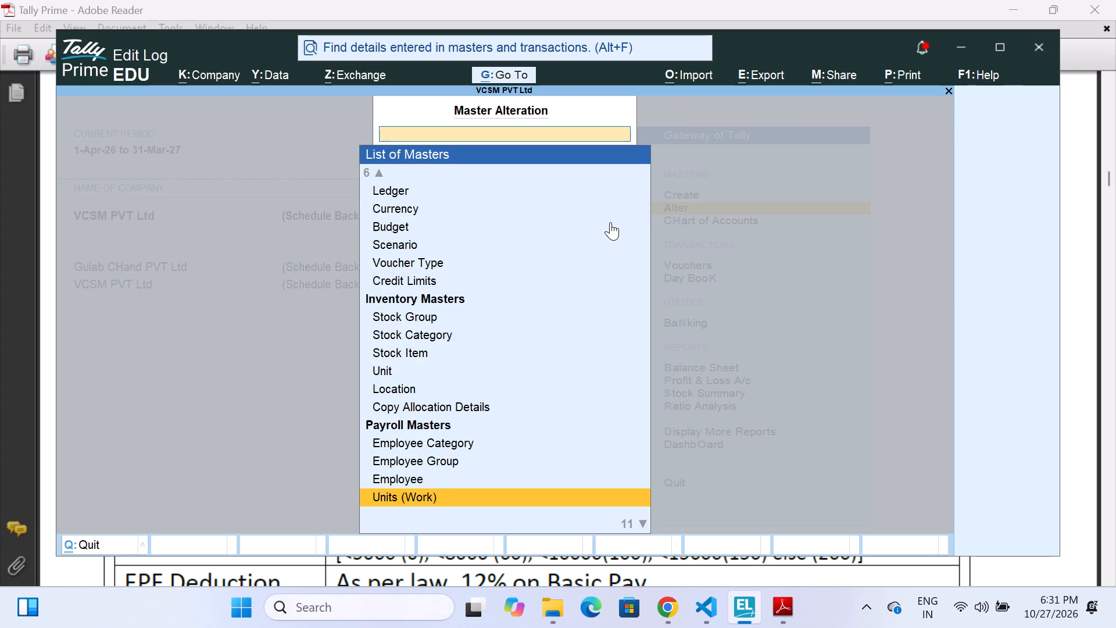
key(Return)
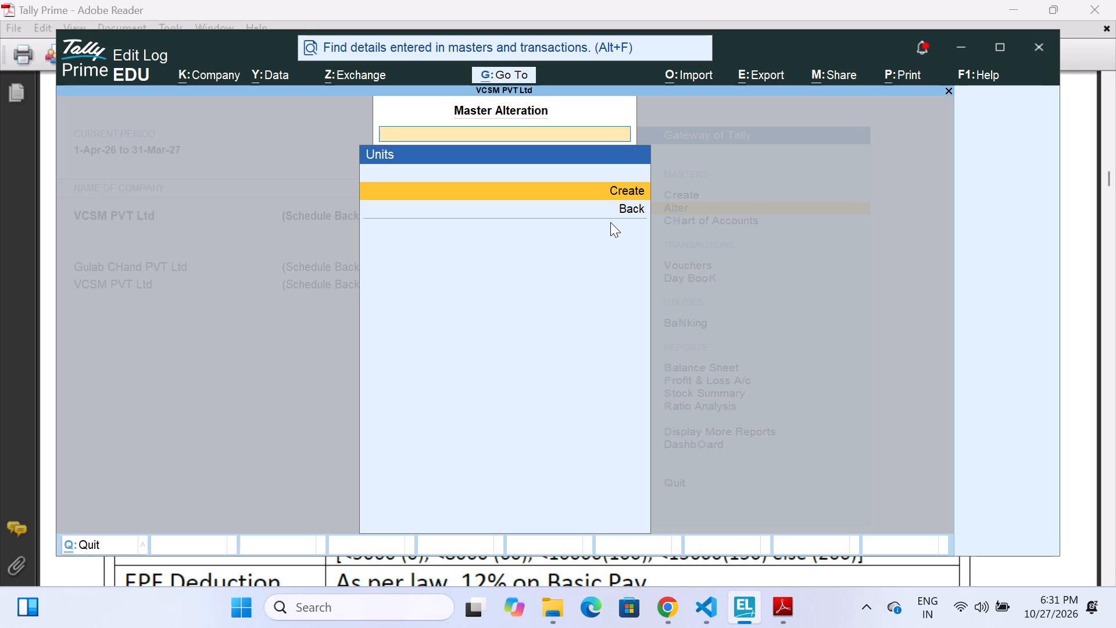
key(Return)
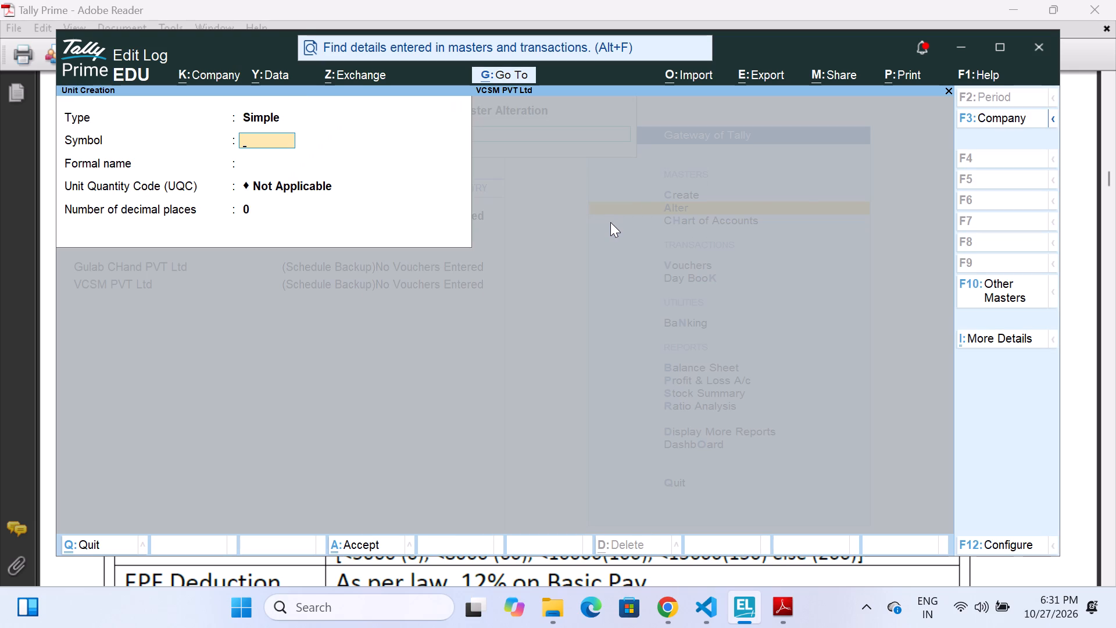
text(Hrs)
key(Return)
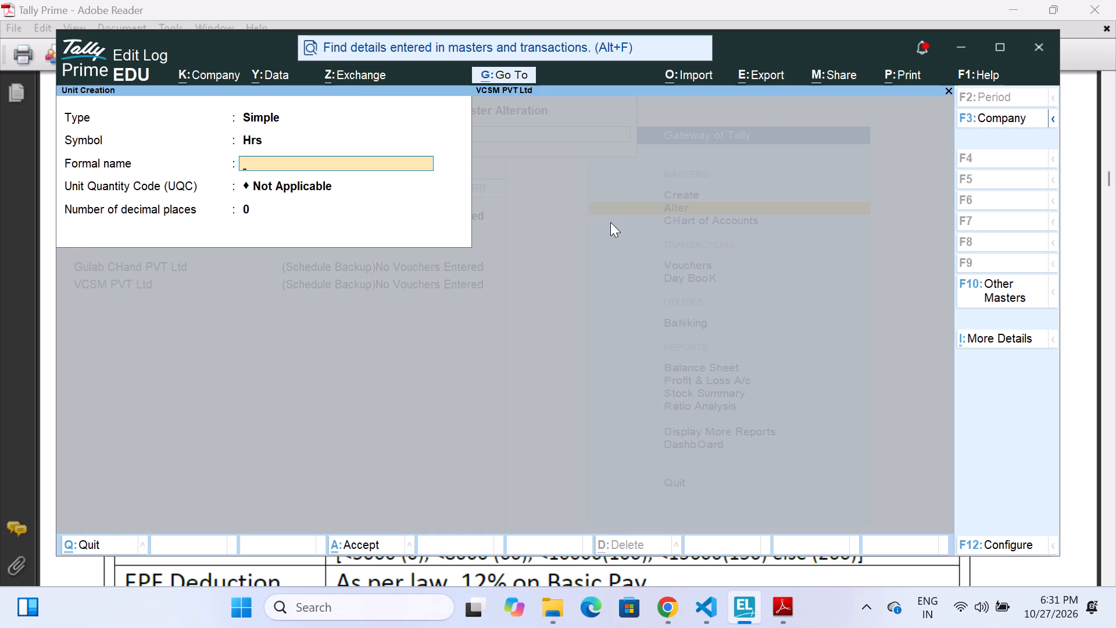
key(shift+h)
text(our)
key(Return)
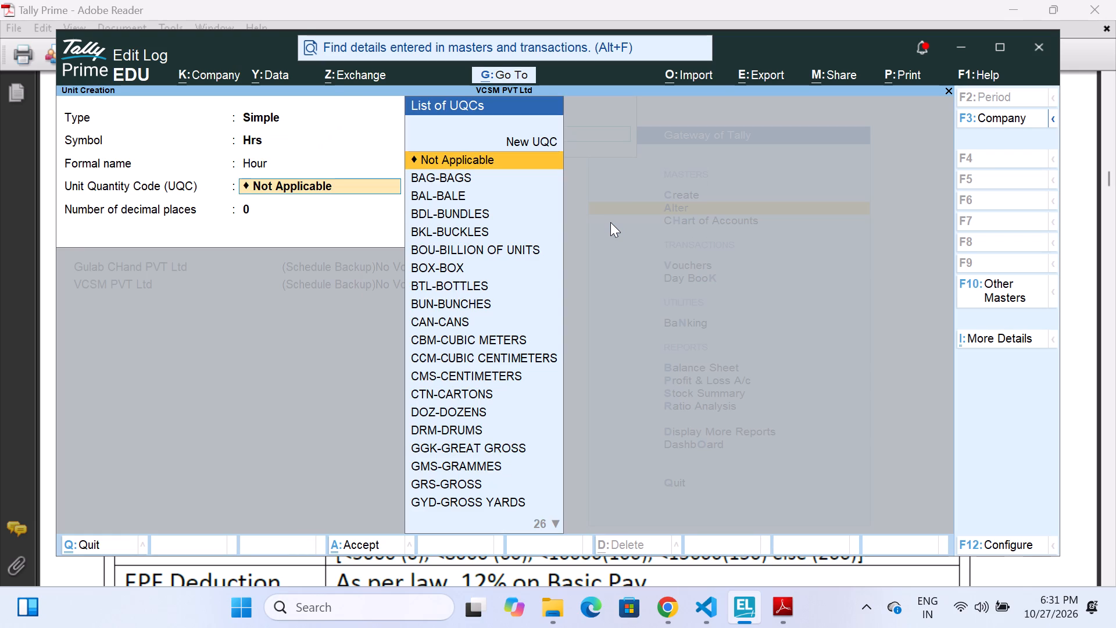
Assign a new unit quantity code named Hrs to the hour unit and save it with 0 decimal places.
key(Up)
key(Return)
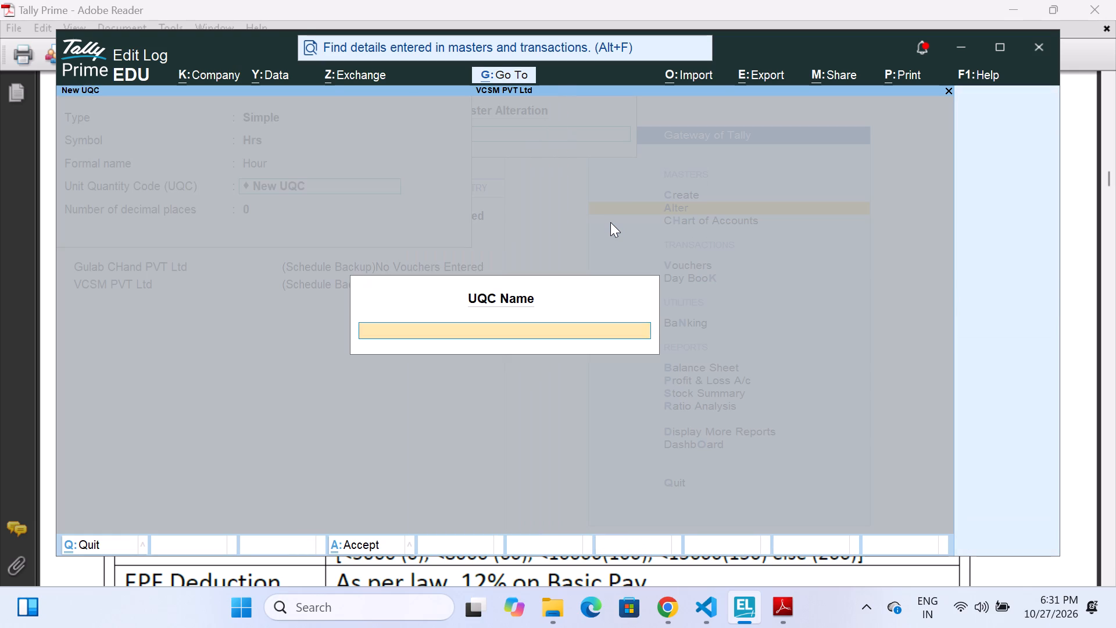
text(Hr)
key(d)
key(BackSpace)
key(s)
key(Return)
key(Return)
key(Return)
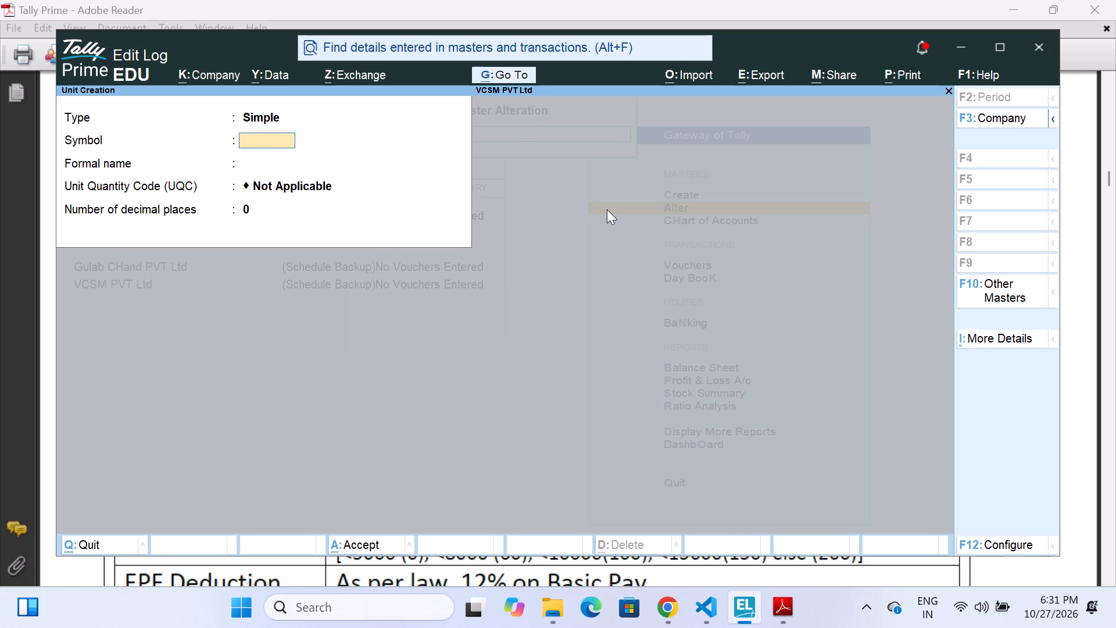
Enter a second simple unit with symbol Min and formal name Minutes.
text(Mon)
key(BackSpace)
key(BackSpace)
text(in)
key(Return)
text(Minutes)
key(Return)
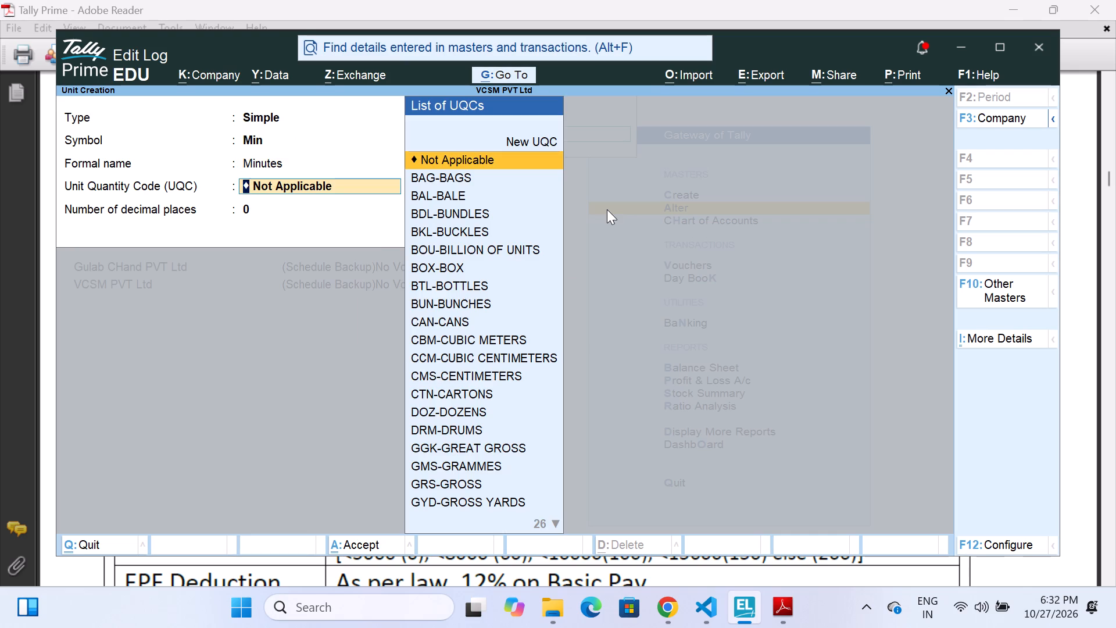
Assign a new unit quantity code named Mins to the minutes unit and save it with 0 decimal places.
key(Up)
key(Return)
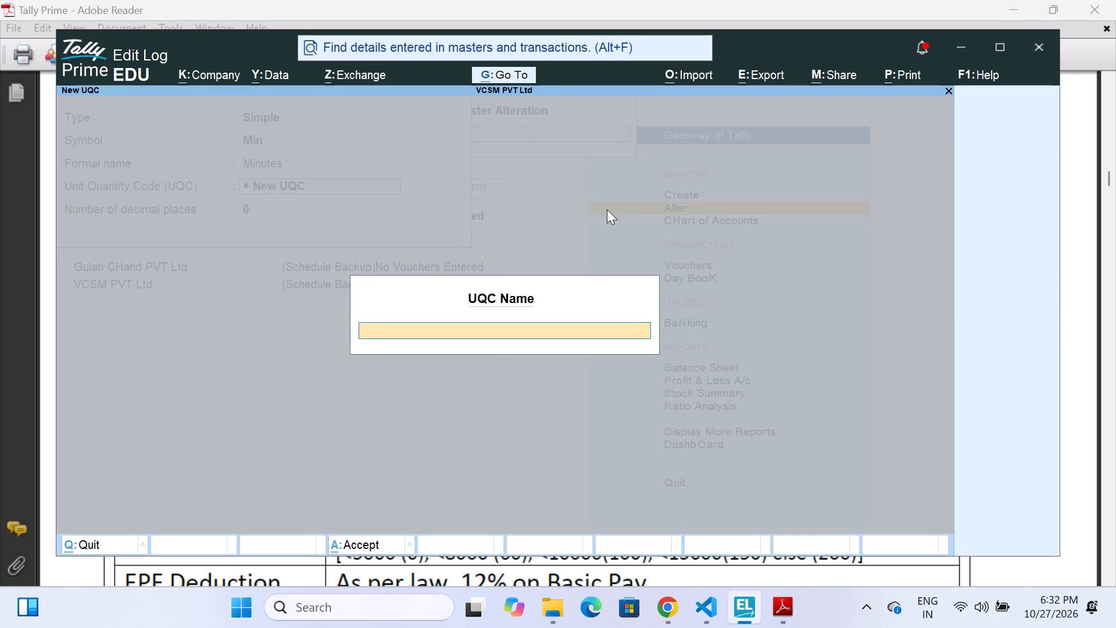
text(Minz)
key(BackSpace)
key(s)
key(Return)
key(Return)
key(Return)
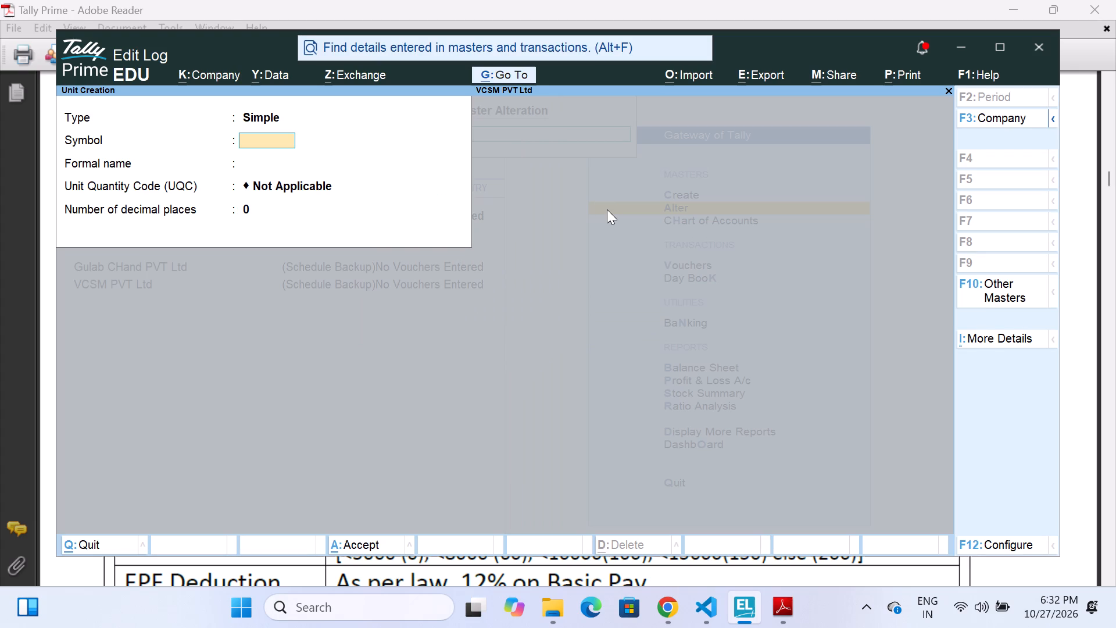
Create a compound unit with Hrs as first unit, a conversion of 60, and Min as second unit.
key(Up)
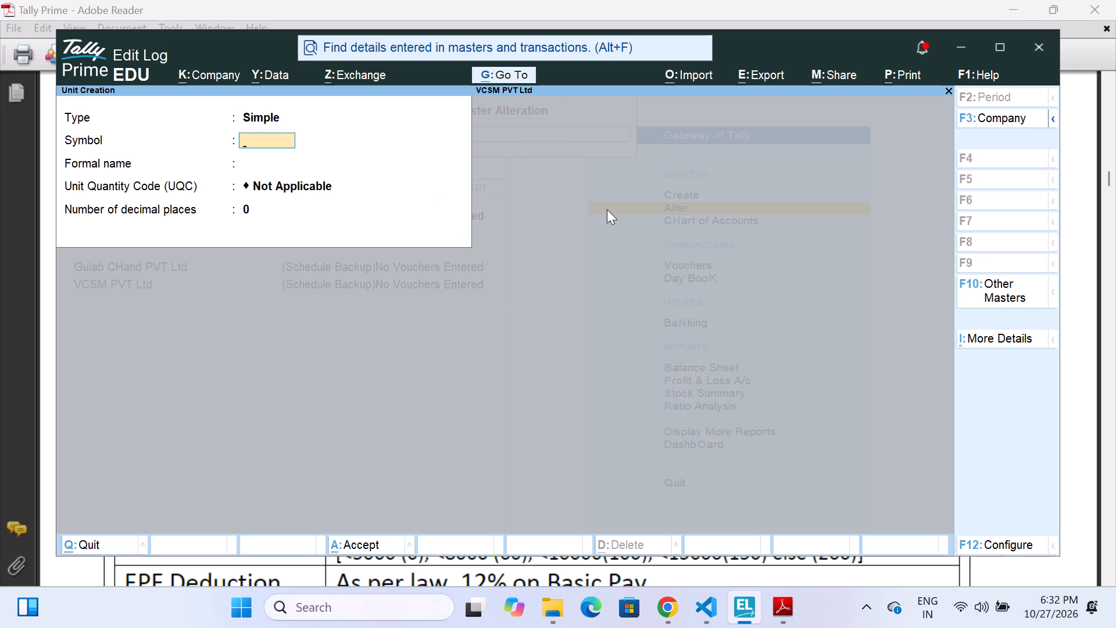
key(Return)
key(Up)
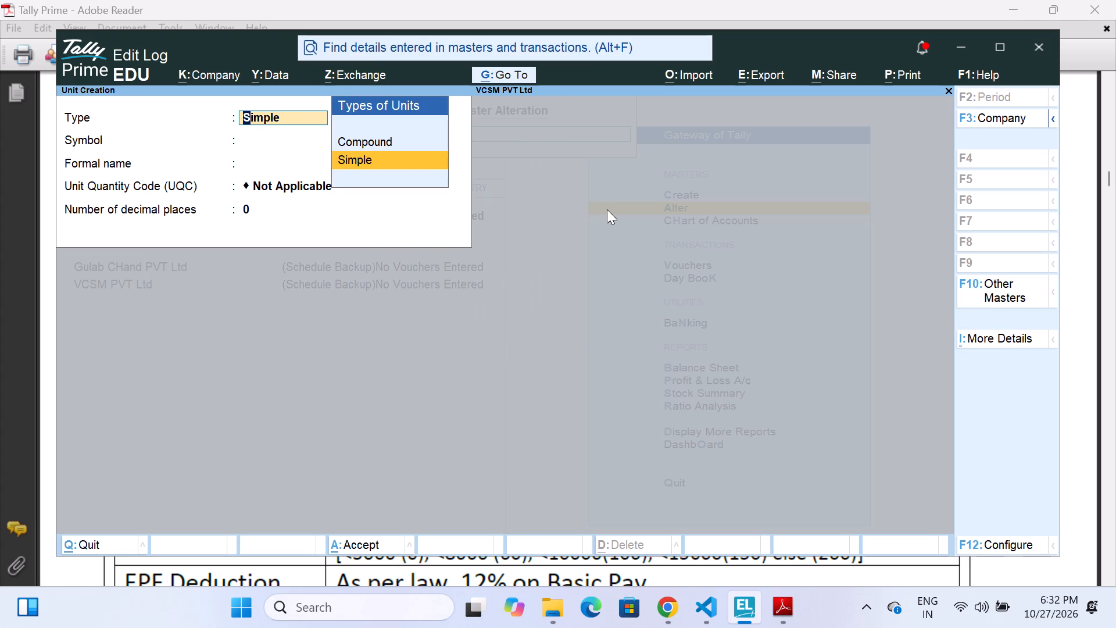
key(Up)
key(Return)
key(Return)
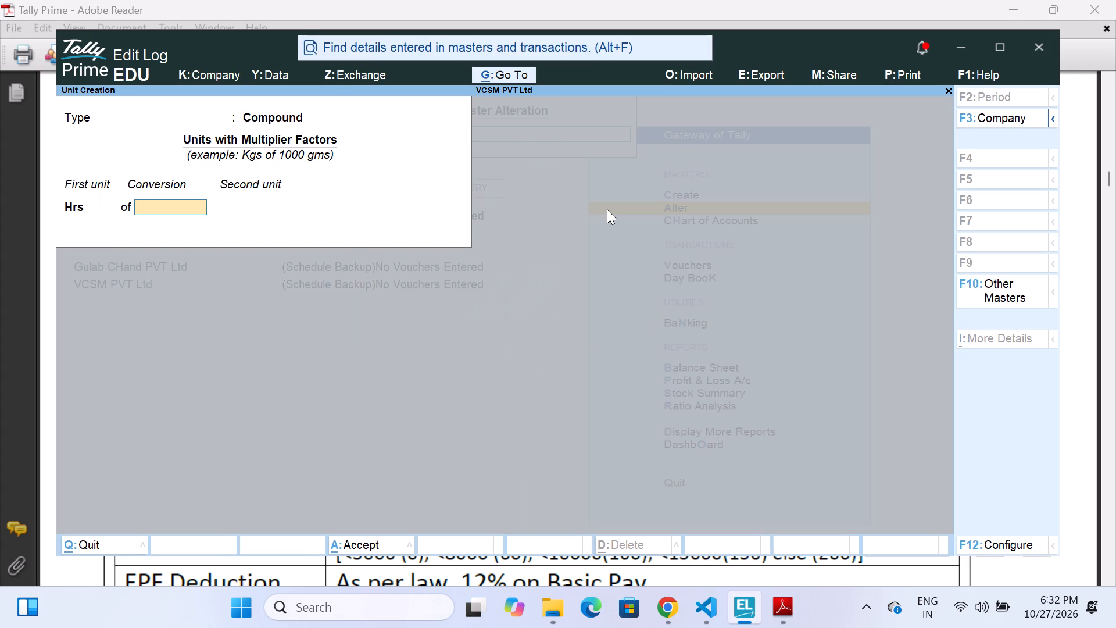
text(60)
key(Return)
key(Return)
key(Return)
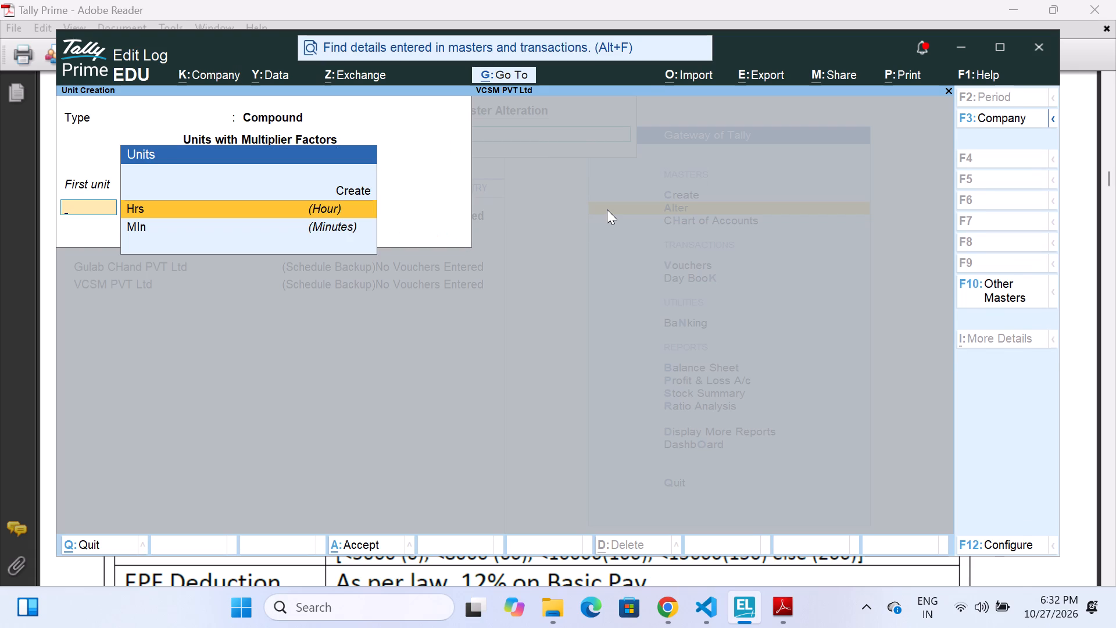
Leave unit creation and check the work units in the units list before returning to the Gateway of Tally.
key(grave)
key(Escape)
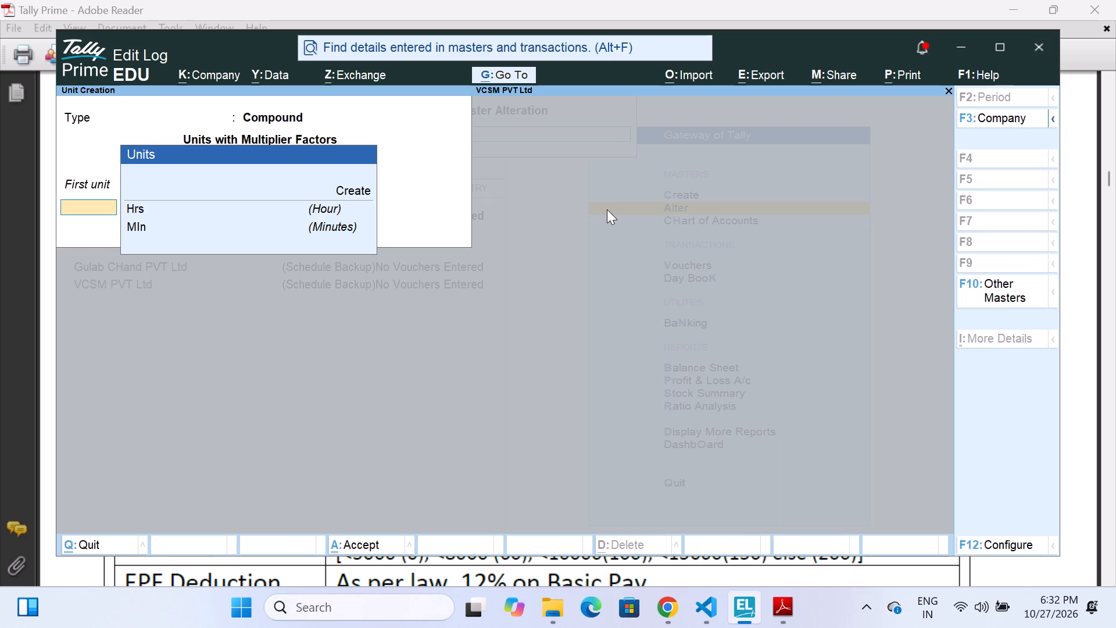
key(Escape)
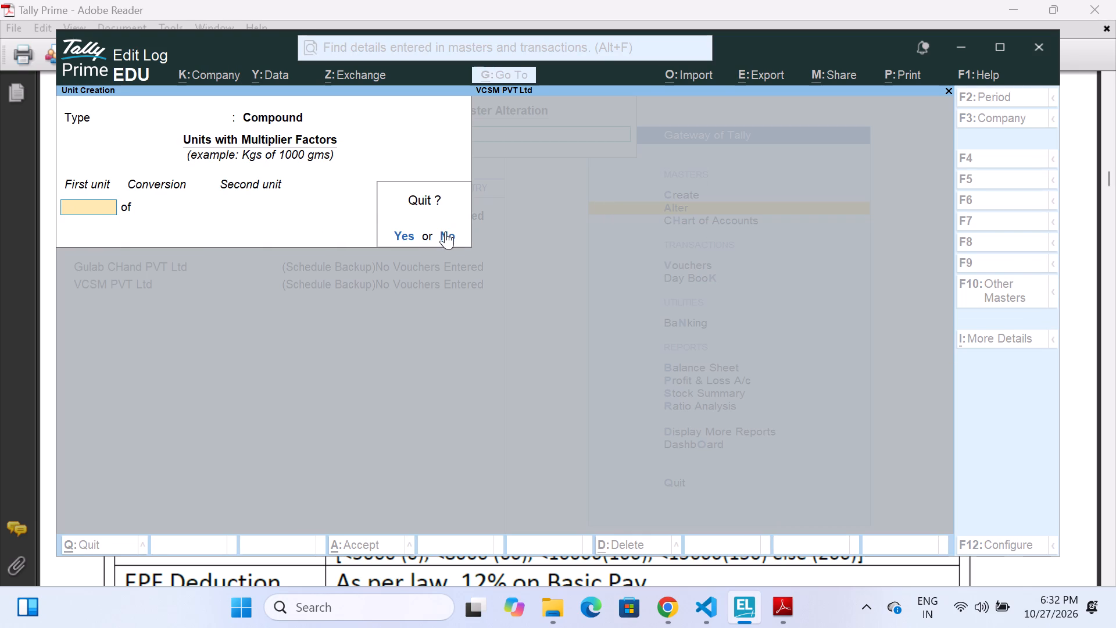
click(445, 231)
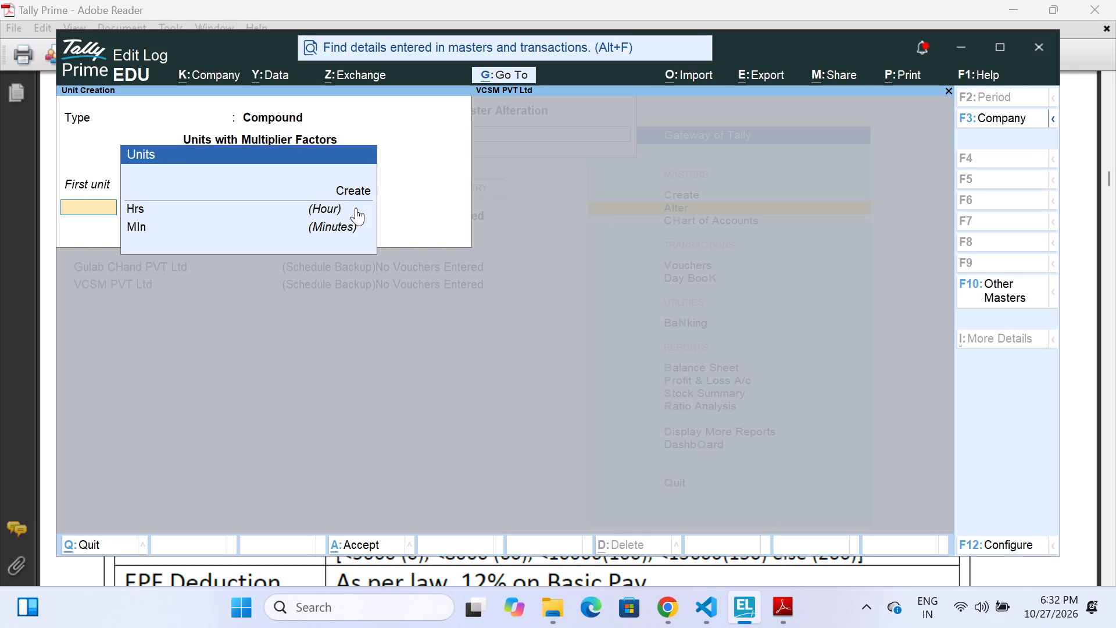
key(Escape)
key(Escape)
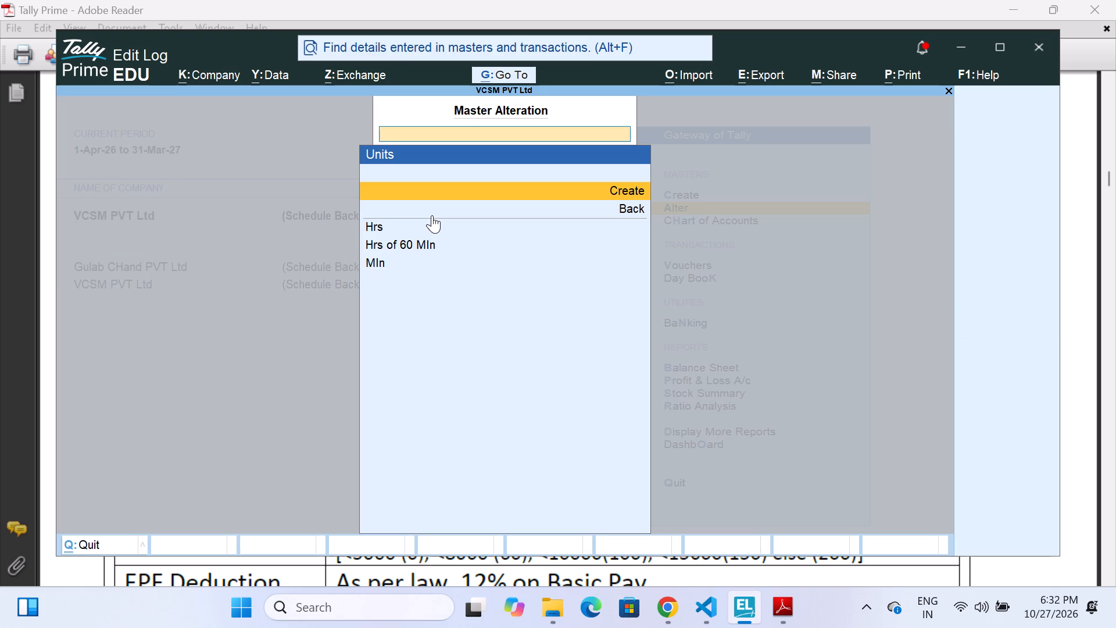
key(Down)
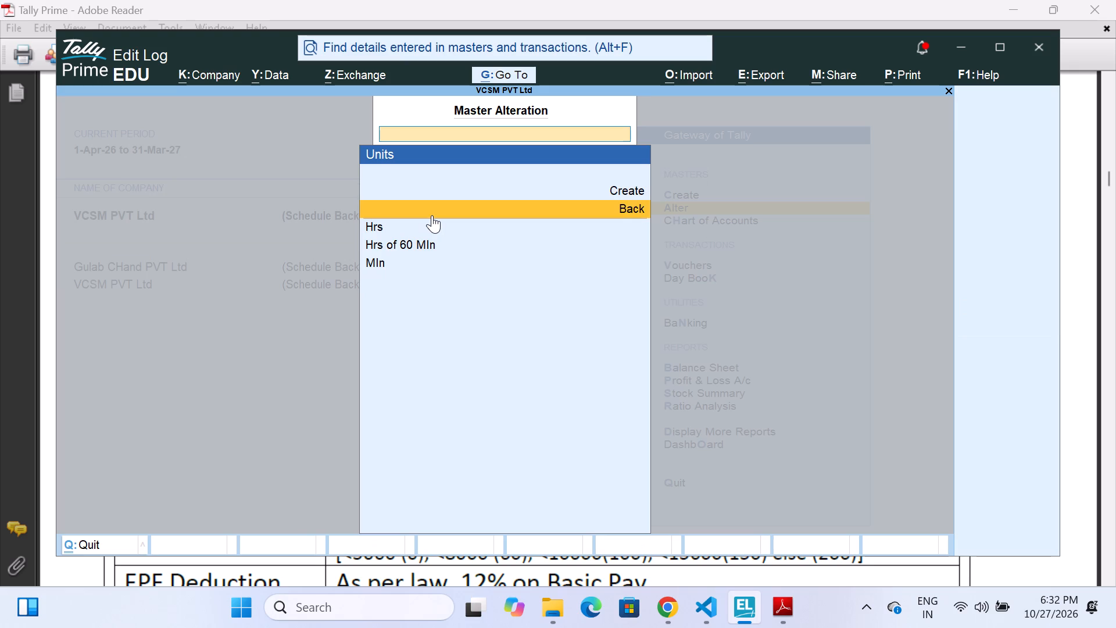
key(Down)
key(Down)
key(Down)
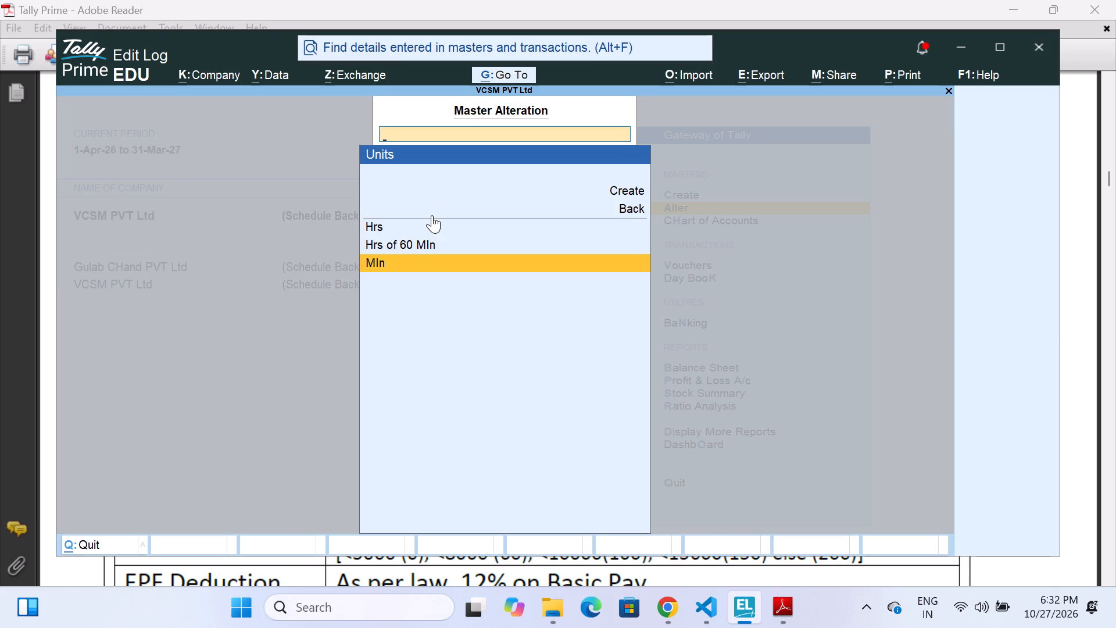
key(Escape)
key(Escape)
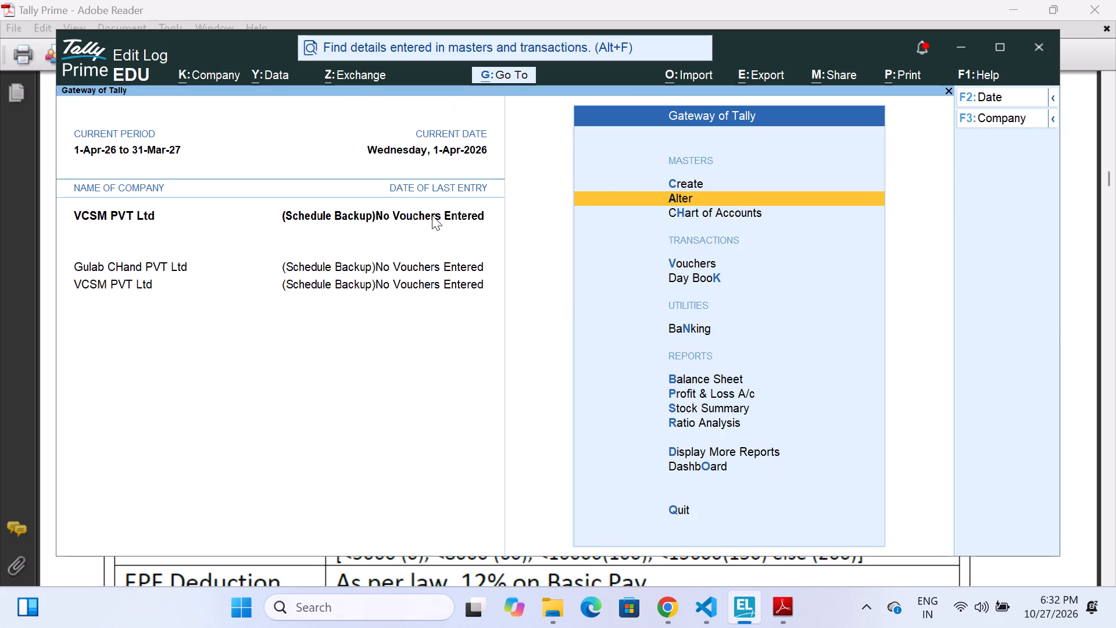
Open the attendance/production type masters for alteration and start creating a new attendance/production type.
key(Return)
key(Down)
key(Down)
key(Down)
key(Down)
key(Down)
key(Down)
key(Down)
key(Down)
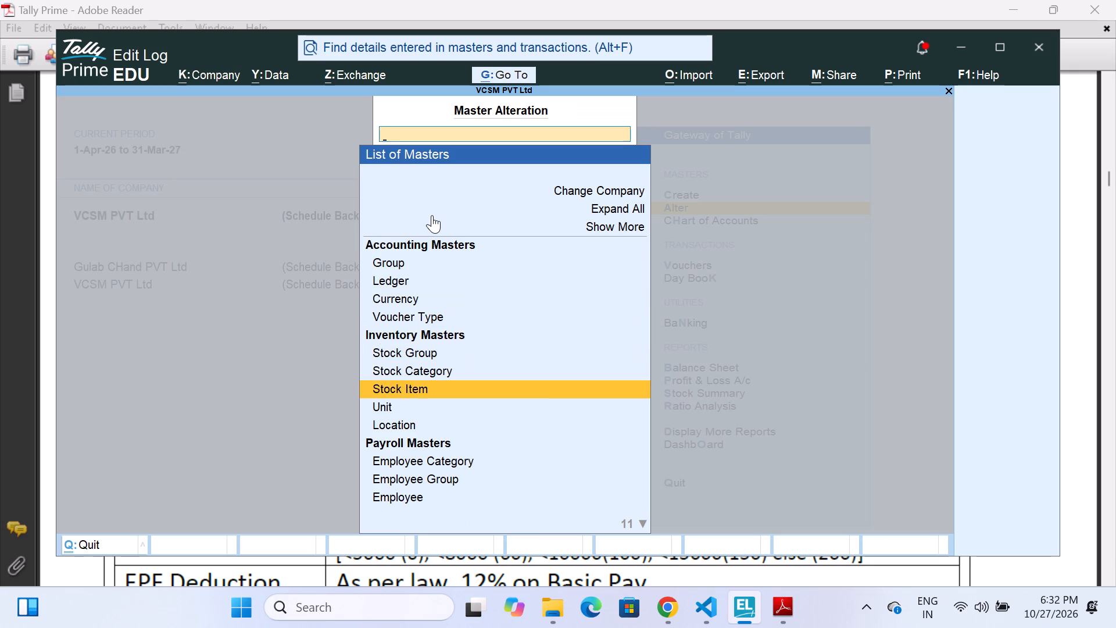
key(Down)
key(Down)
key(Down)
key(Down)
key(Down)
key(Down)
key(Down)
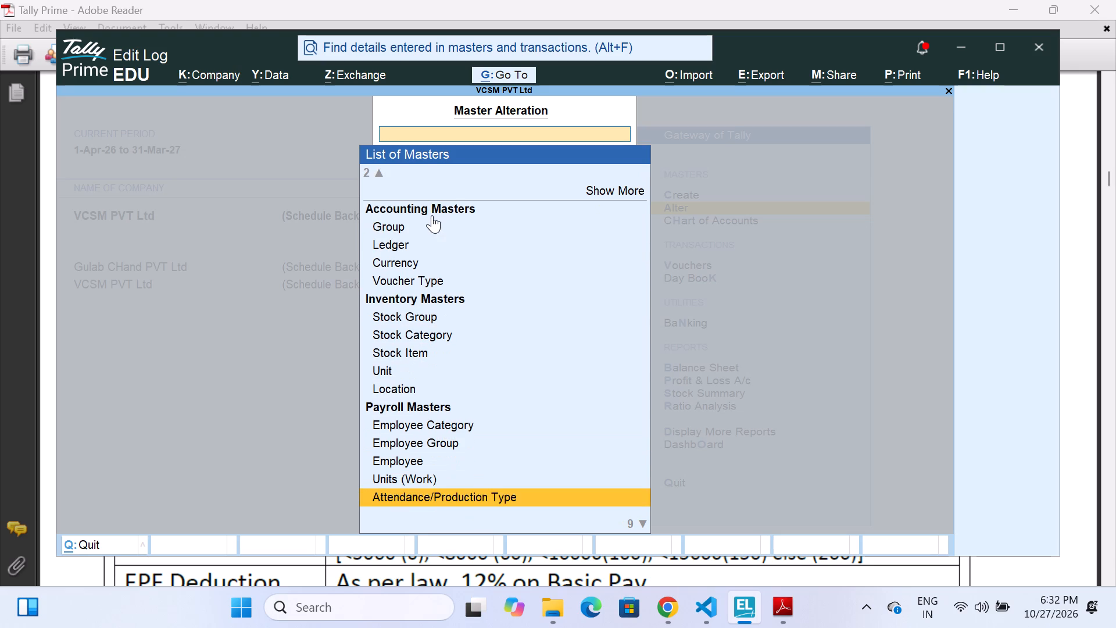
key(Return)
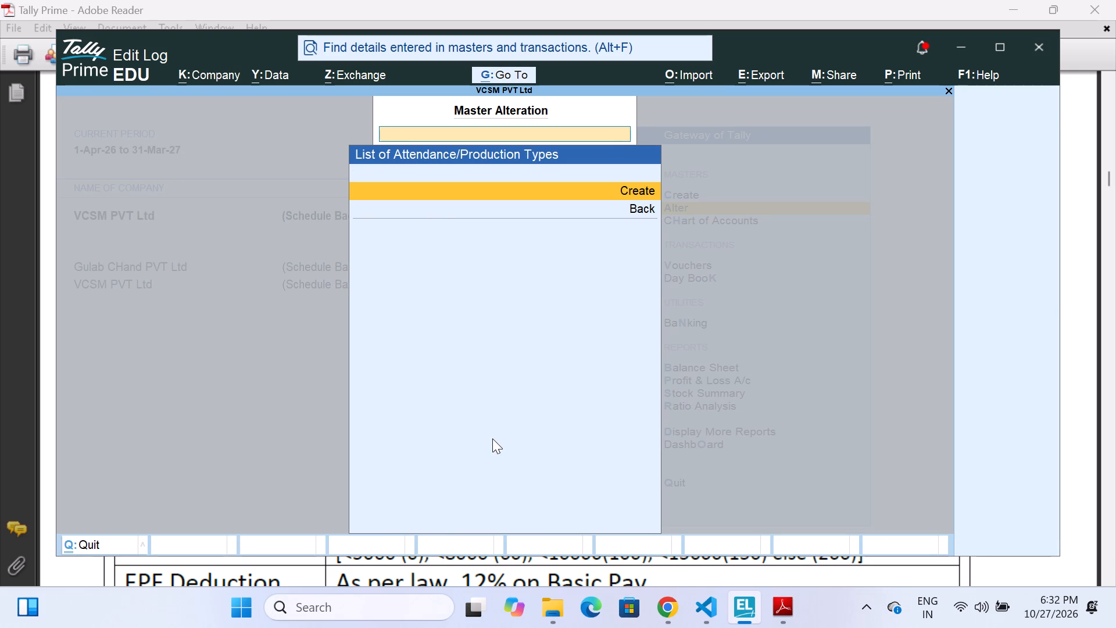
key(alt+c)
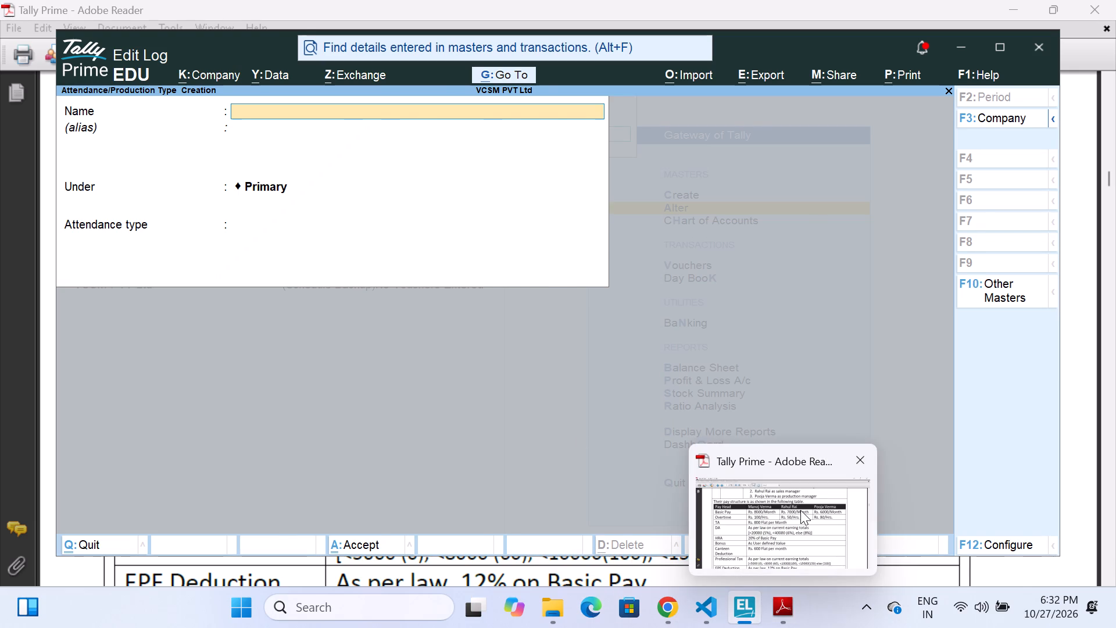
Switch to the case study PDF in Adobe Reader and examine the pay structure table and the payroll master creation instructions.
click(800, 510)
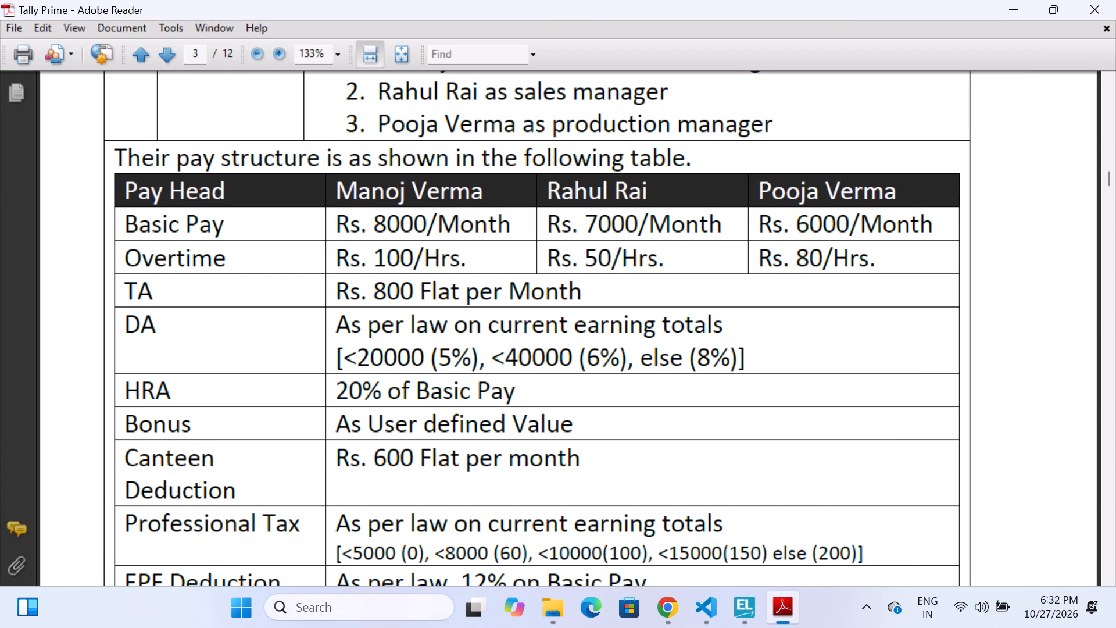
scroll(461, 350, down, 2)
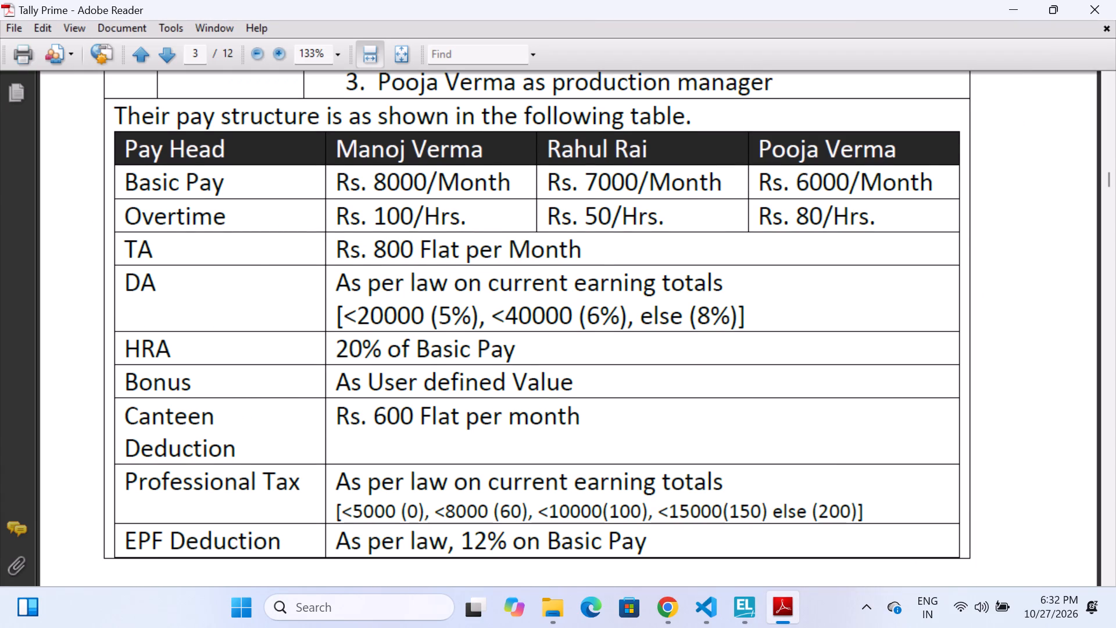
scroll(489, 320, up, 1)
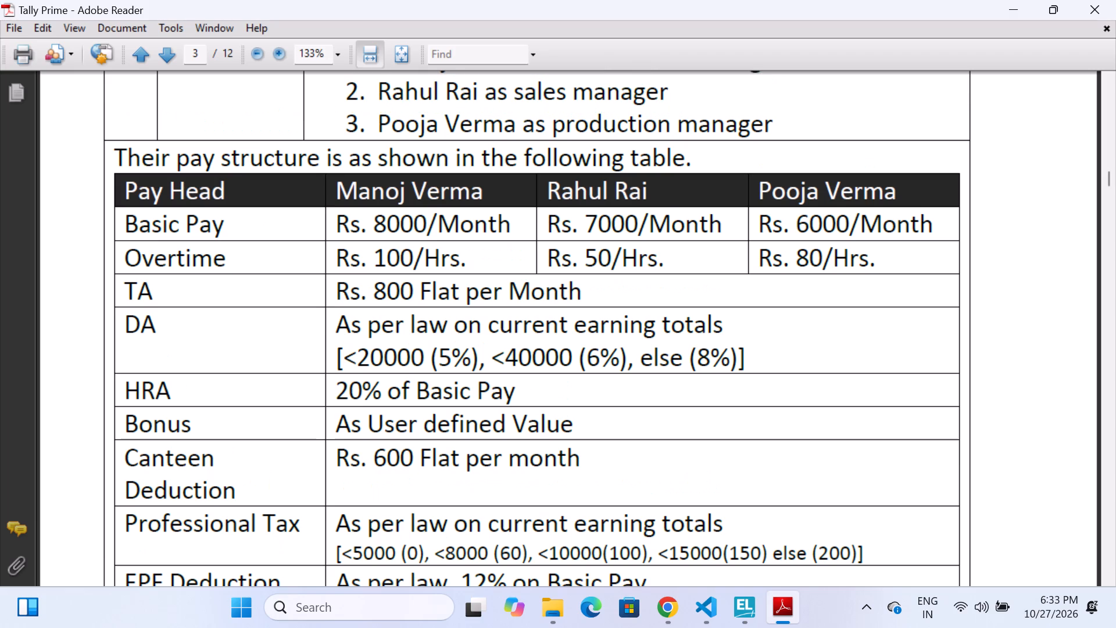
scroll(489, 320, up, 1)
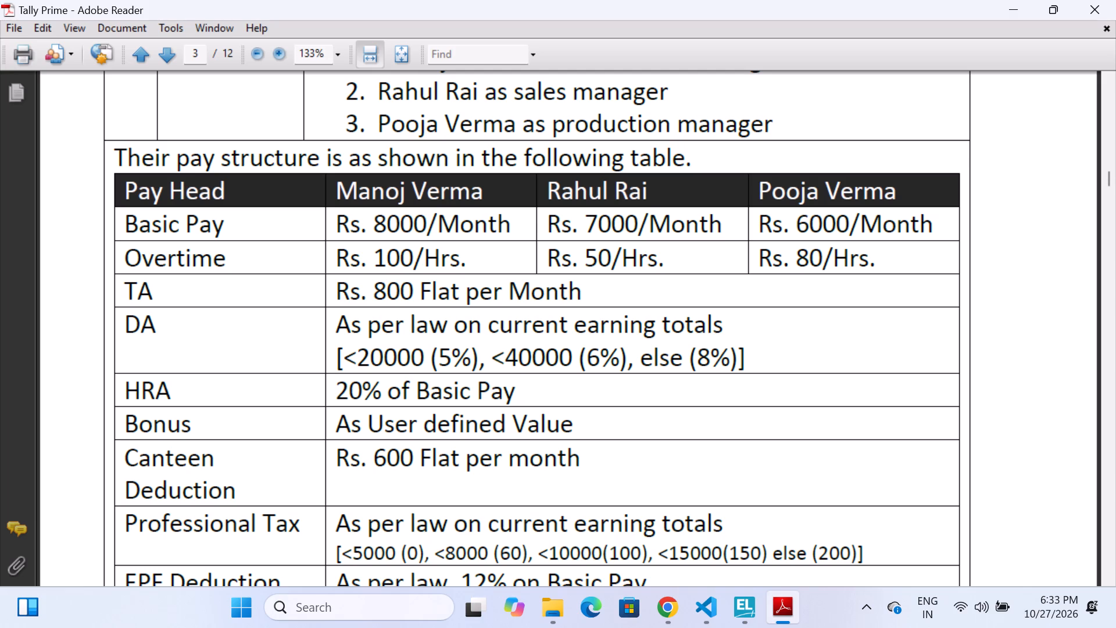
scroll(468, 371, up, 1)
scroll(468, 371, down, 6)
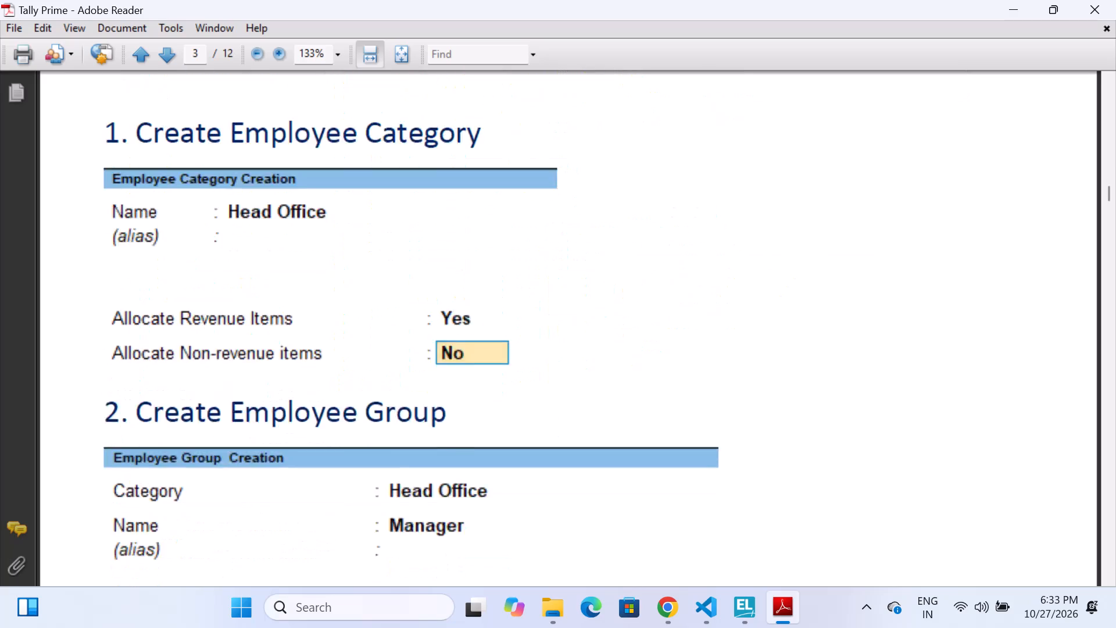
scroll(468, 371, down, 6)
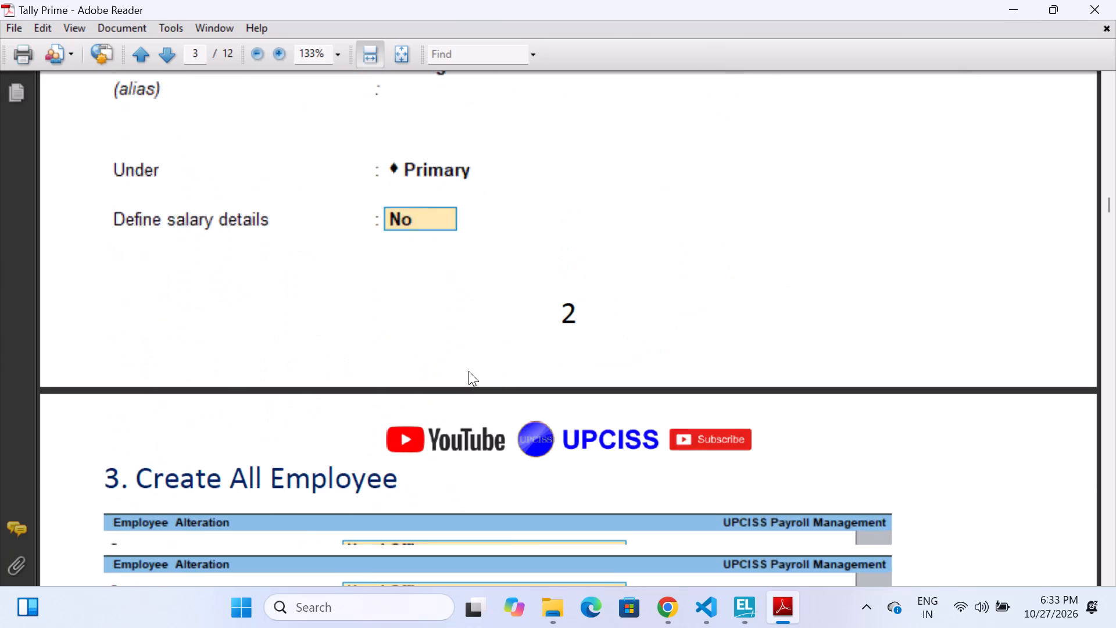
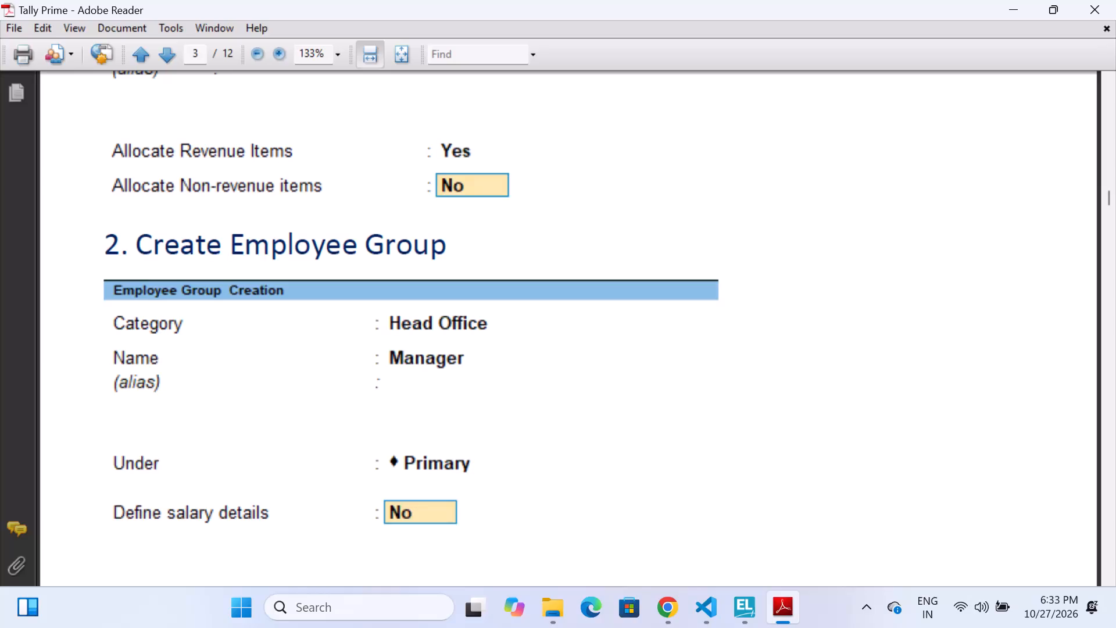
Read through the case study PDF's payroll master instructions and examine the section on creating attendance/production types.
scroll(468, 371, down, 3)
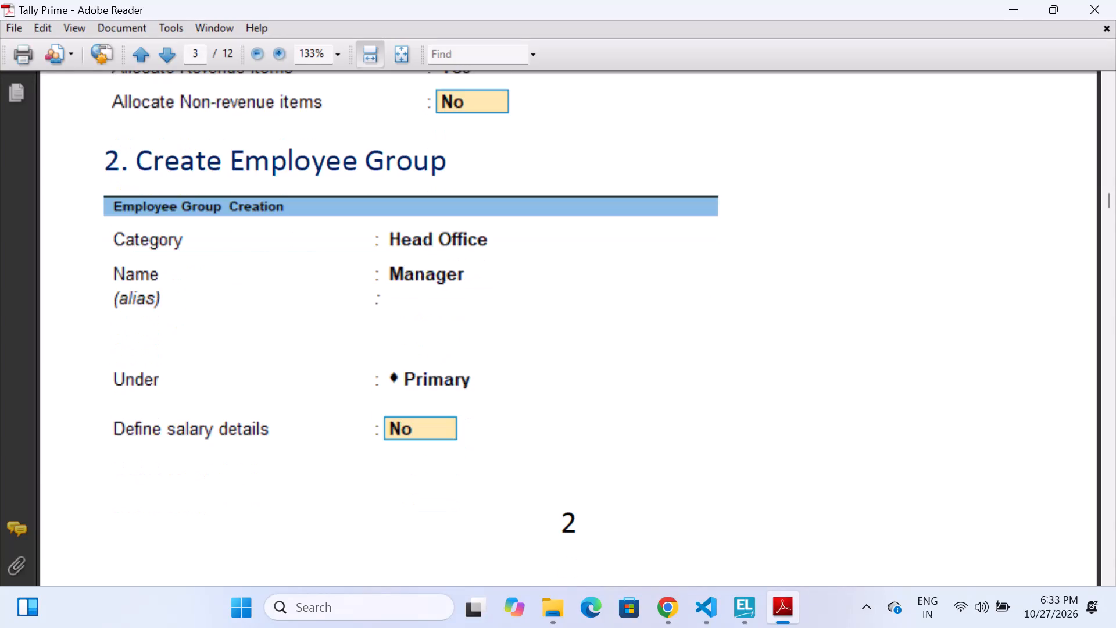
scroll(468, 371, down, 4)
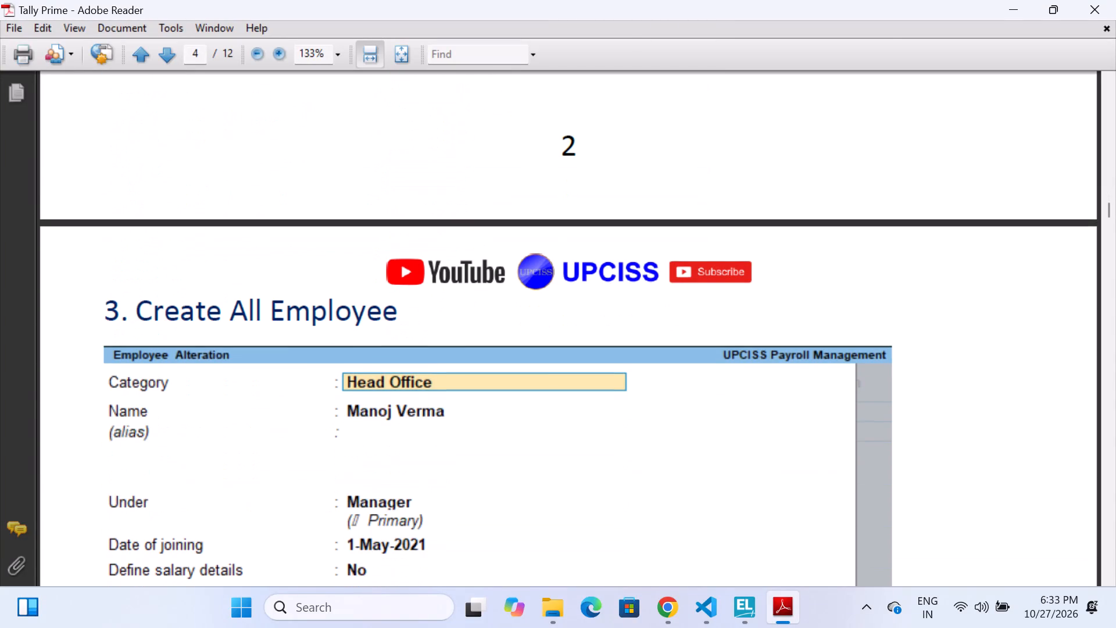
scroll(468, 371, down, 5)
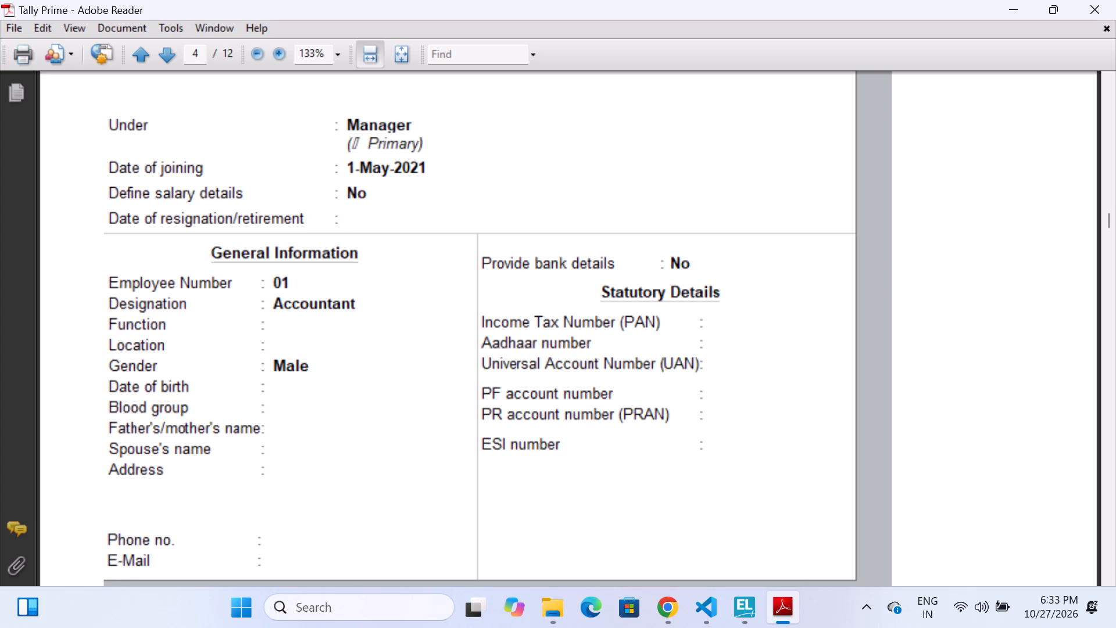
scroll(374, 317, down, 8)
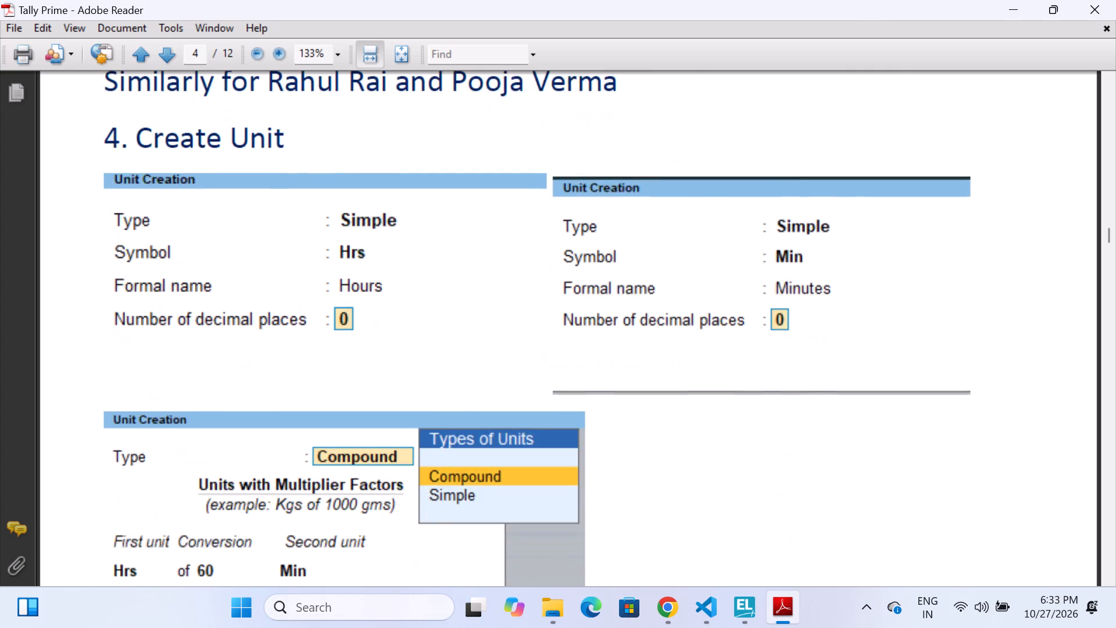
scroll(374, 317, down, 5)
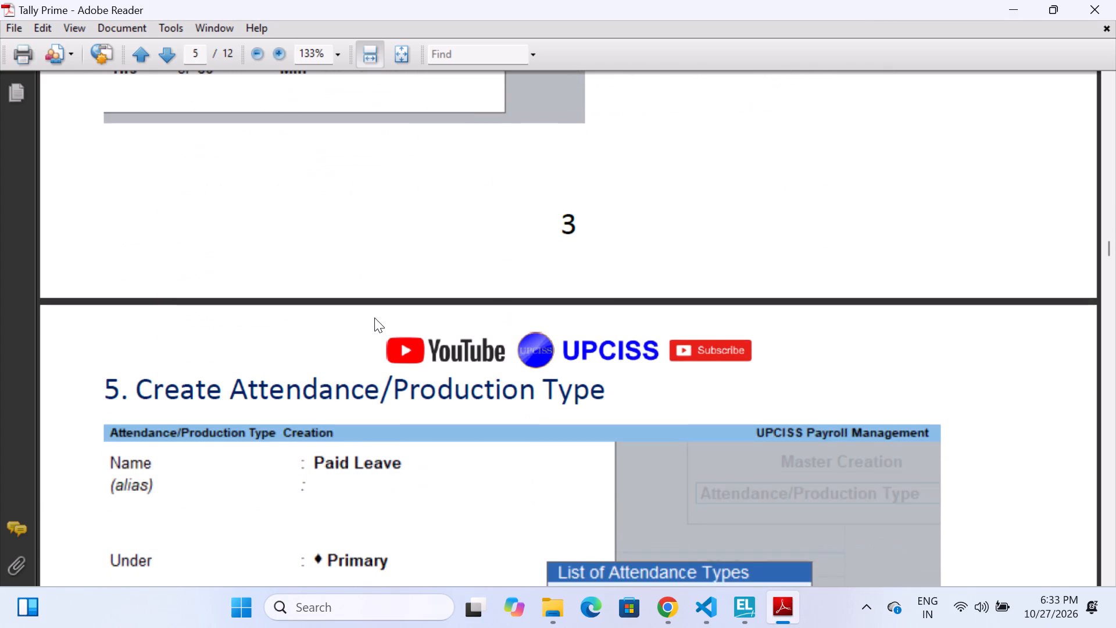
scroll(374, 317, down, 3)
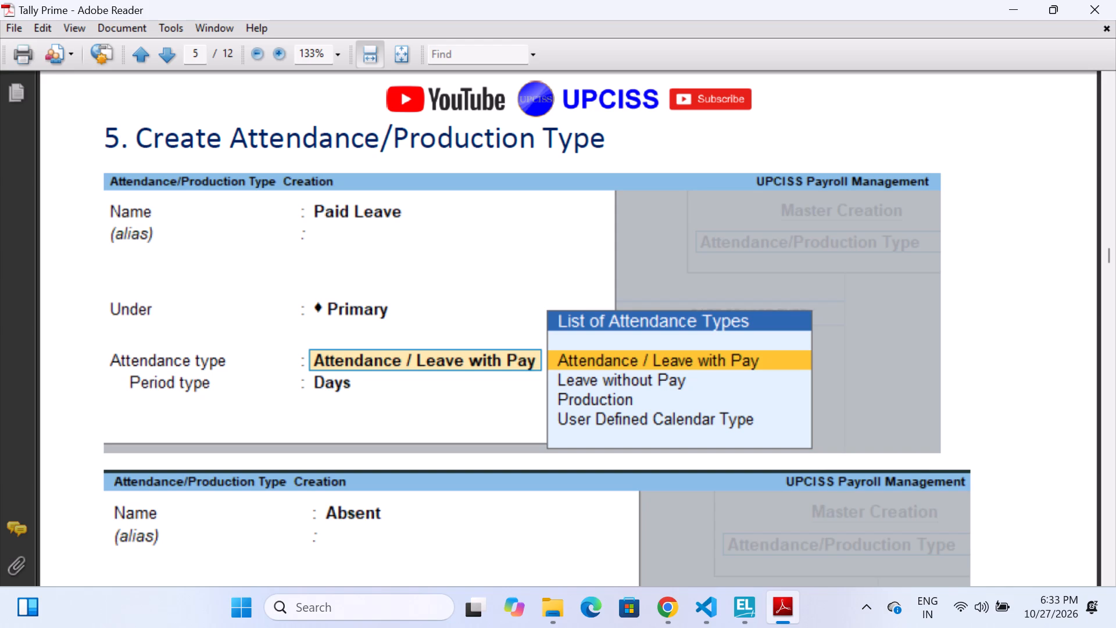
scroll(344, 215, down, 1)
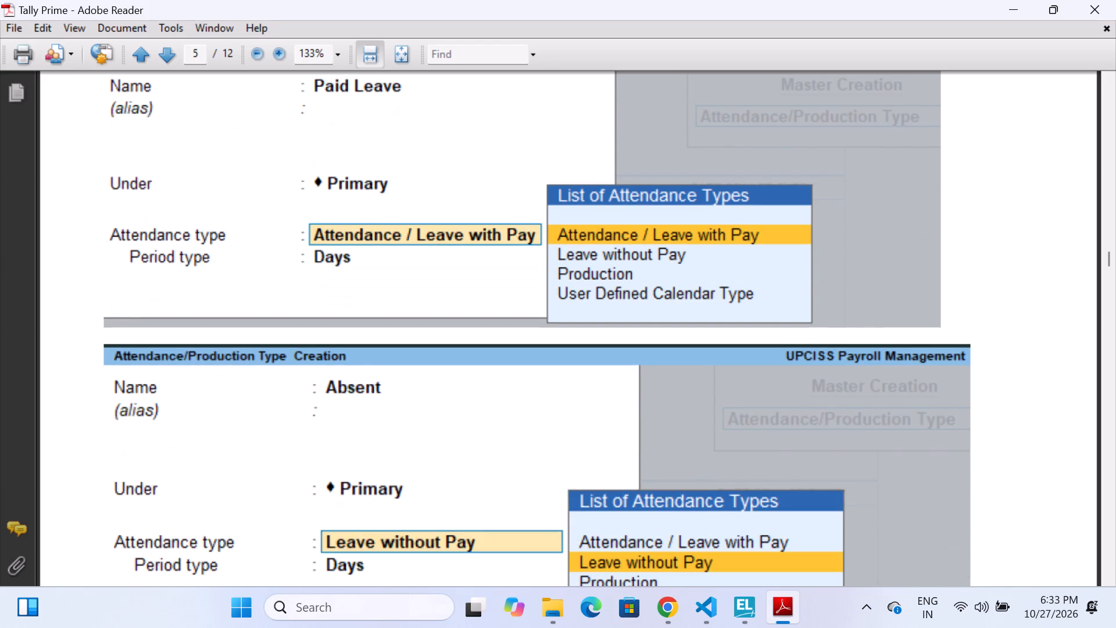
scroll(359, 370, down, 4)
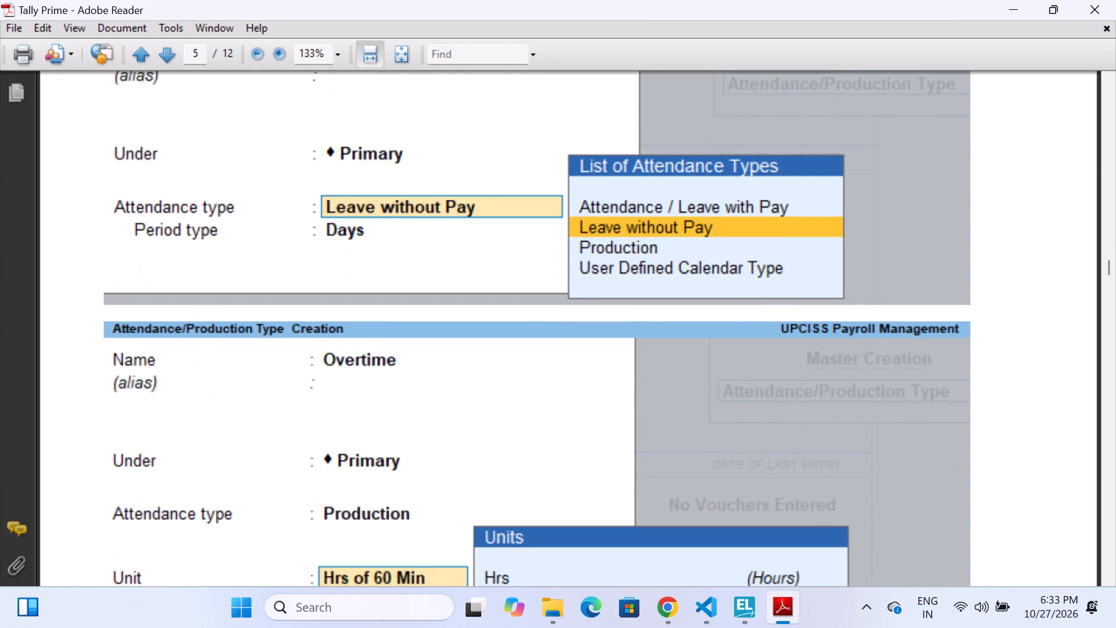
scroll(360, 426, down, 2)
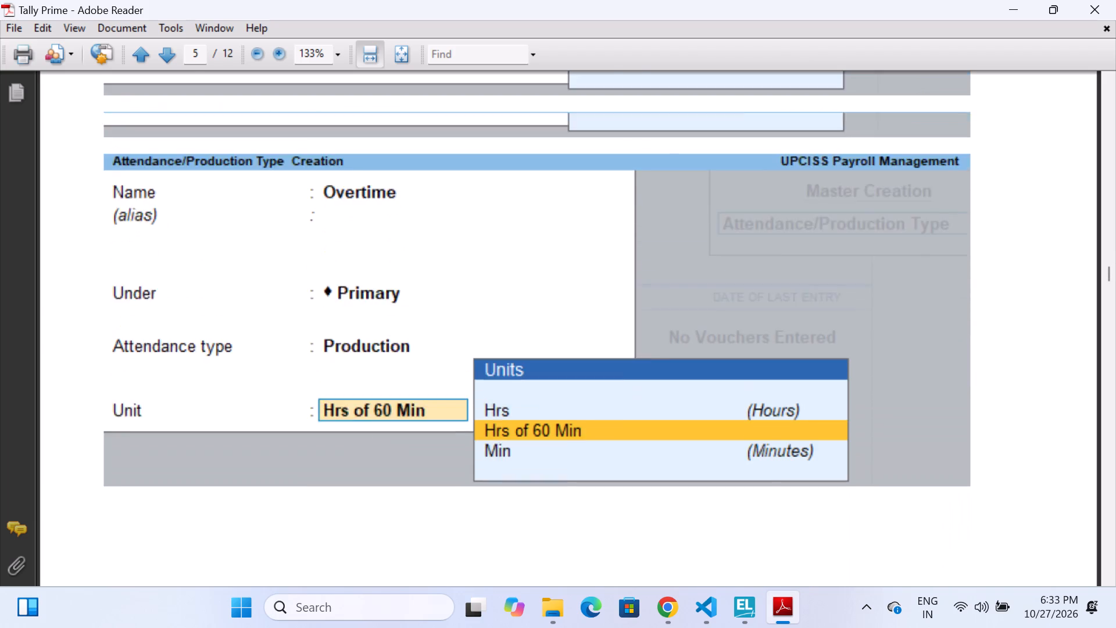
scroll(360, 426, up, 5)
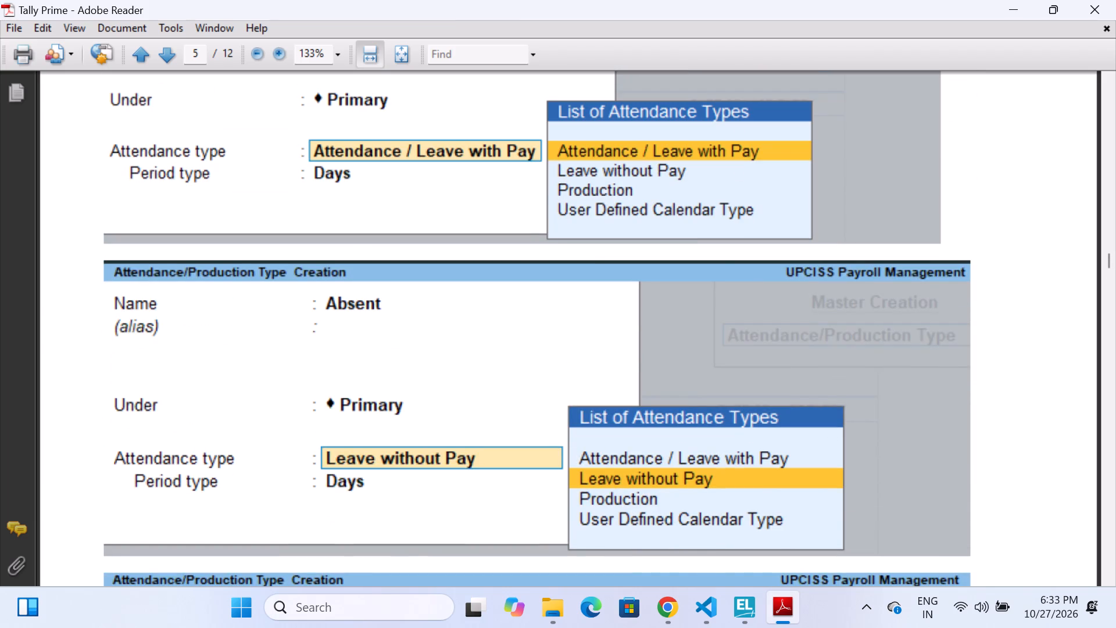
scroll(360, 426, up, 2)
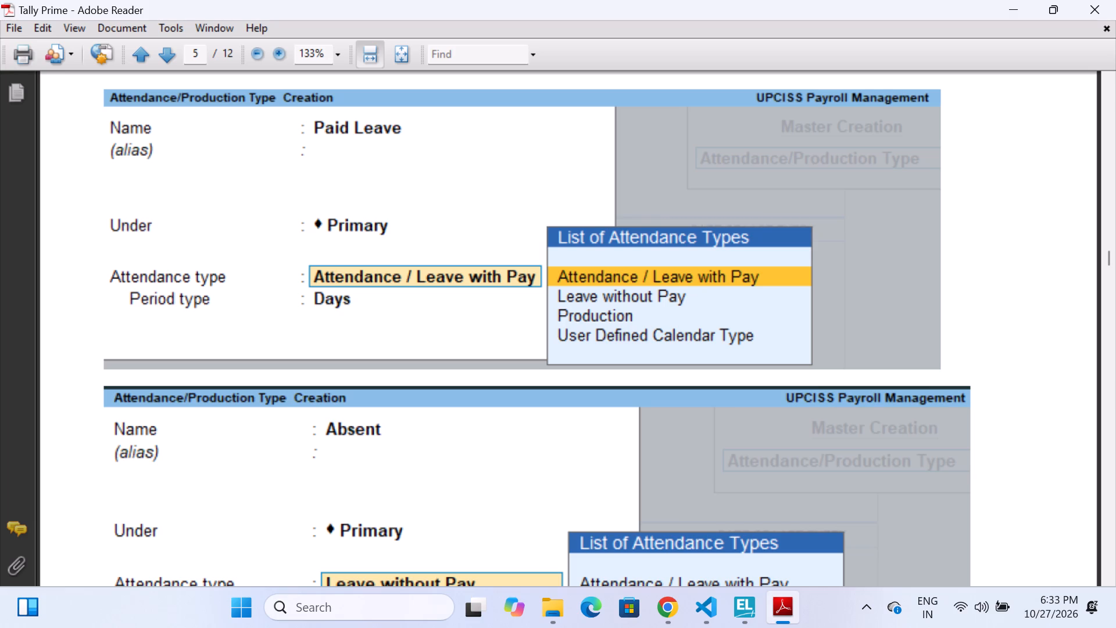
scroll(422, 288, down, 2)
scroll(437, 258, up, 1)
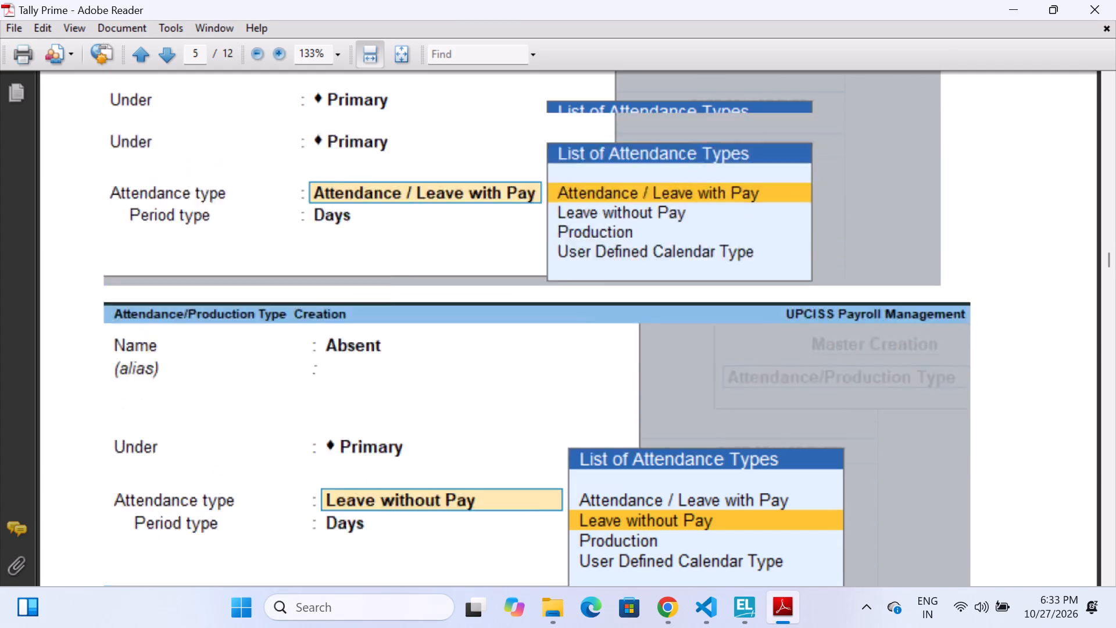
scroll(437, 258, up, 2)
scroll(379, 277, down, 1)
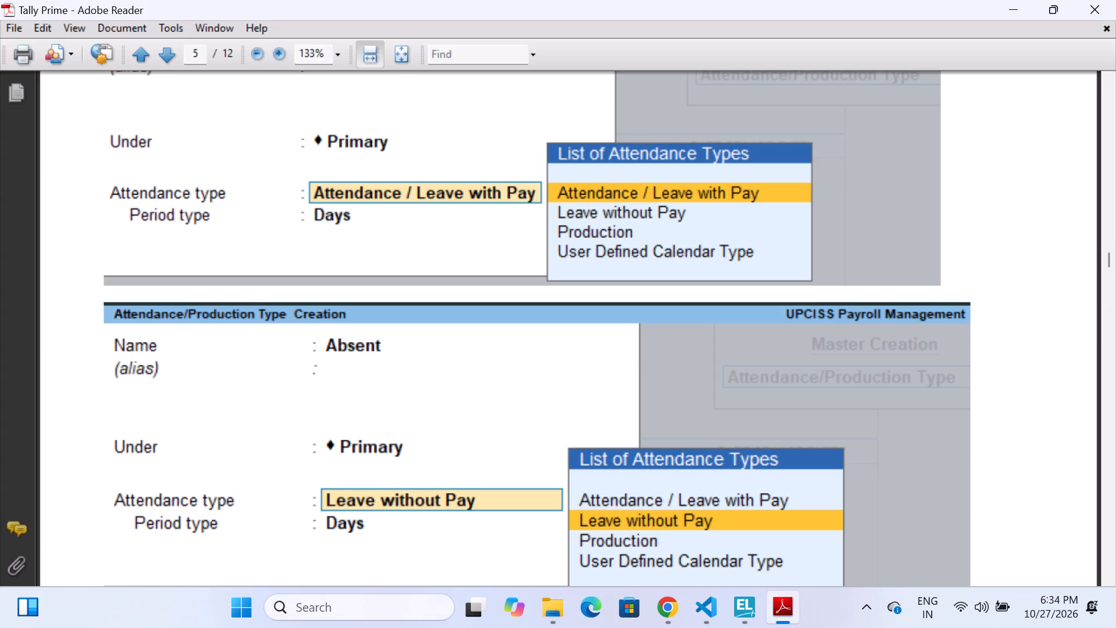
scroll(513, 399, up, 1)
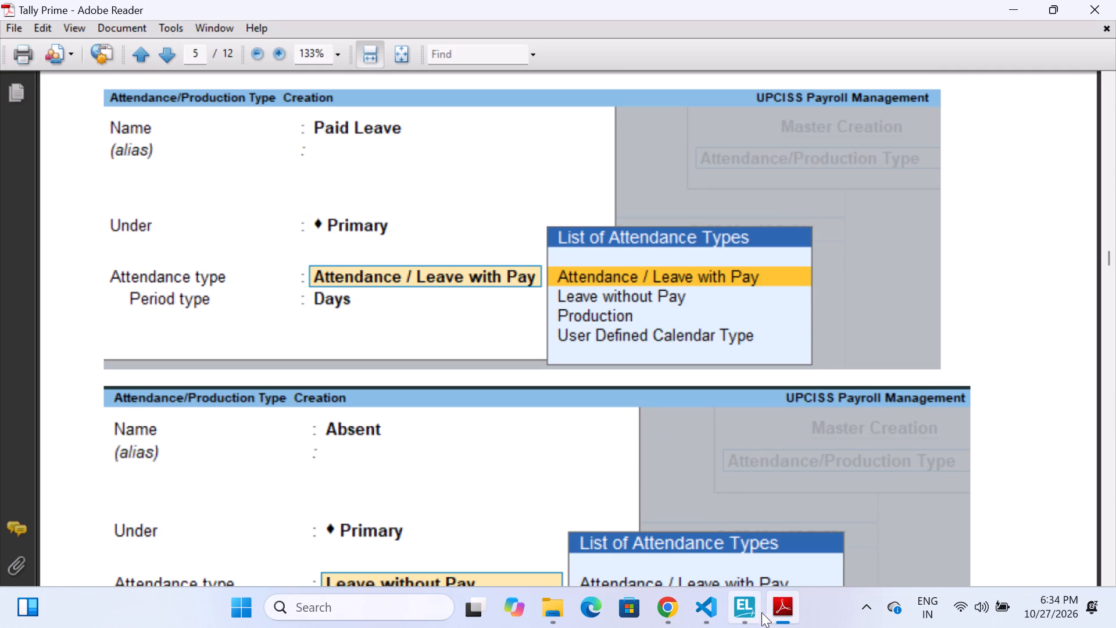
Switch to TallyPrime and create the attendance type Paid Leave under Primary, with attendance type Attendance / Leave with Pay.
click(743, 528)
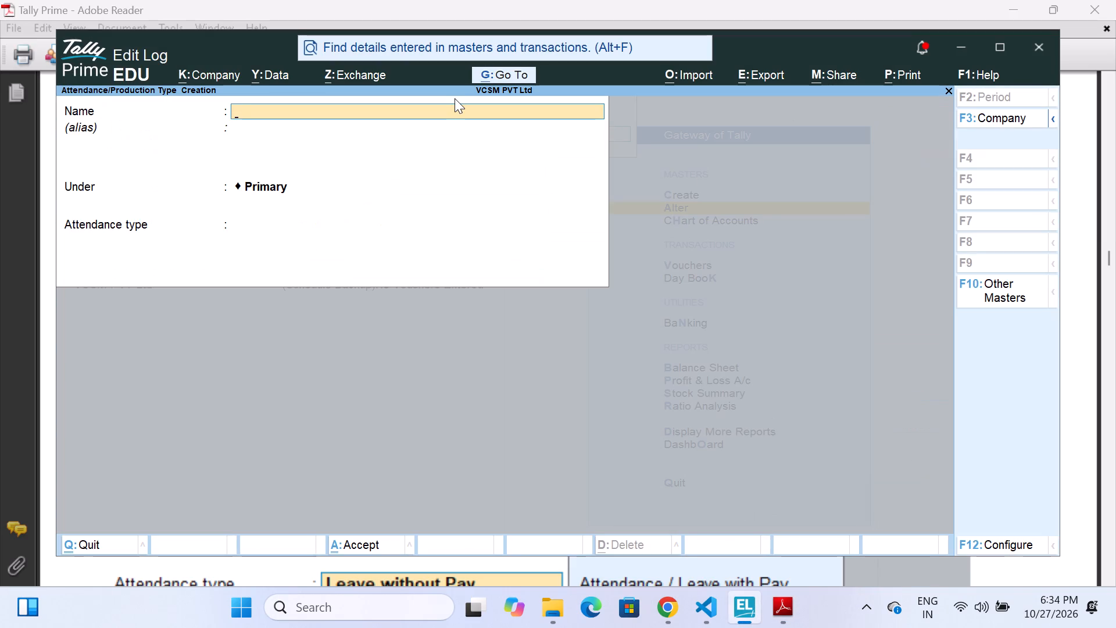
text(Paid Leav)
key(e)
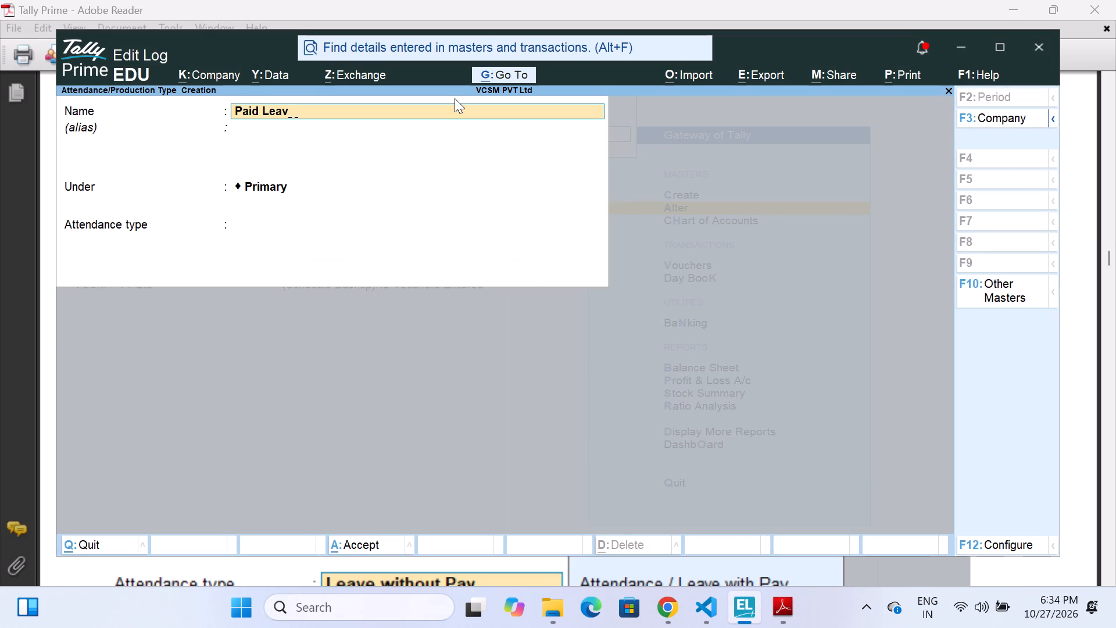
key(Return)
key(Return)
key(Return)
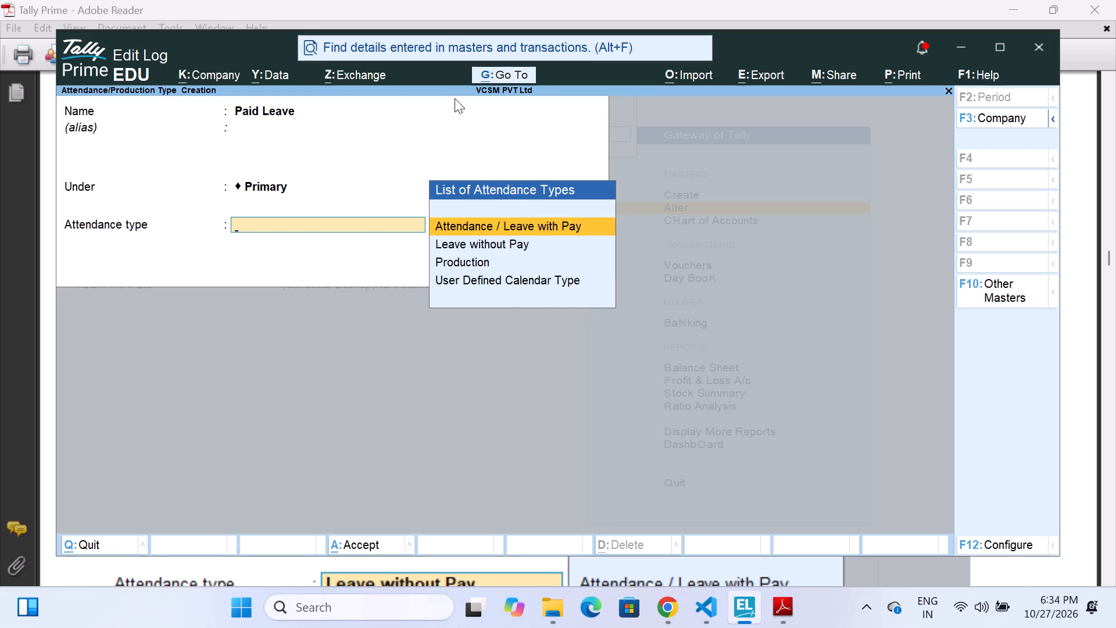
key(Return)
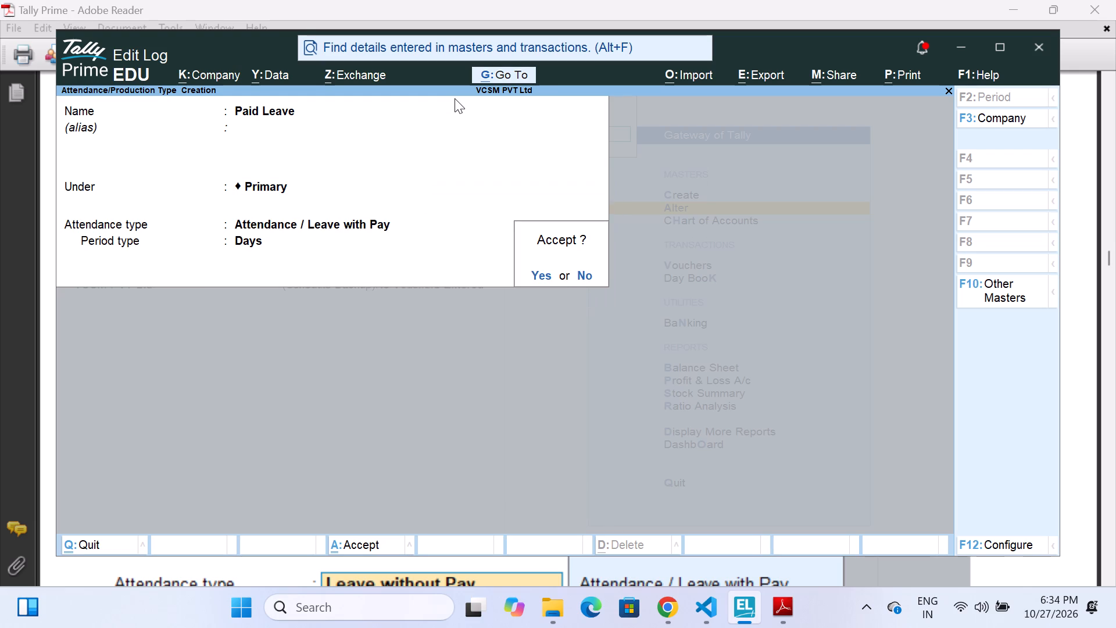
key(Return)
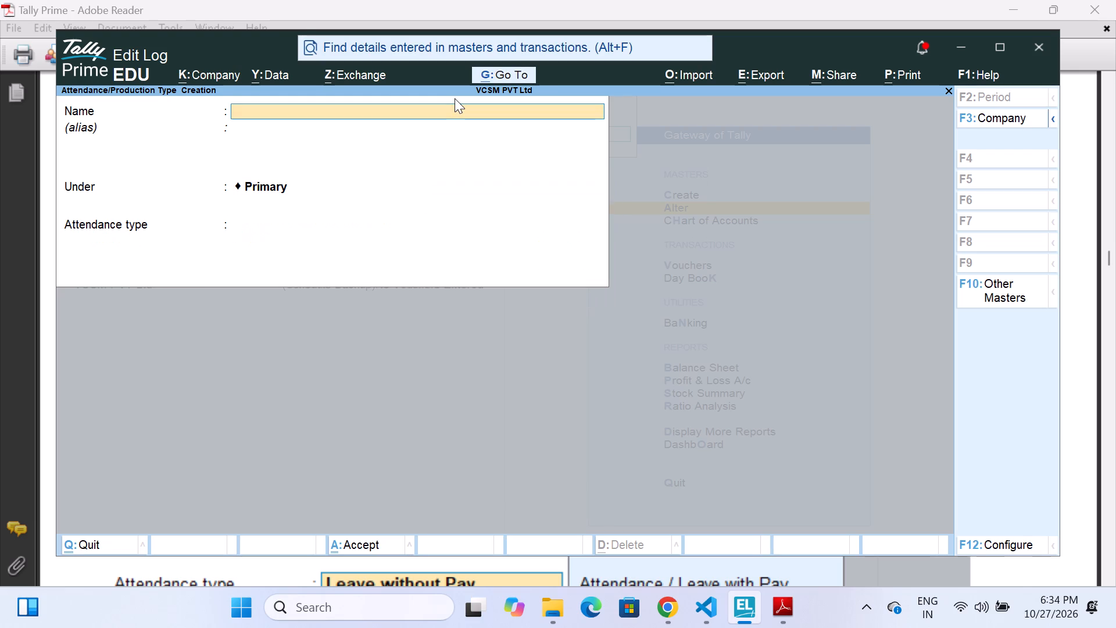
Create the attendance type Abshent under Primary, with attendance type Leave without Pay.
text(Ab)
text(shent)
key(Return)
key(Return)
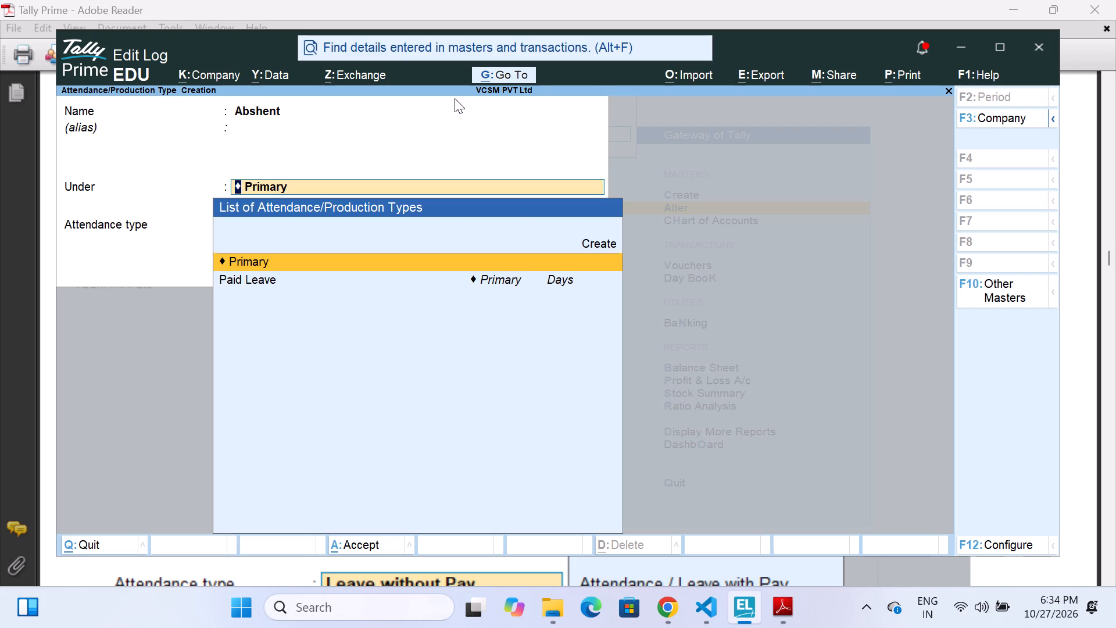
key(Return)
key(Down)
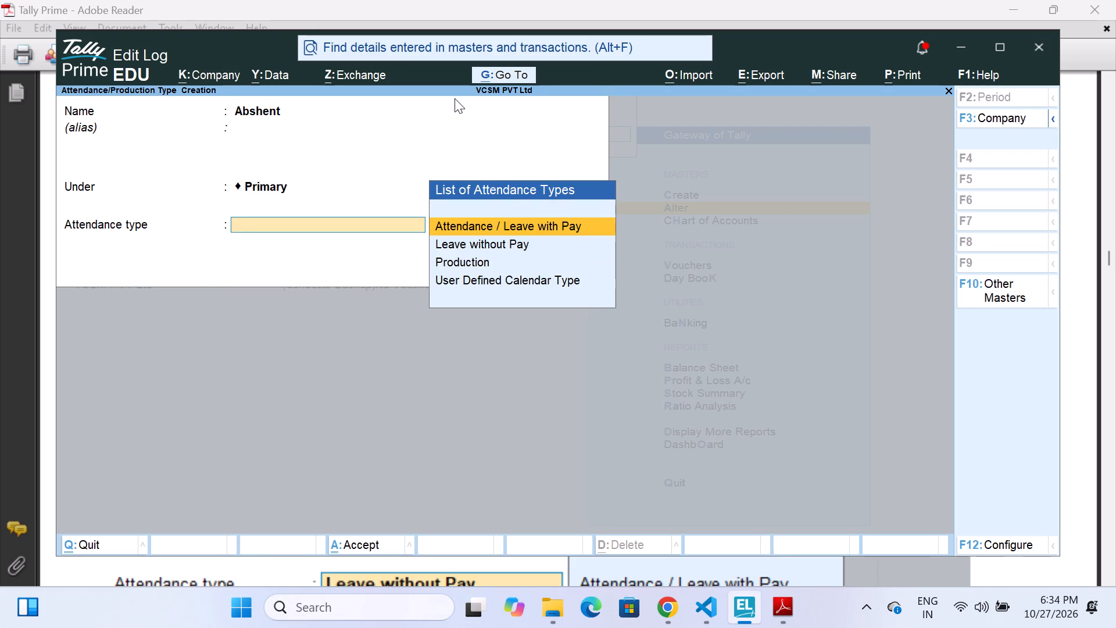
key(Return)
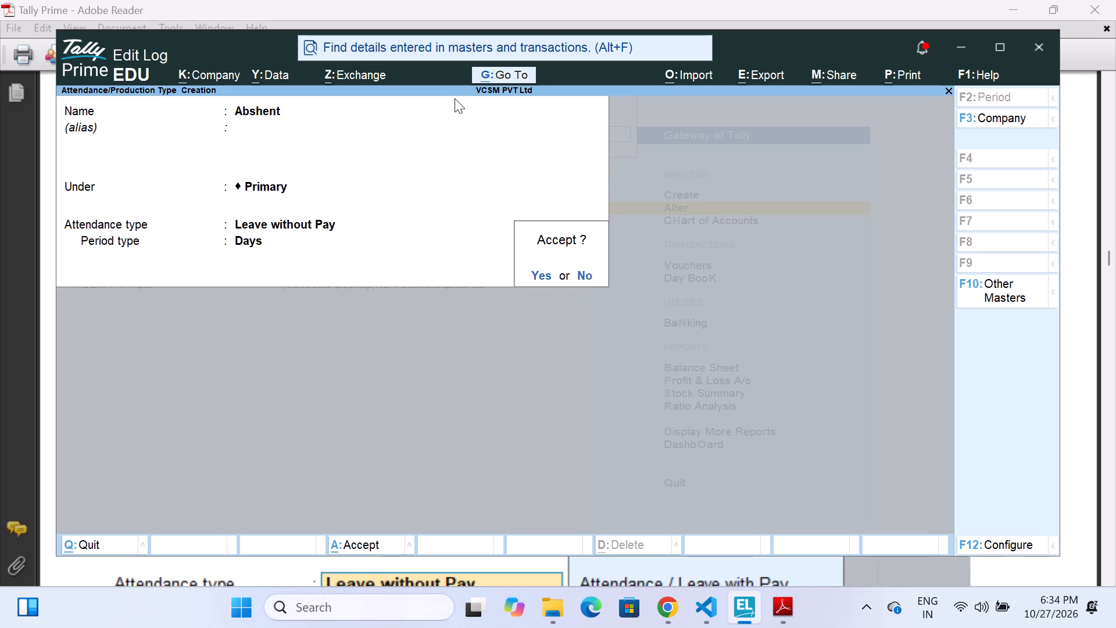
key(Return)
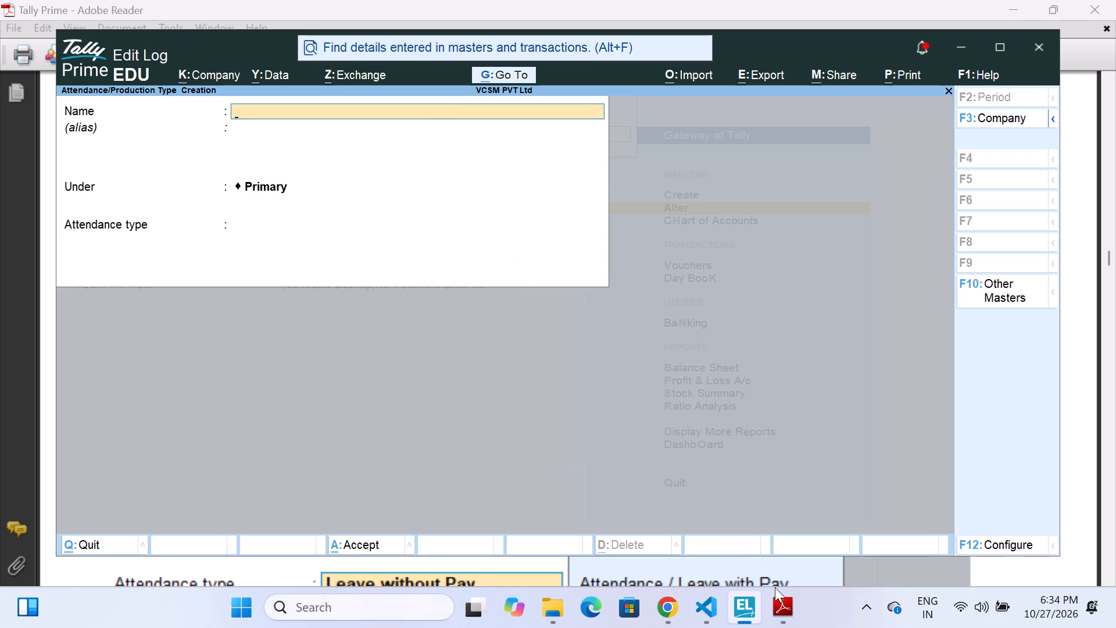
Following the case study PDF, create Overtime under Primary in TallyPrime with type Production and unit Hrs of 60 MIn, and return to the masters list.
click(801, 518)
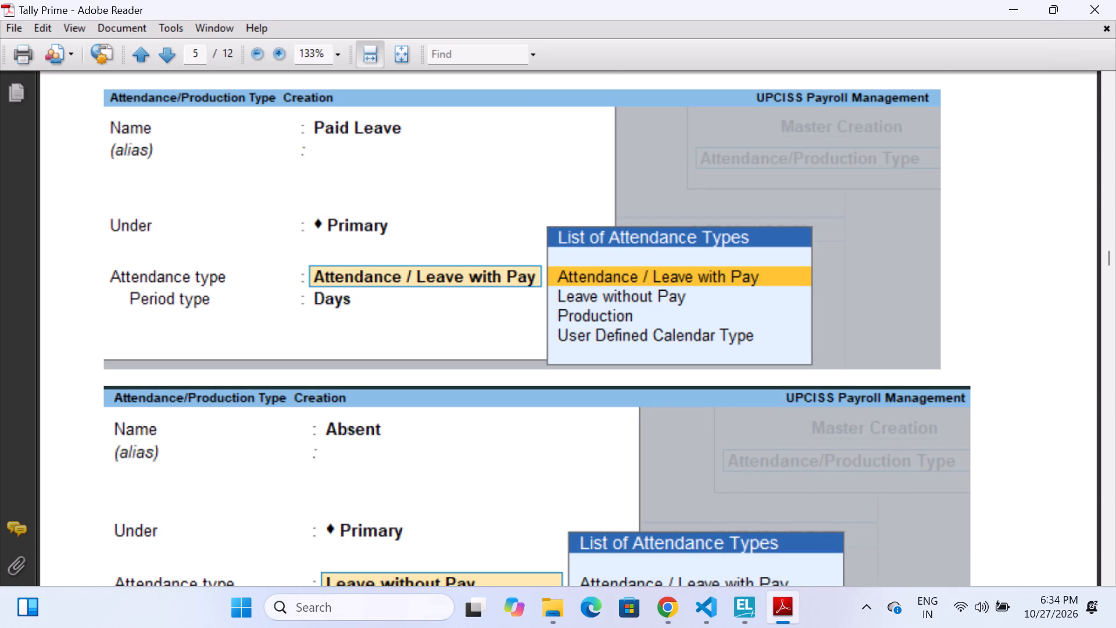
scroll(643, 372, down, 6)
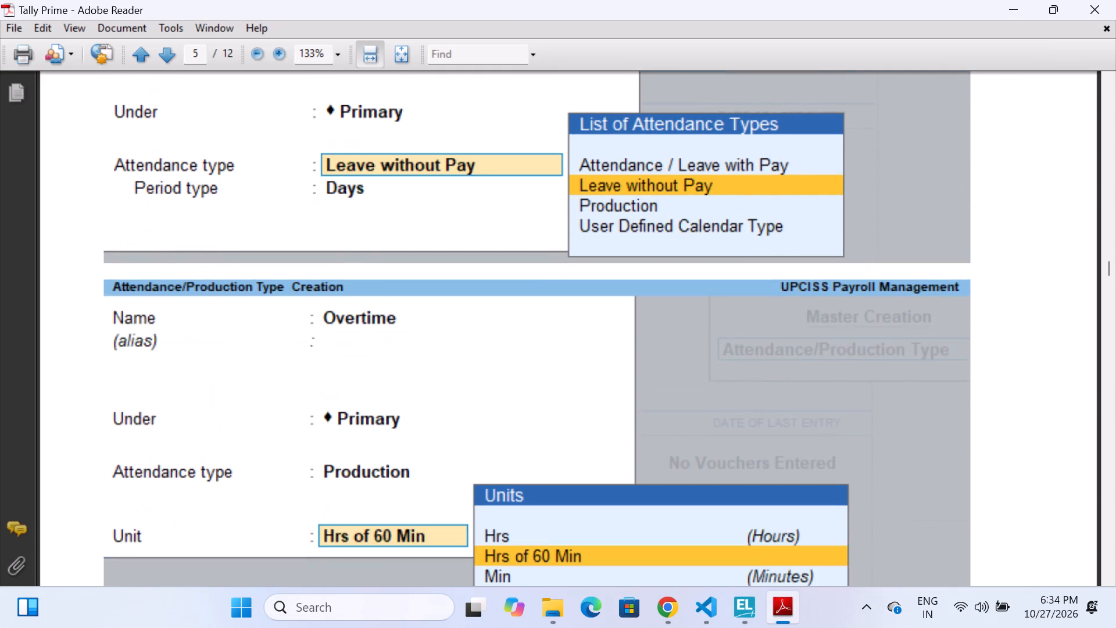
scroll(643, 372, down, 1)
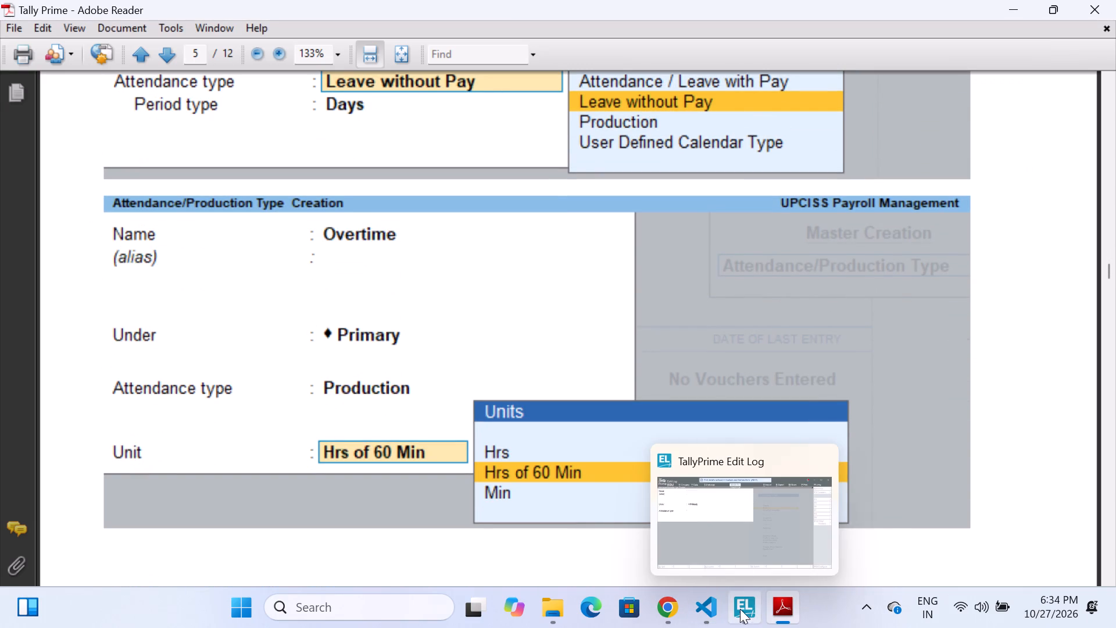
click(739, 539)
text(Overtime)
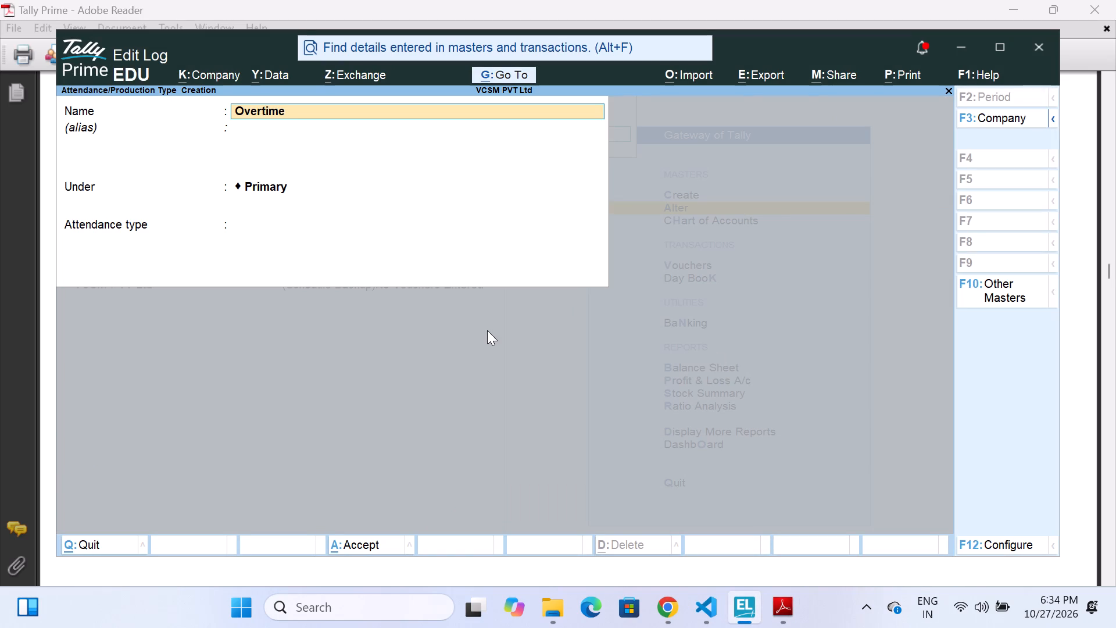
key(Return)
key(Return)
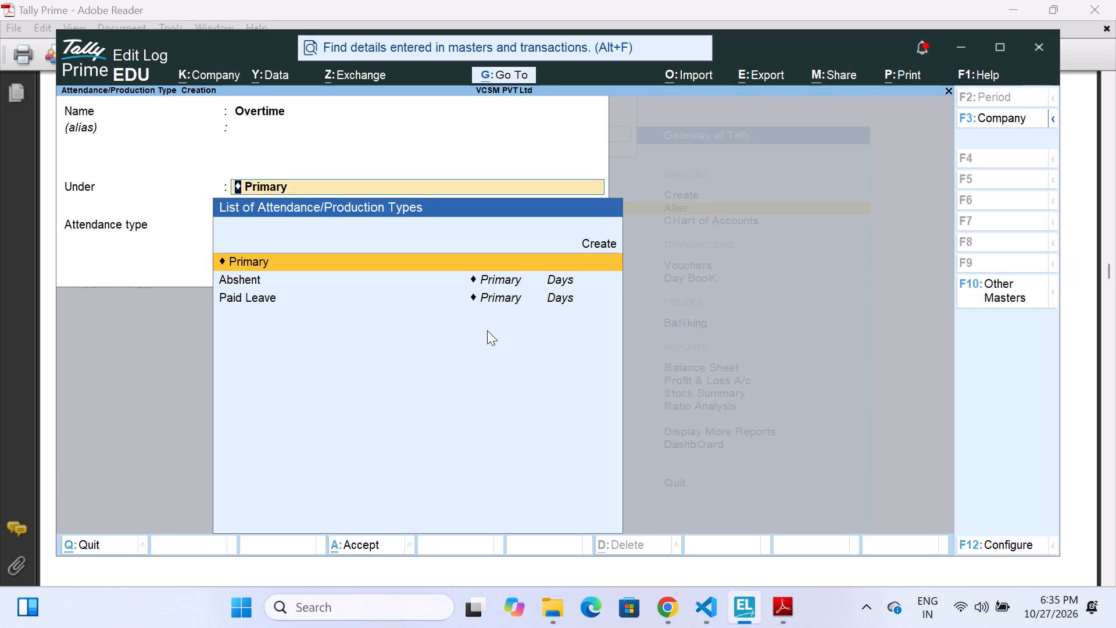
key(Return)
key(Down)
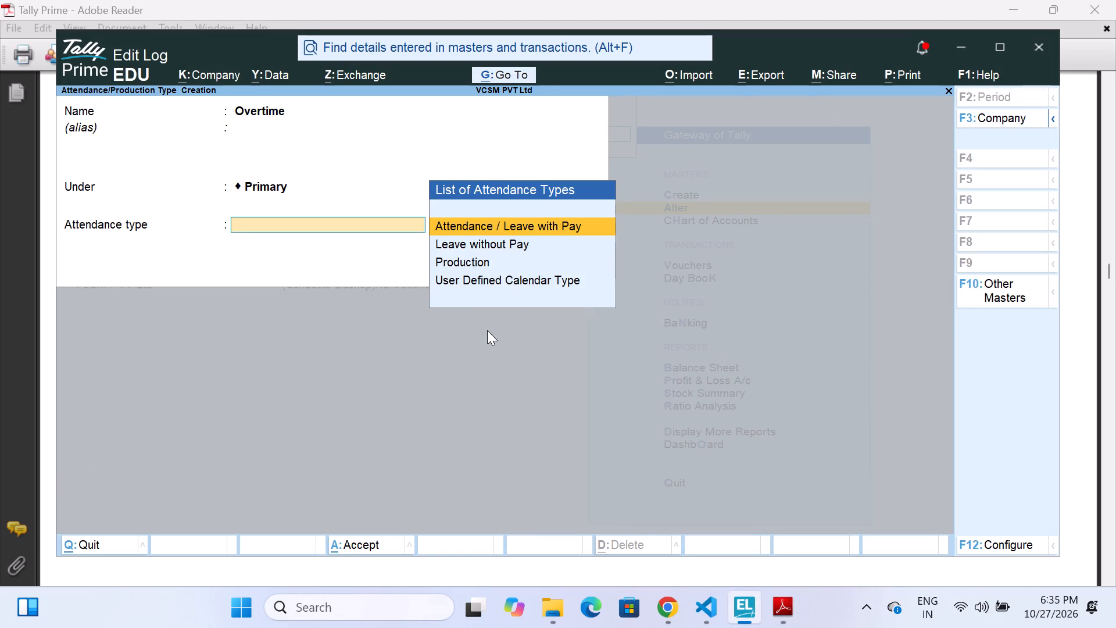
key(Down)
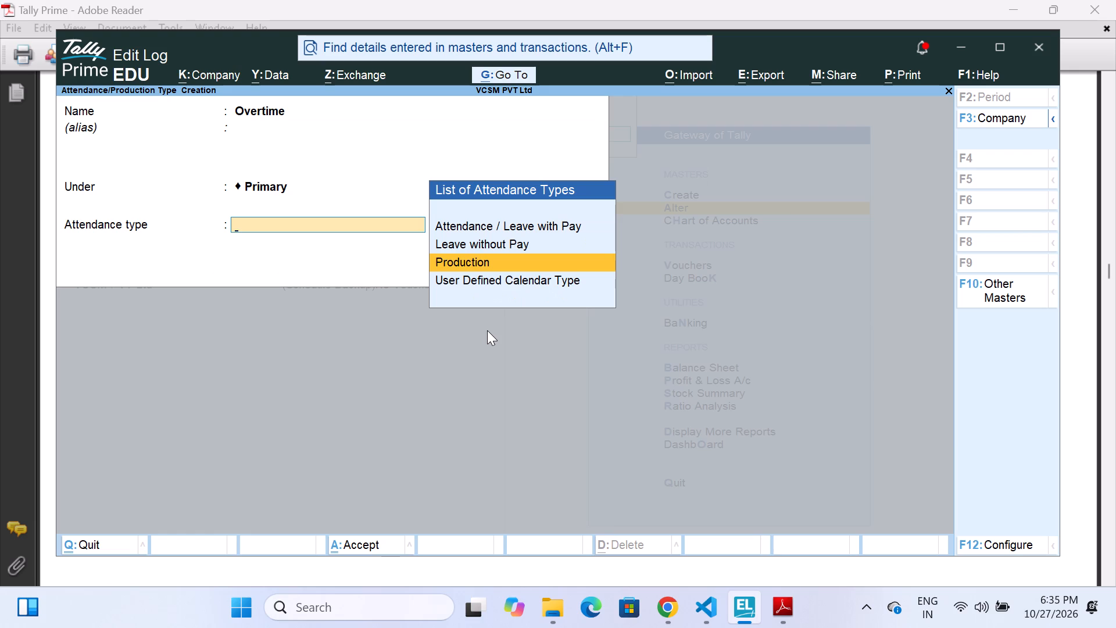
key(Return)
key(Down)
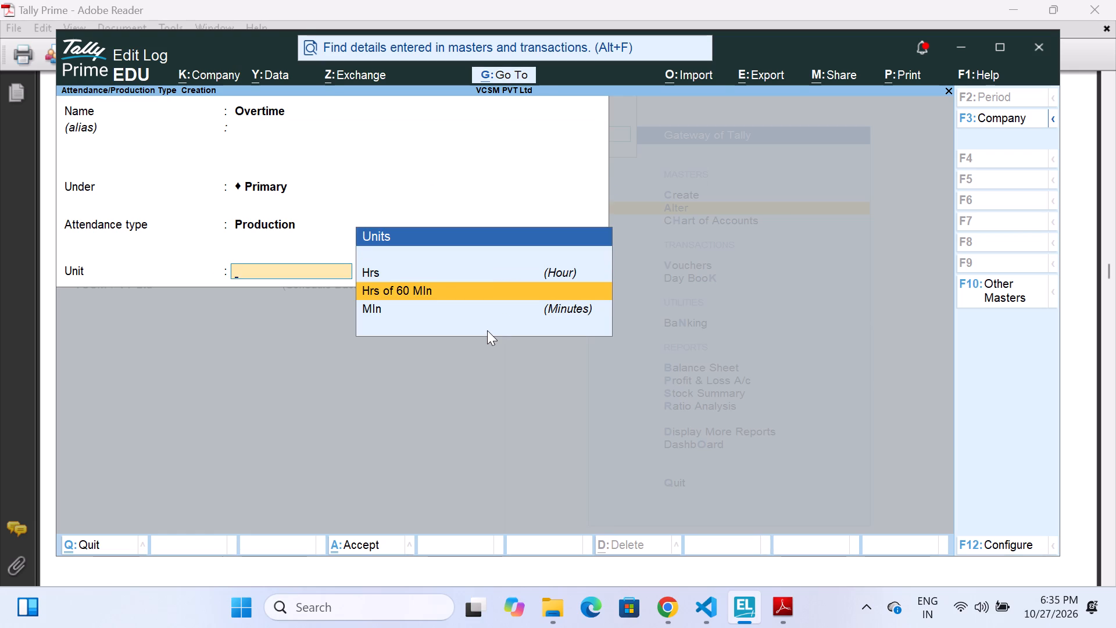
key(Return)
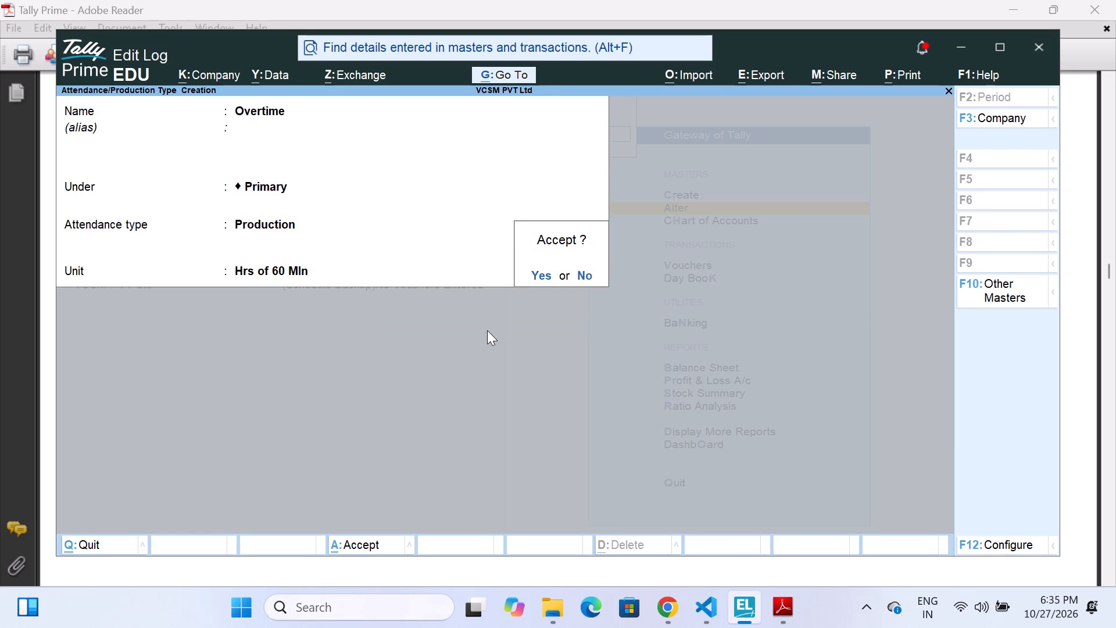
key(Return)
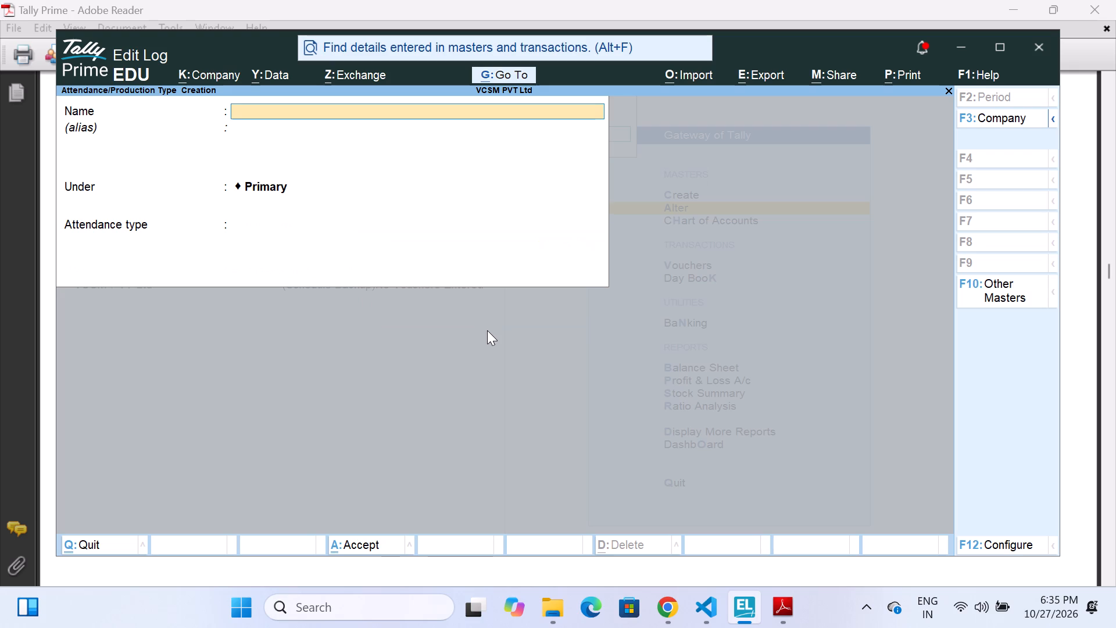
key(Escape)
key(Escape)
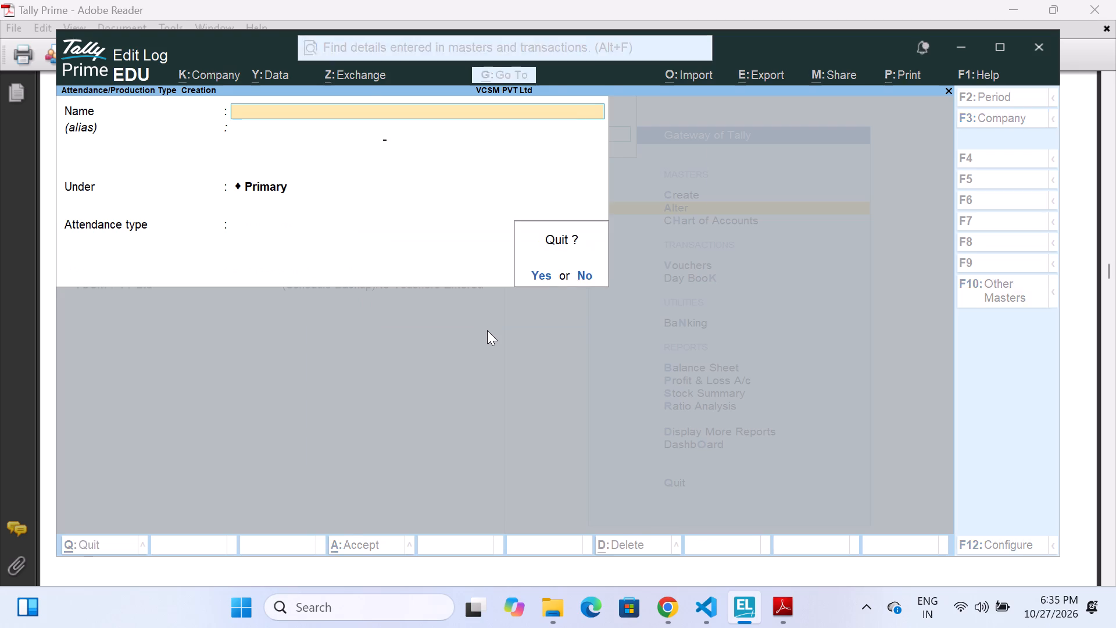
key(Escape)
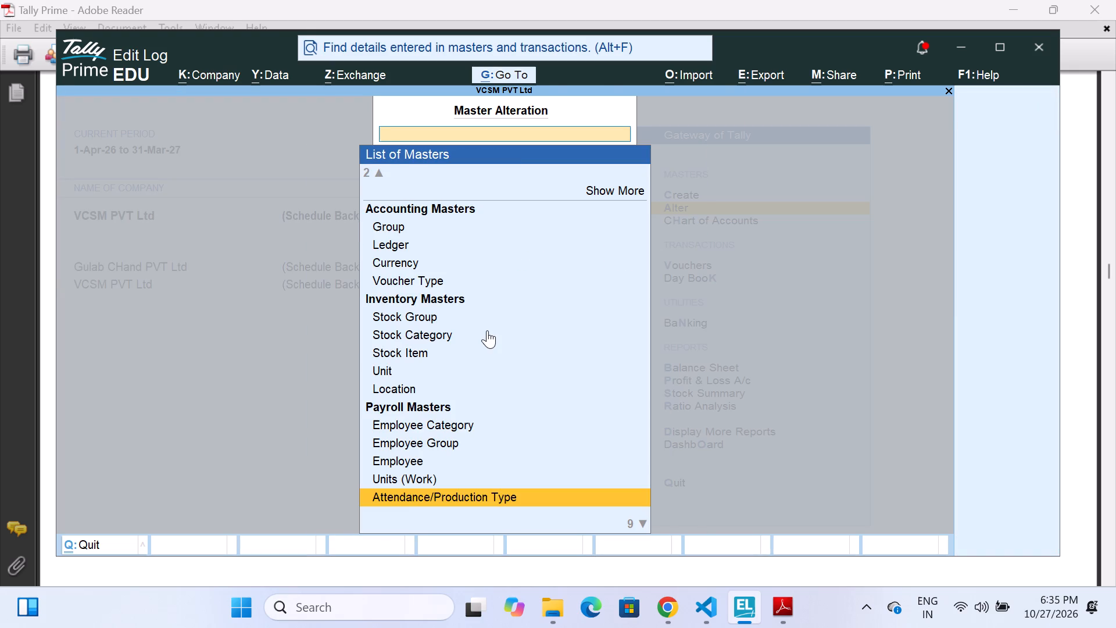
Start a pay head named Basic Pay as Earnings for Employees with Fixed income under Indirect Expenses, affecting net salary and not used for gratuity.
key(Down)
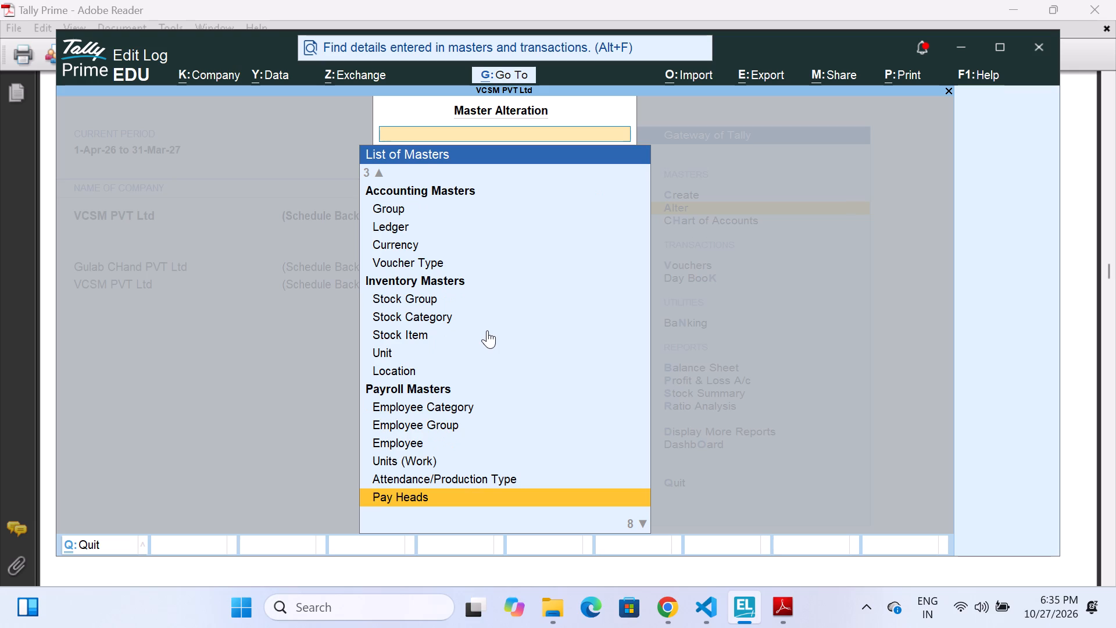
key(Return)
key(Return)
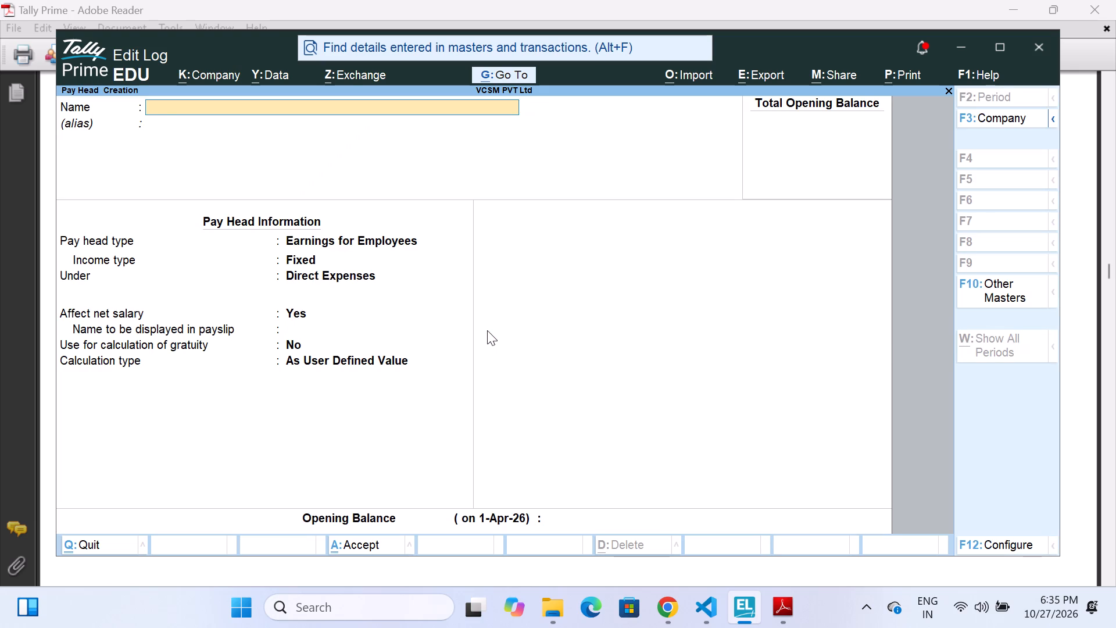
text(Basic Pay)
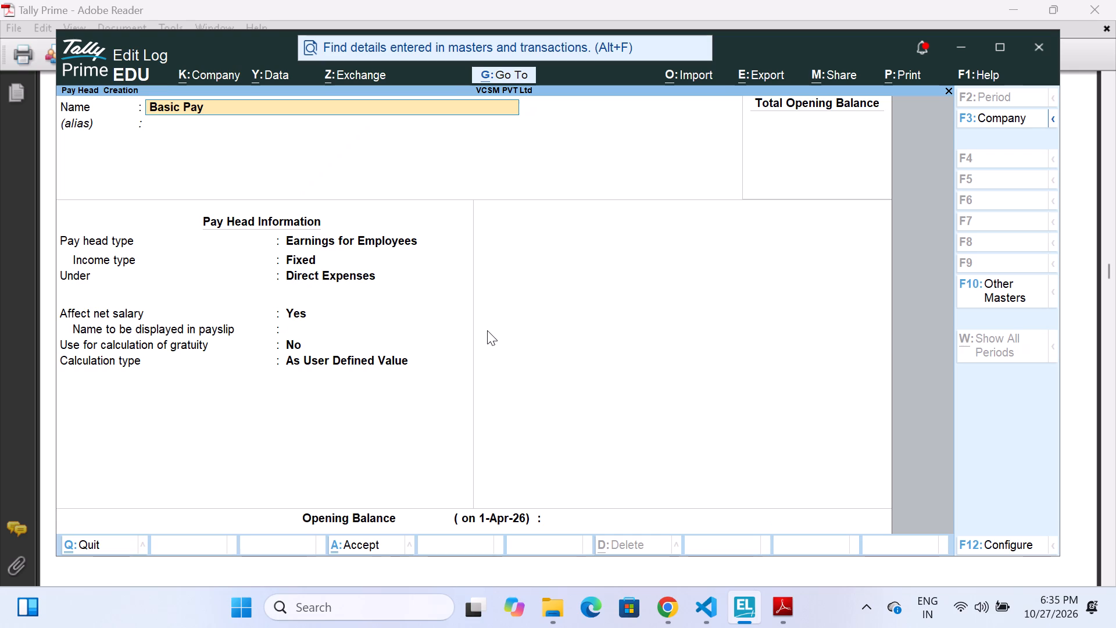
key(Return)
key(Return)
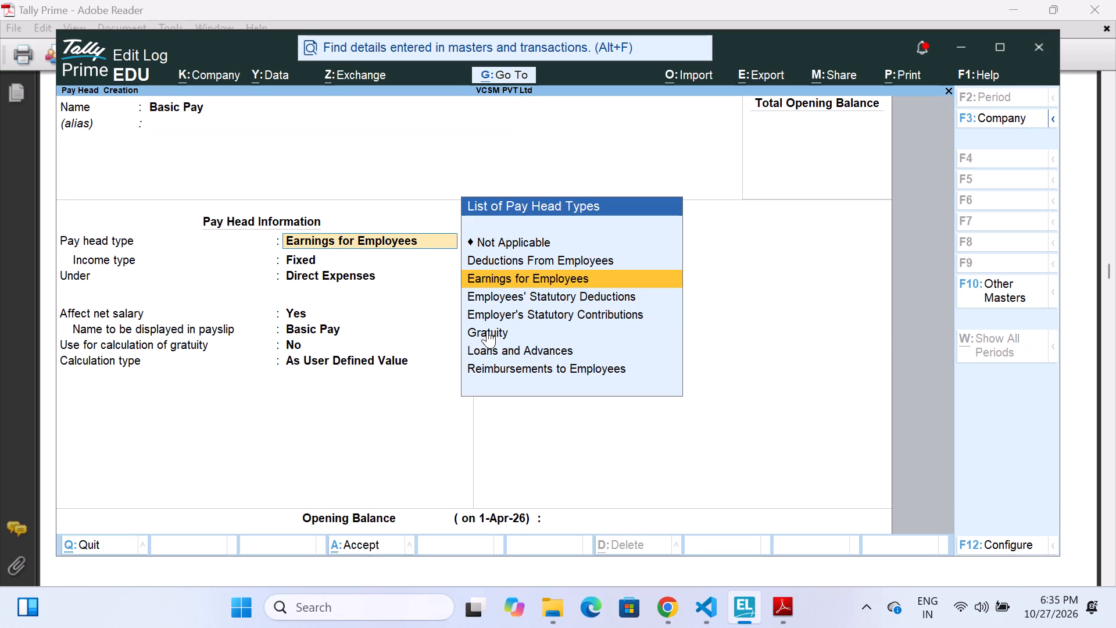
key(Return)
key(Return)
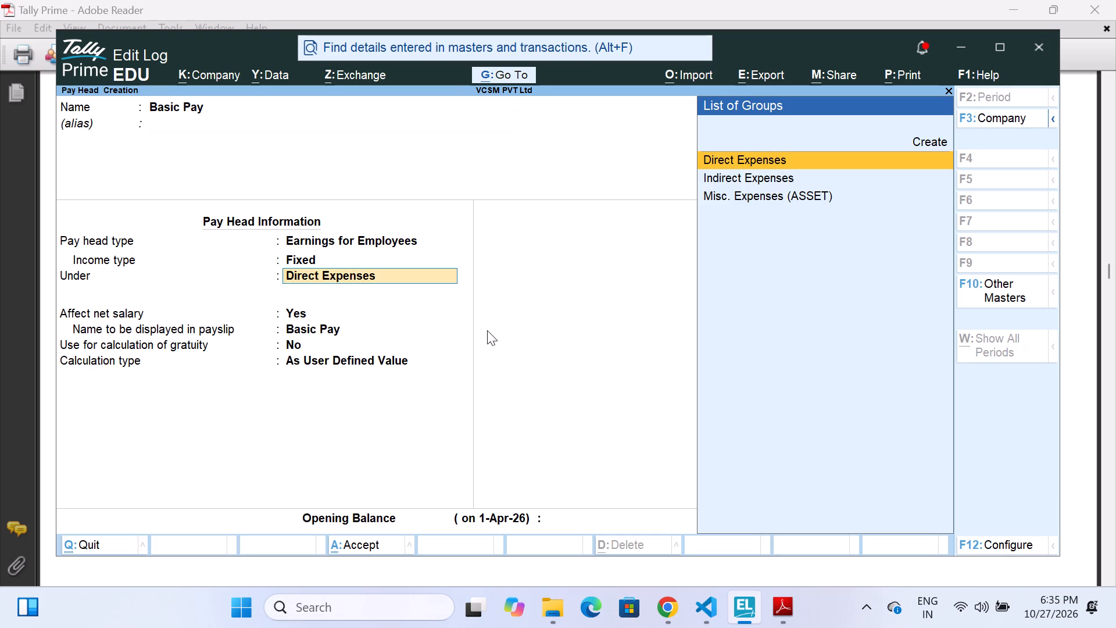
key(Down)
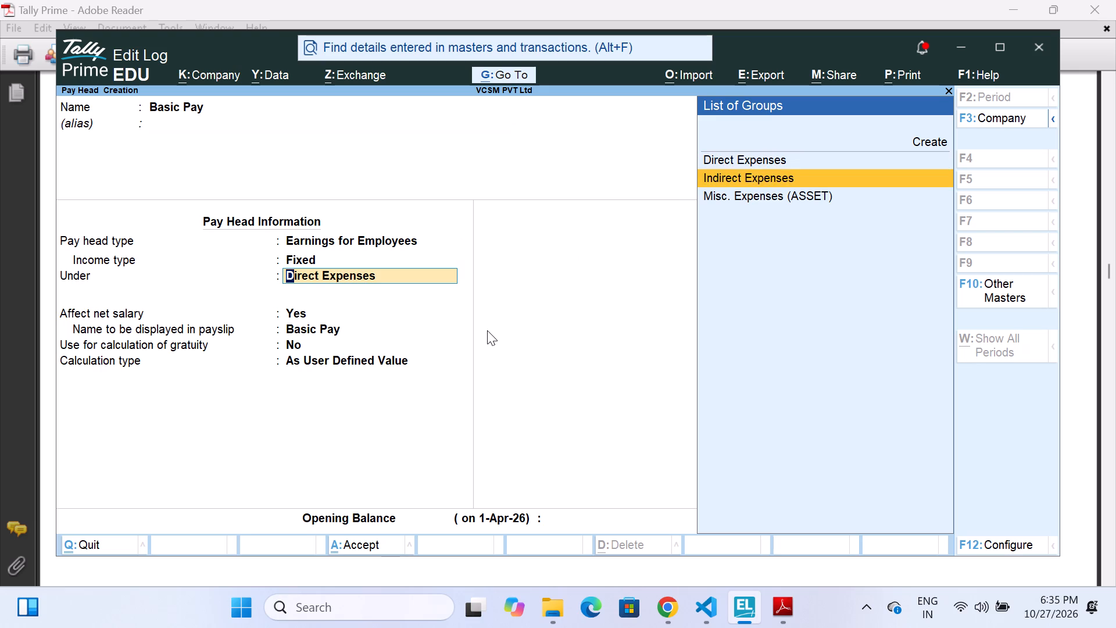
key(Return)
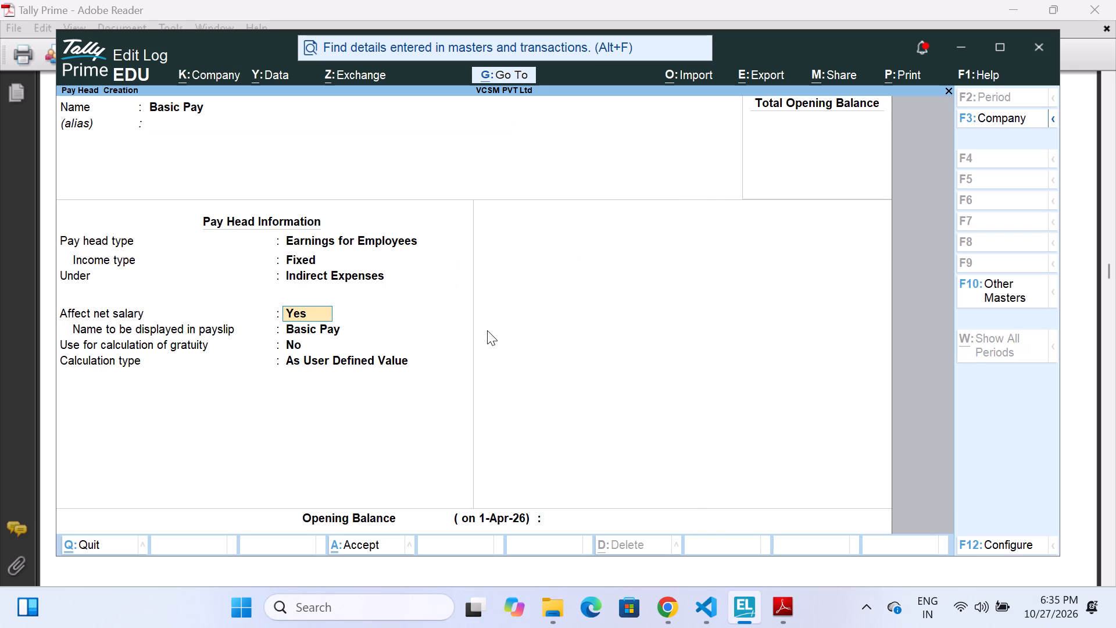
key(Return)
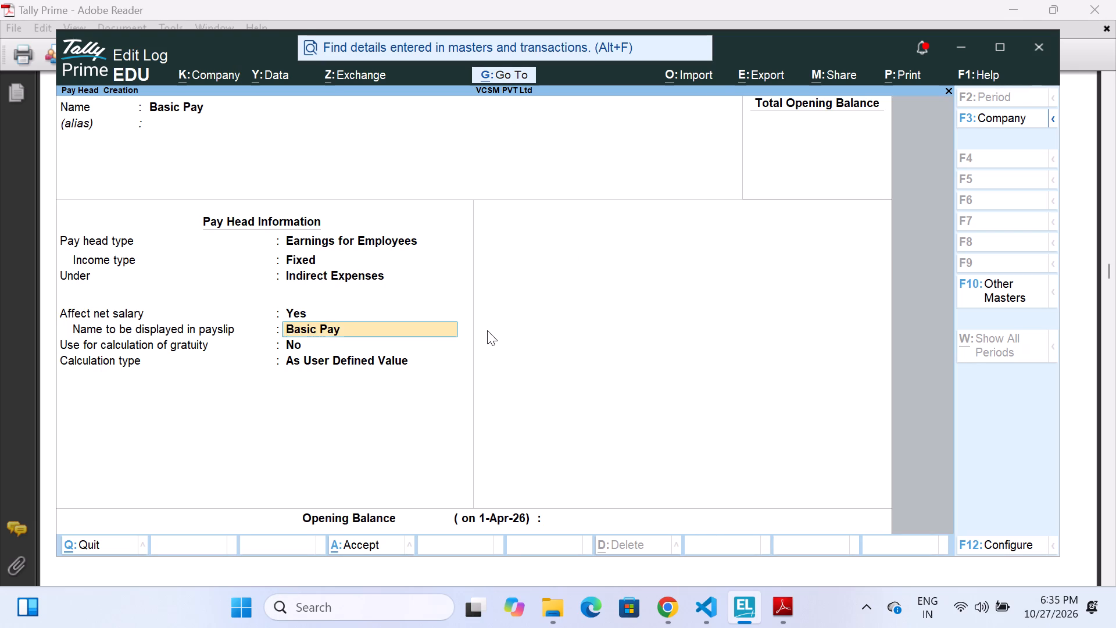
key(Return)
key(Return)
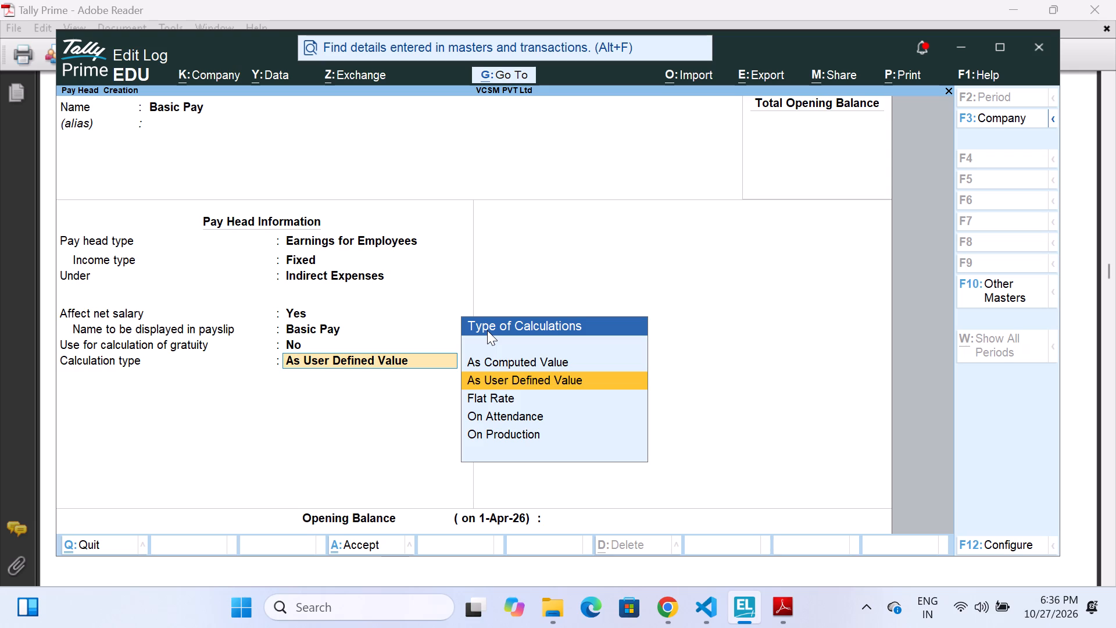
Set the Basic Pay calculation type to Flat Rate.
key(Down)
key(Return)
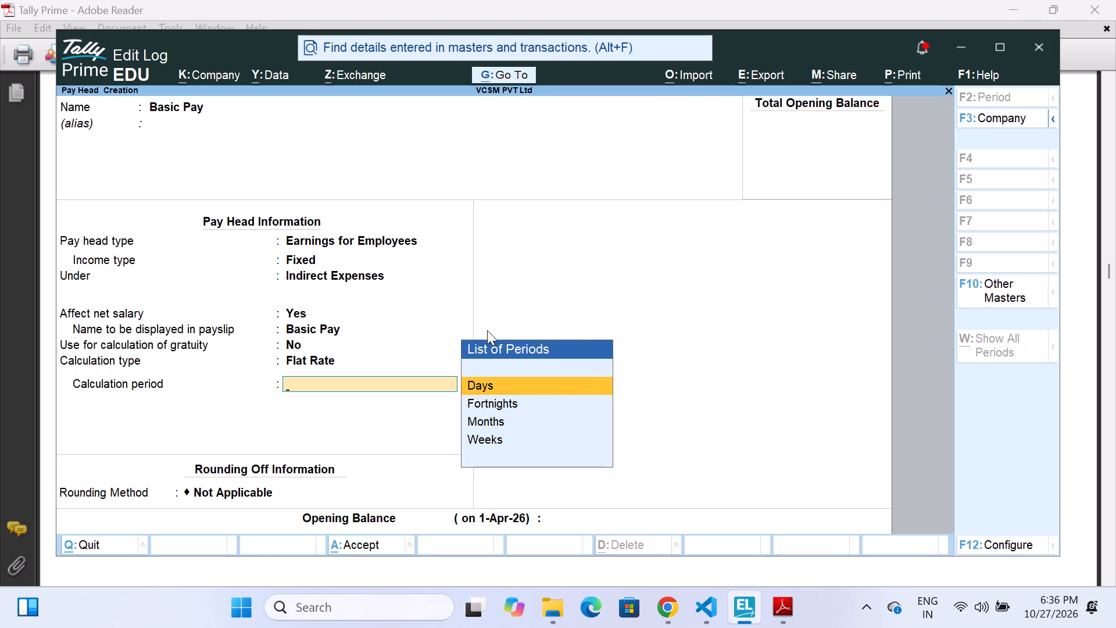
Switch to the case study PDF and examine the Basic Pay settings in the Create Pay Head section, especially the calculation type.
click(792, 616)
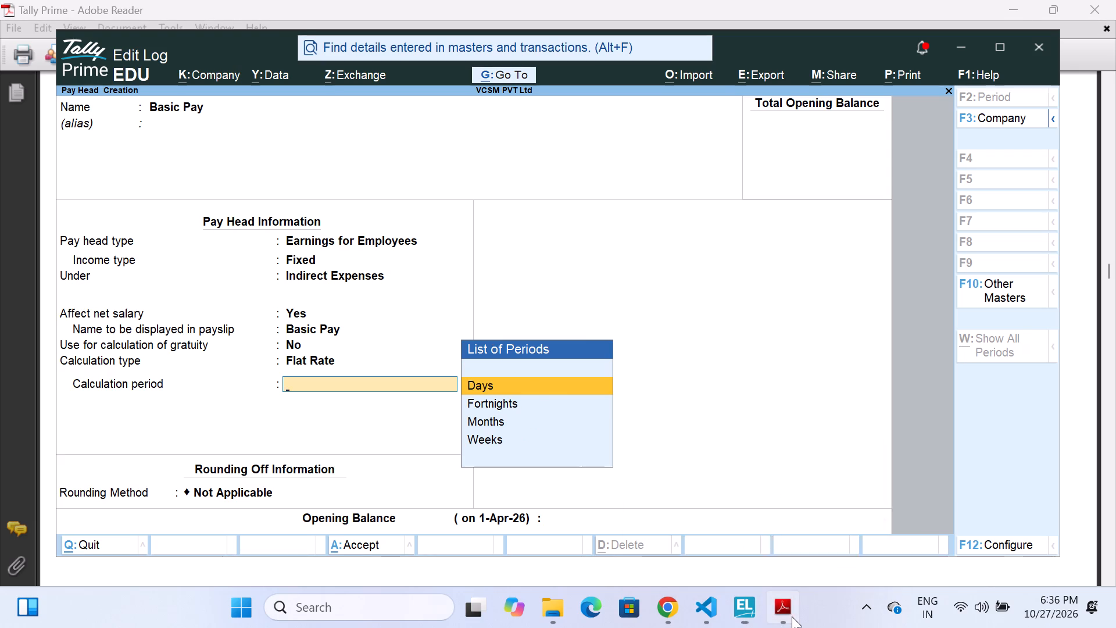
scroll(709, 411, down, 6)
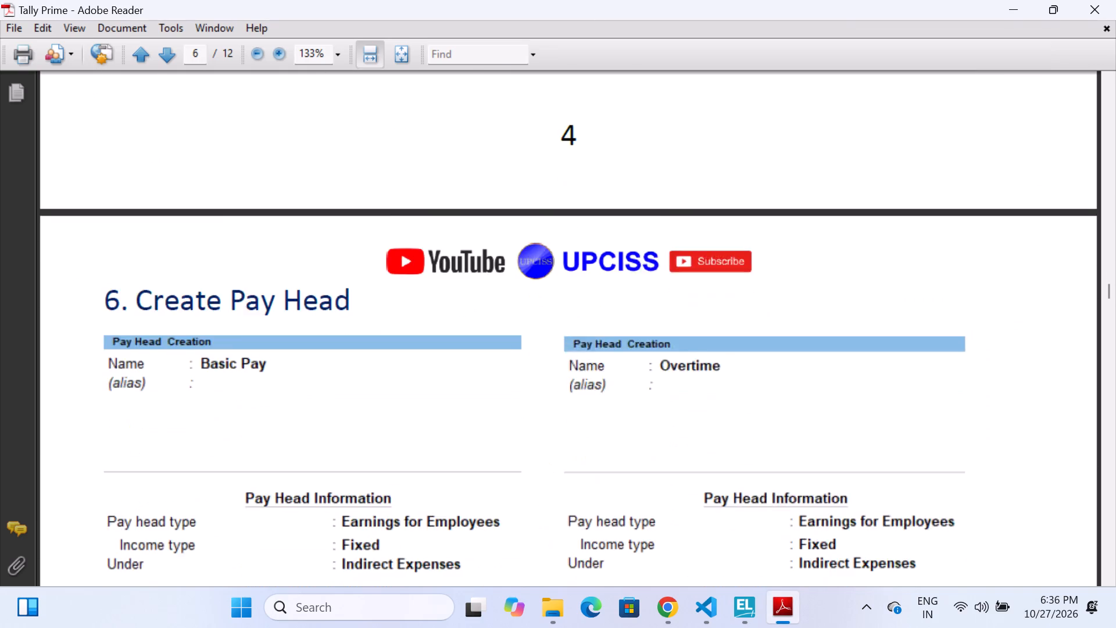
scroll(709, 411, down, 5)
scroll(449, 438, down, 1)
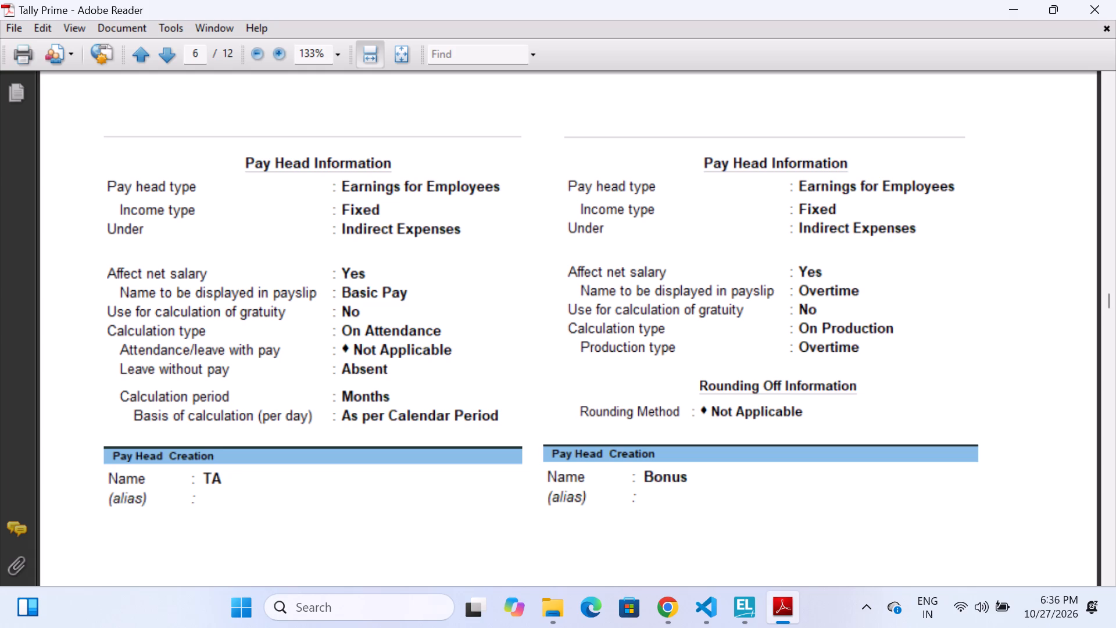
drag(343, 322, 424, 340)
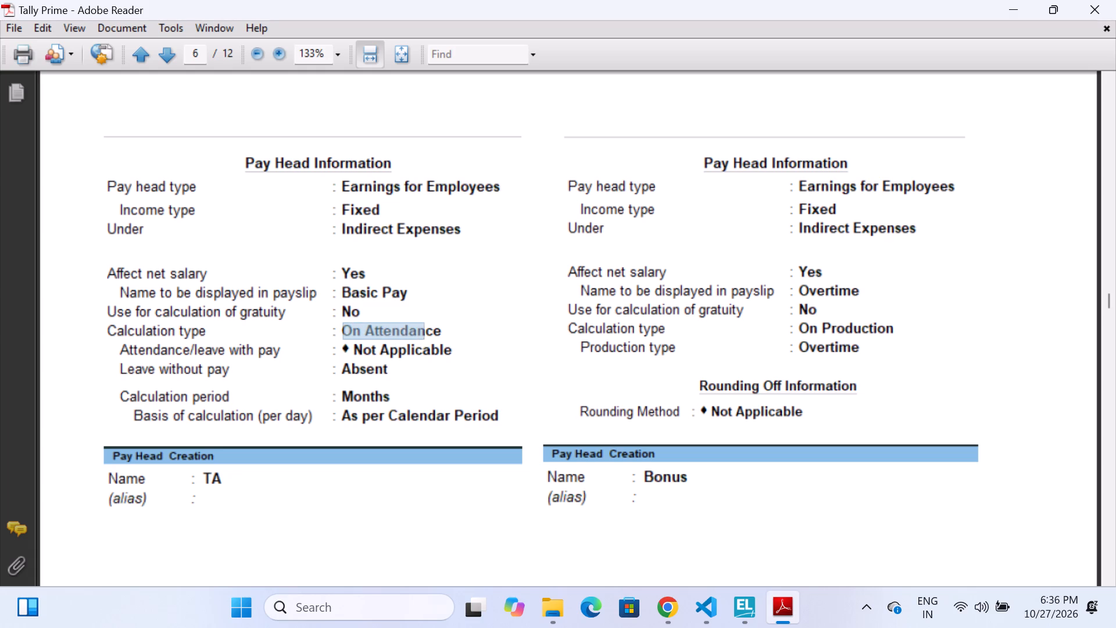
drag(424, 340, 450, 340)
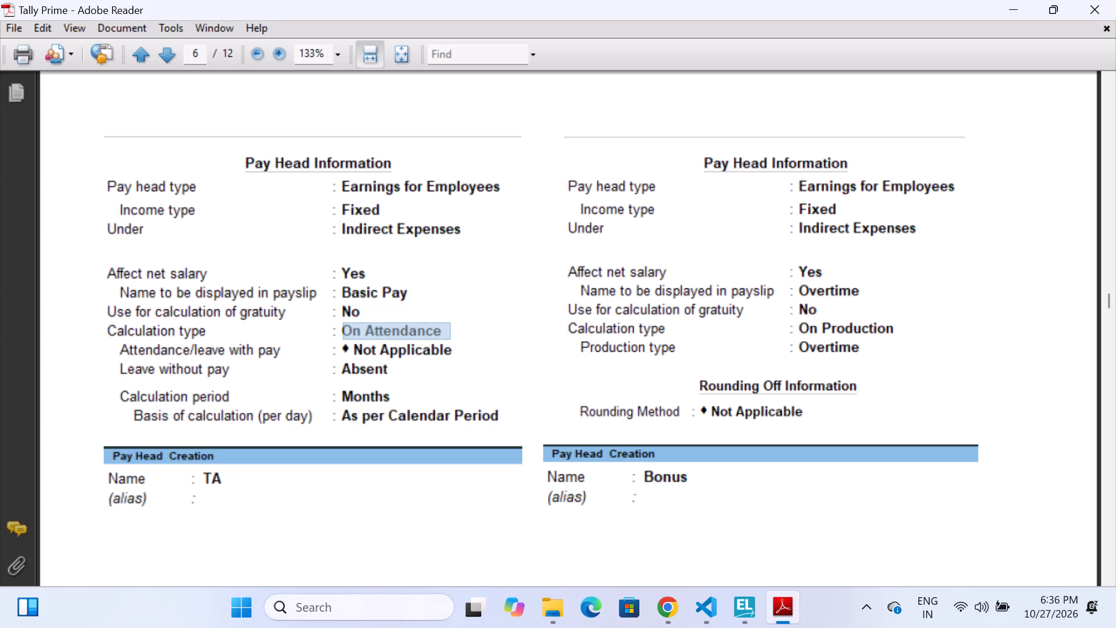
click(450, 340)
scroll(450, 340, up, 4)
scroll(450, 340, down, 1)
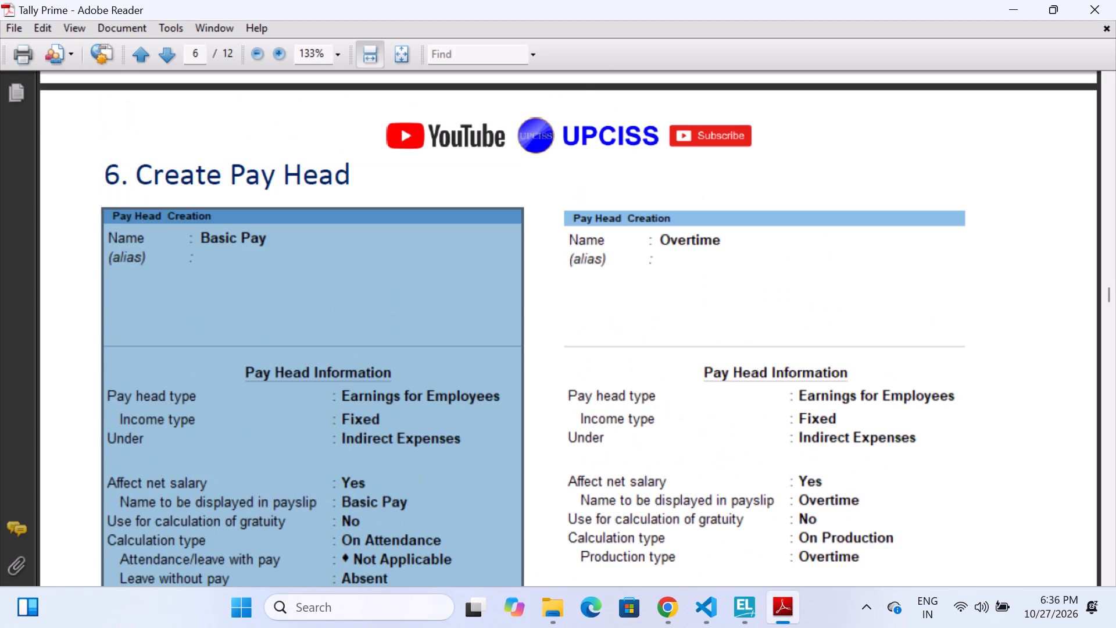
scroll(450, 340, down, 1)
click(540, 408)
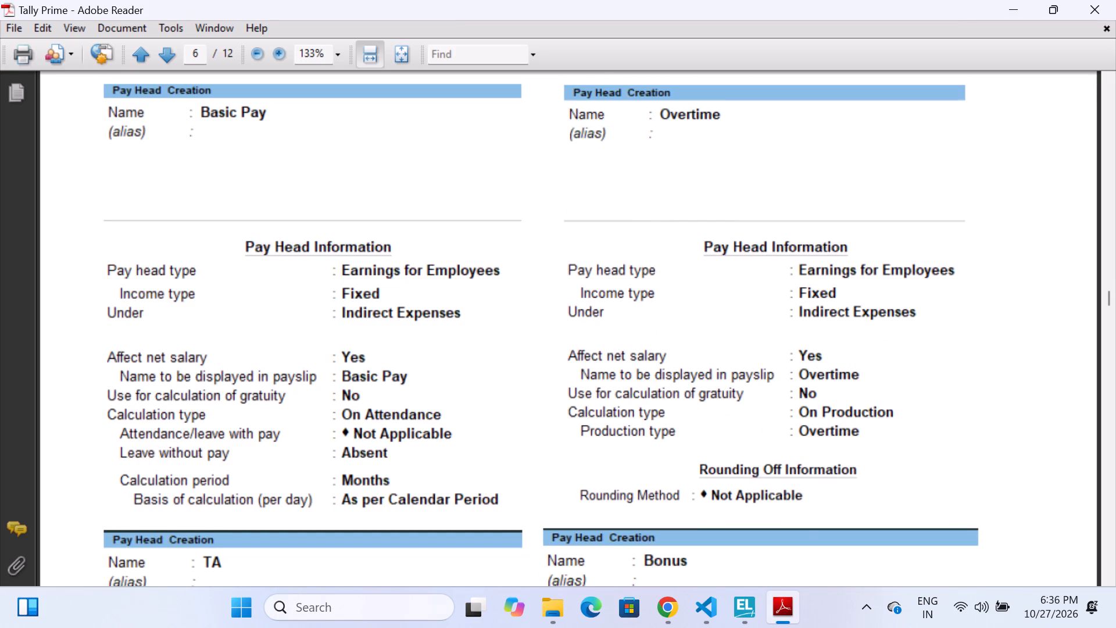
In TallyPrime, calculate Basic Pay On Attendance with leave with pay Not Applicable, leave without pay Abshent, period Months, As per Calendar Period, no rounding, and save.
click(747, 539)
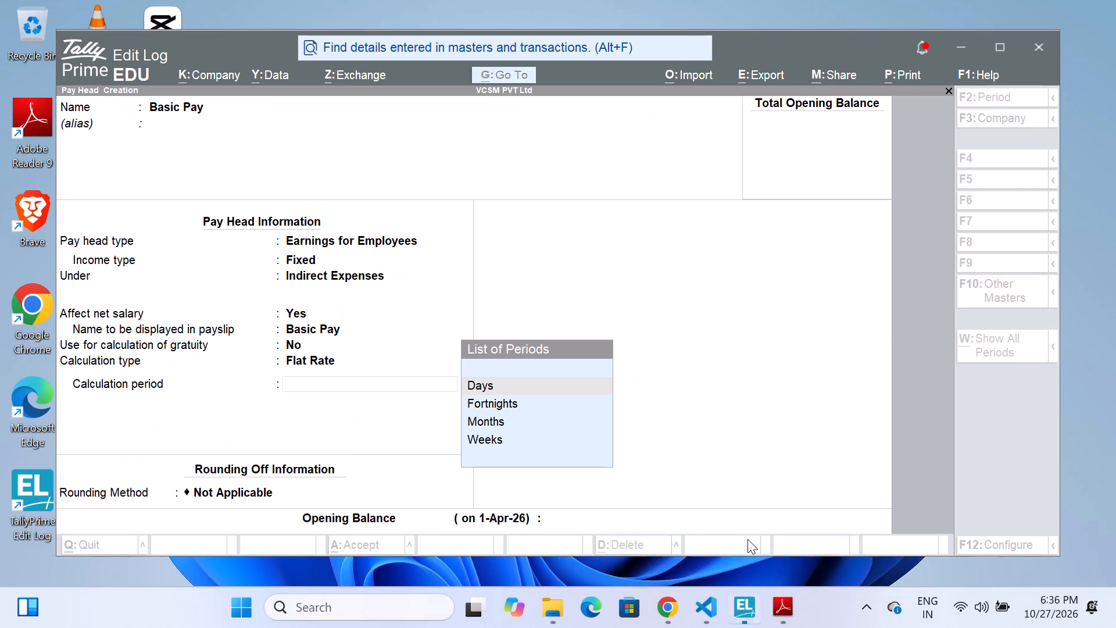
key(BackSpace)
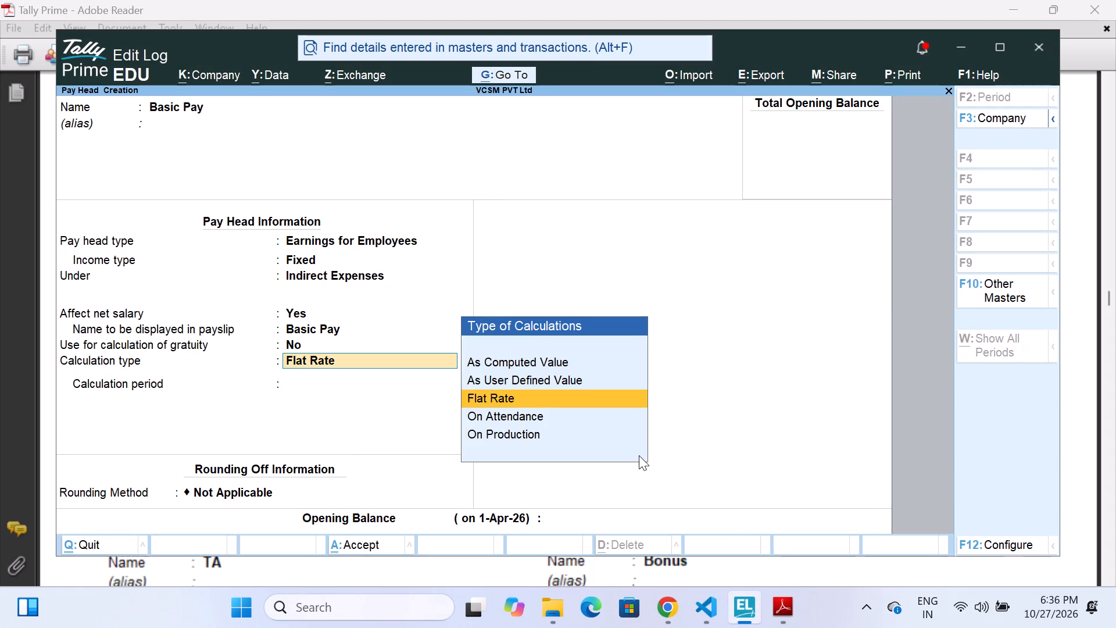
key(Down)
key(Return)
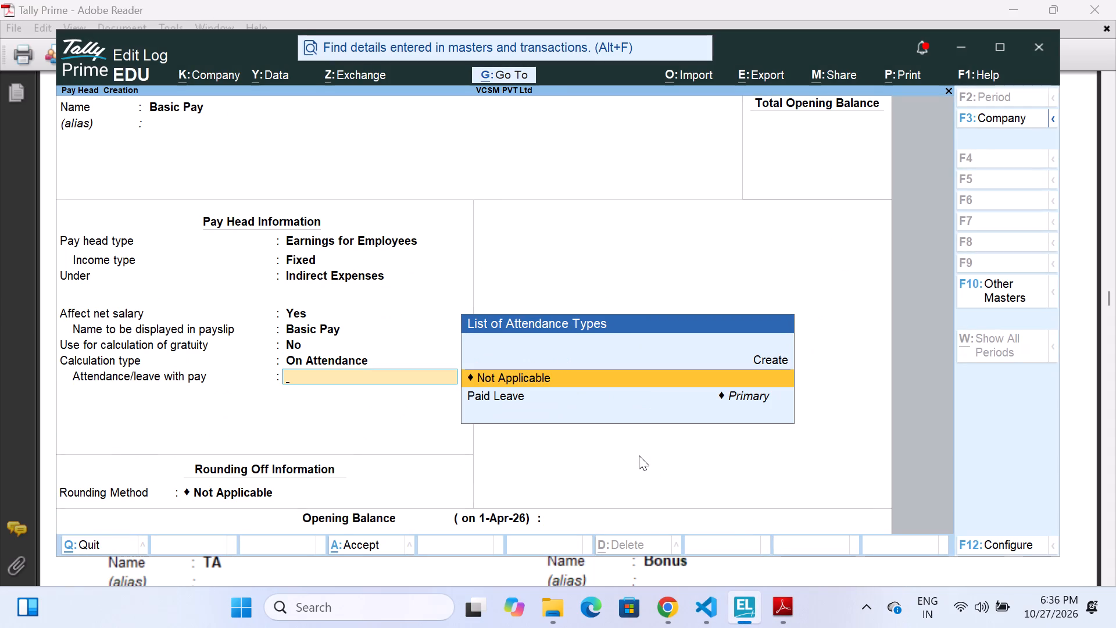
key(Return)
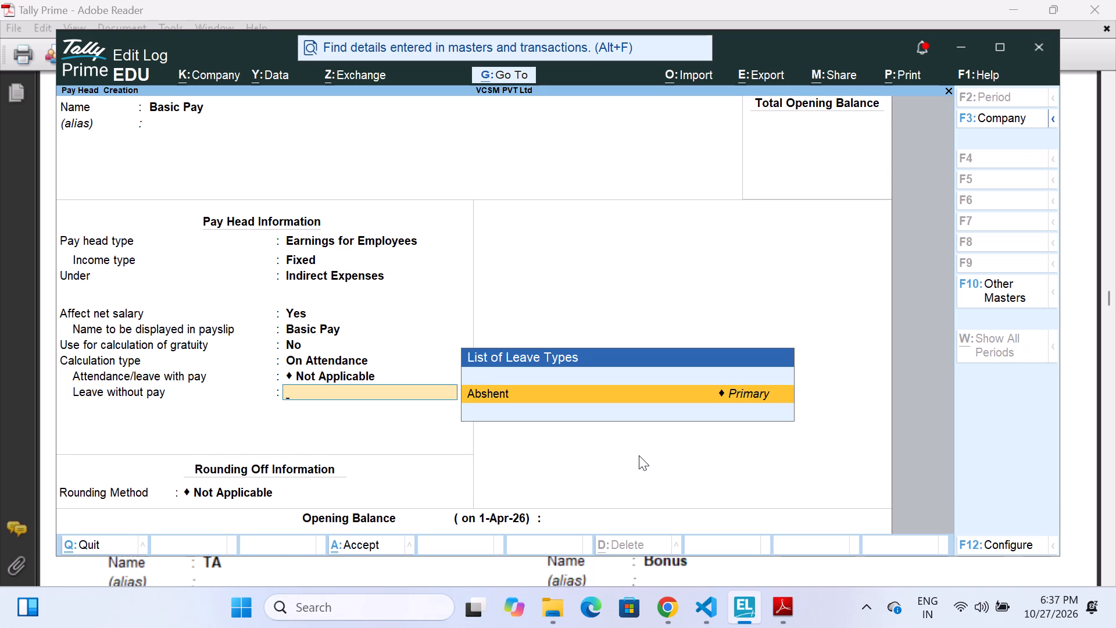
key(Return)
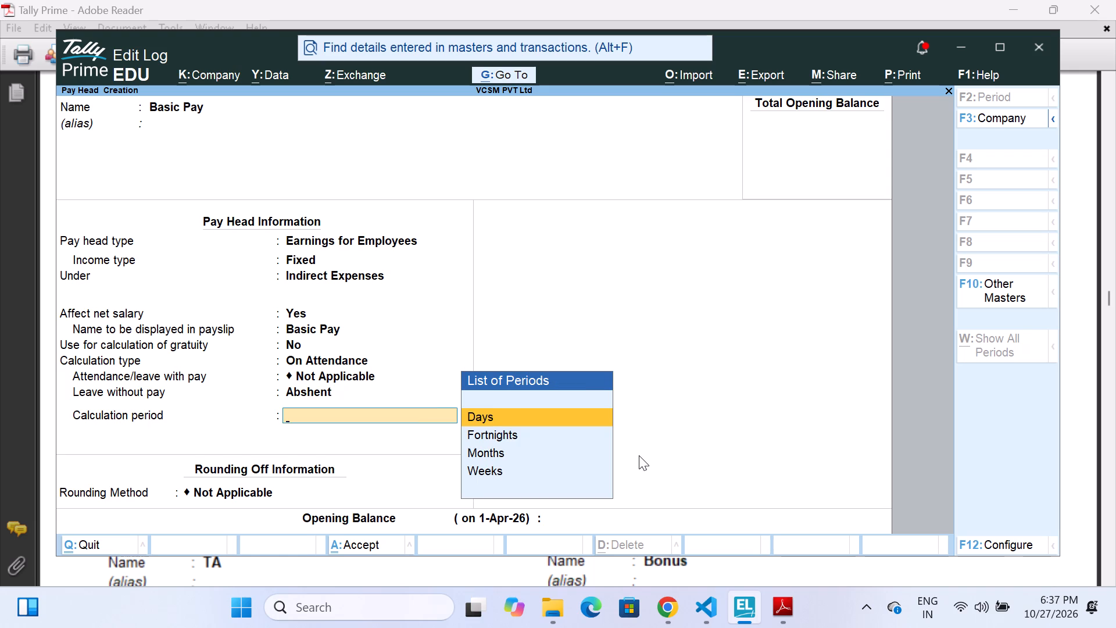
key(Down)
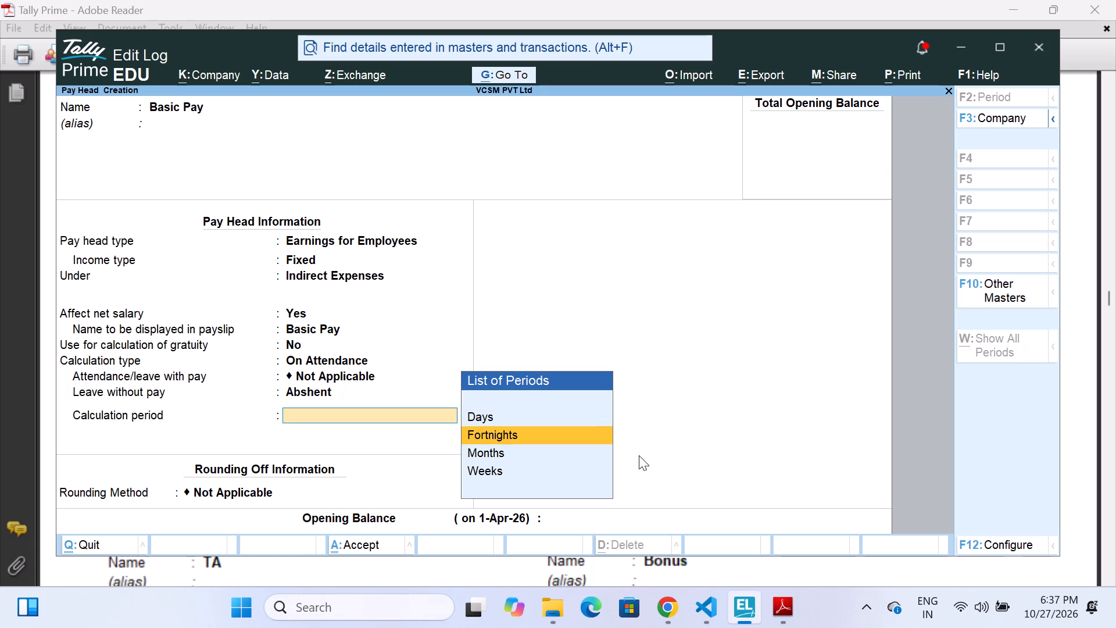
key(Down)
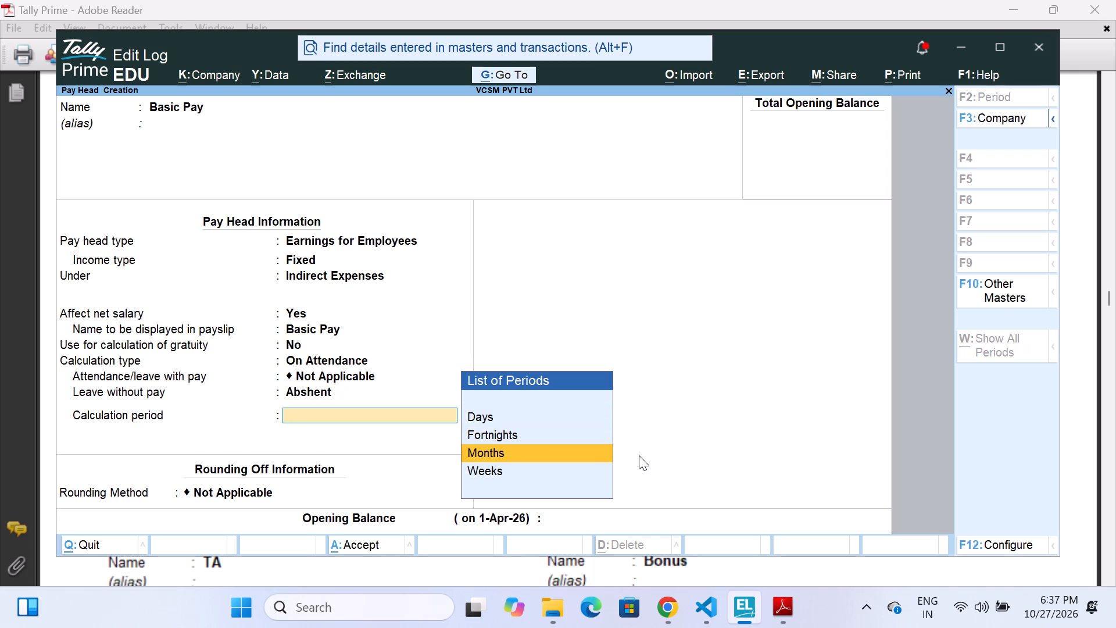
key(Return)
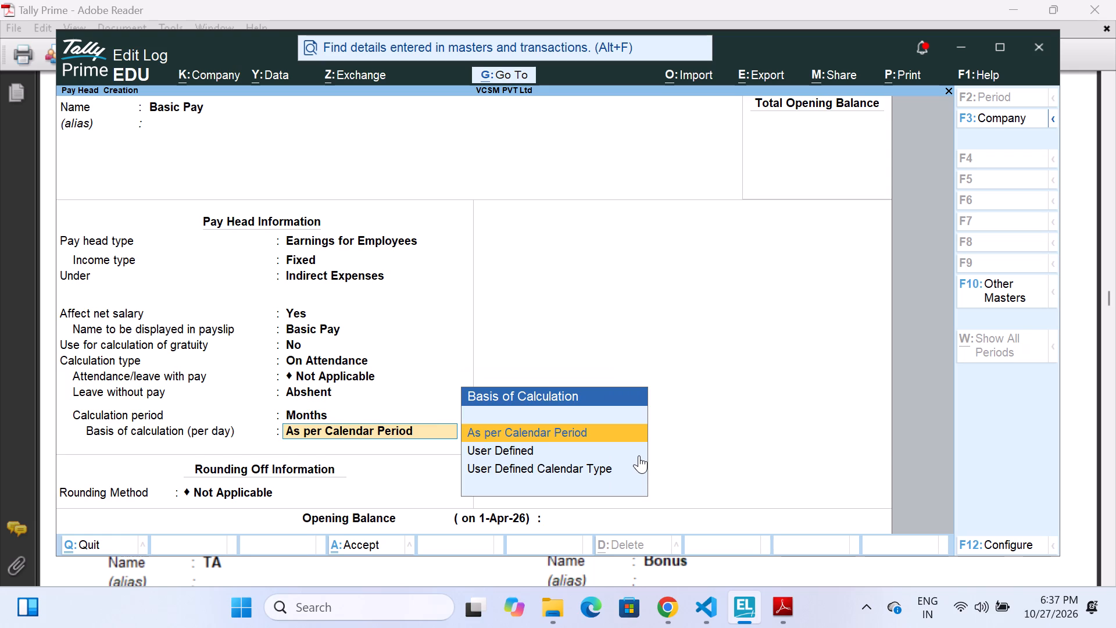
key(Return)
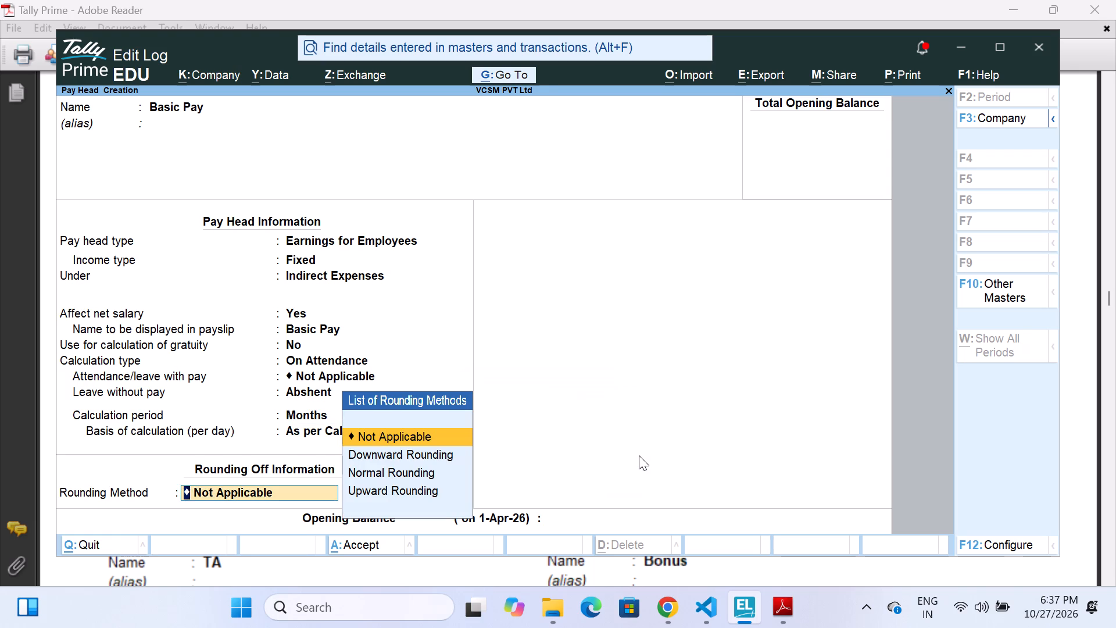
key(Return)
key(Return)
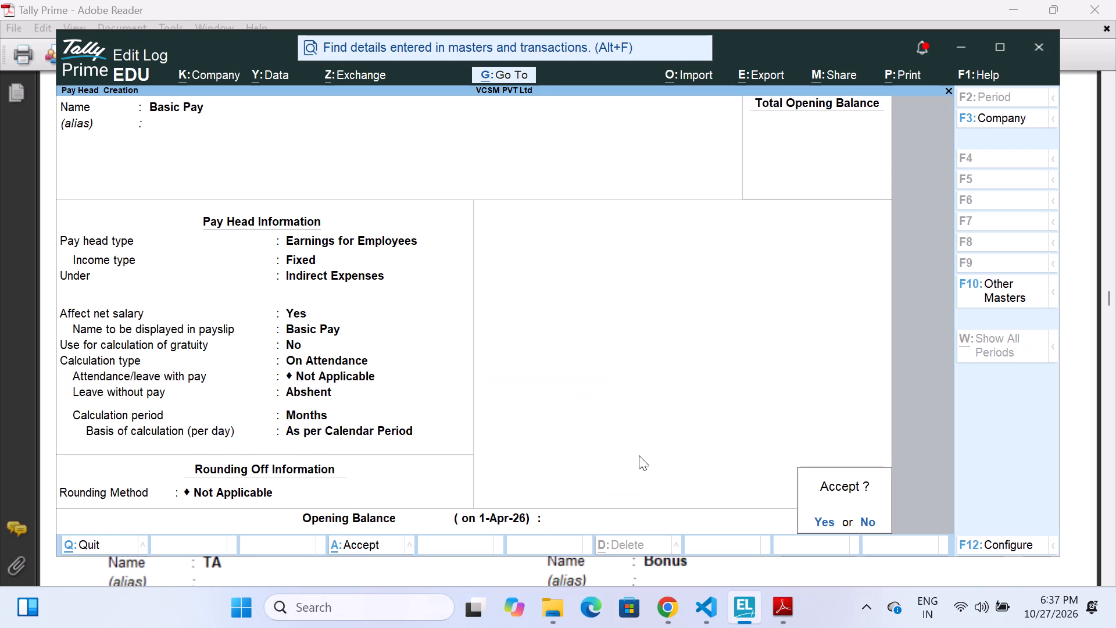
key(Return)
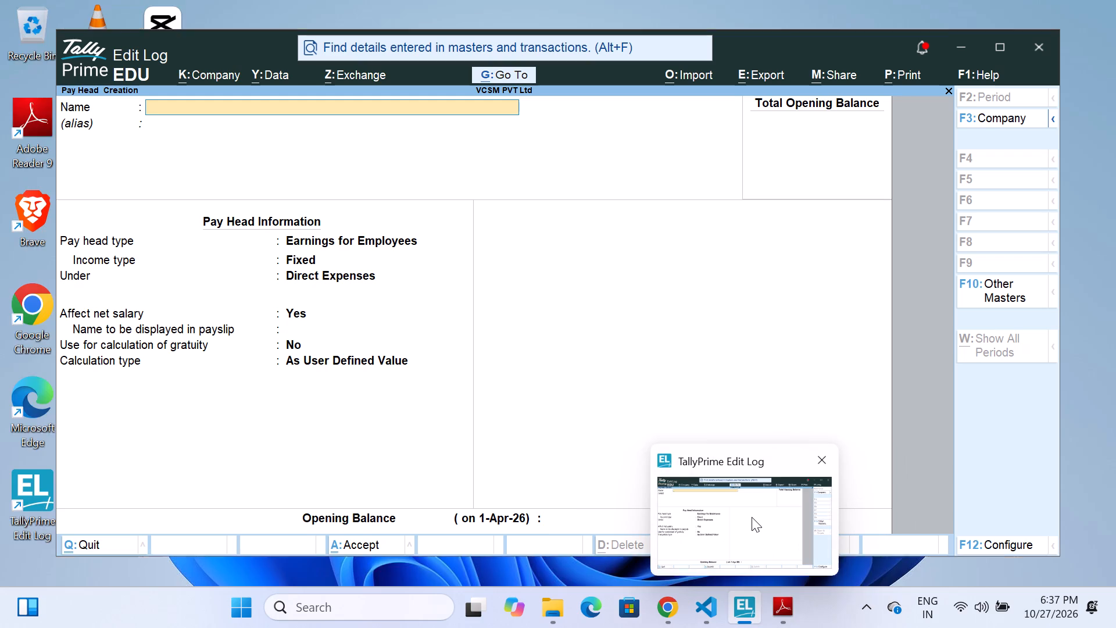
After checking the case study PDF, start a TallyPrime pay head named Overtime: Earnings for Employees, Fixed, under Indirect Expenses, affecting net salary, not used for gratuity.
click(752, 517)
click(779, 606)
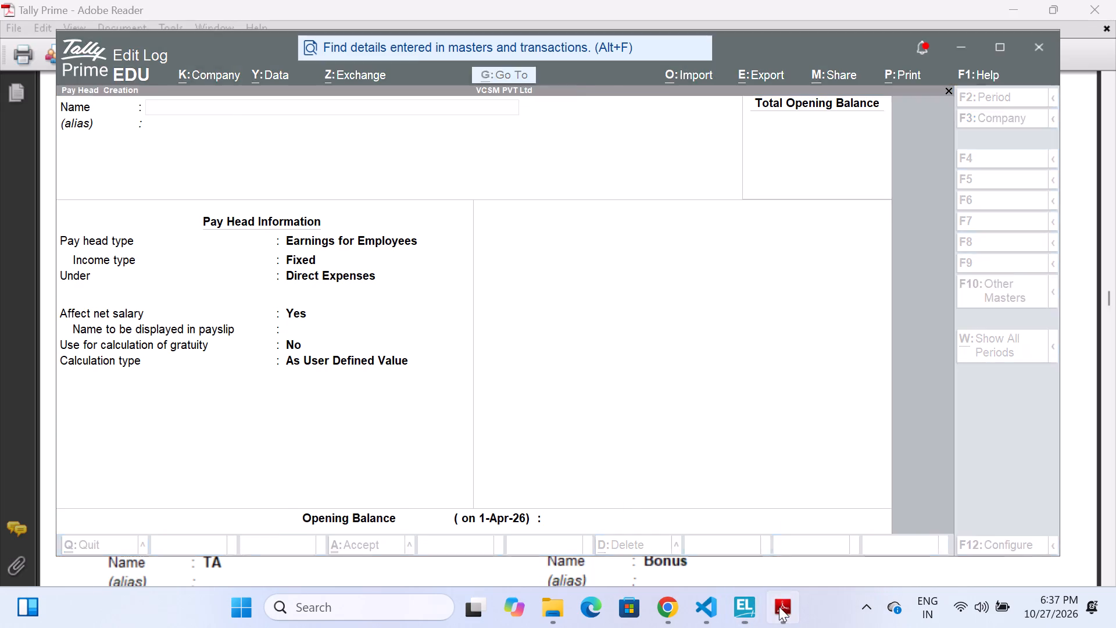
scroll(697, 406, up, 1)
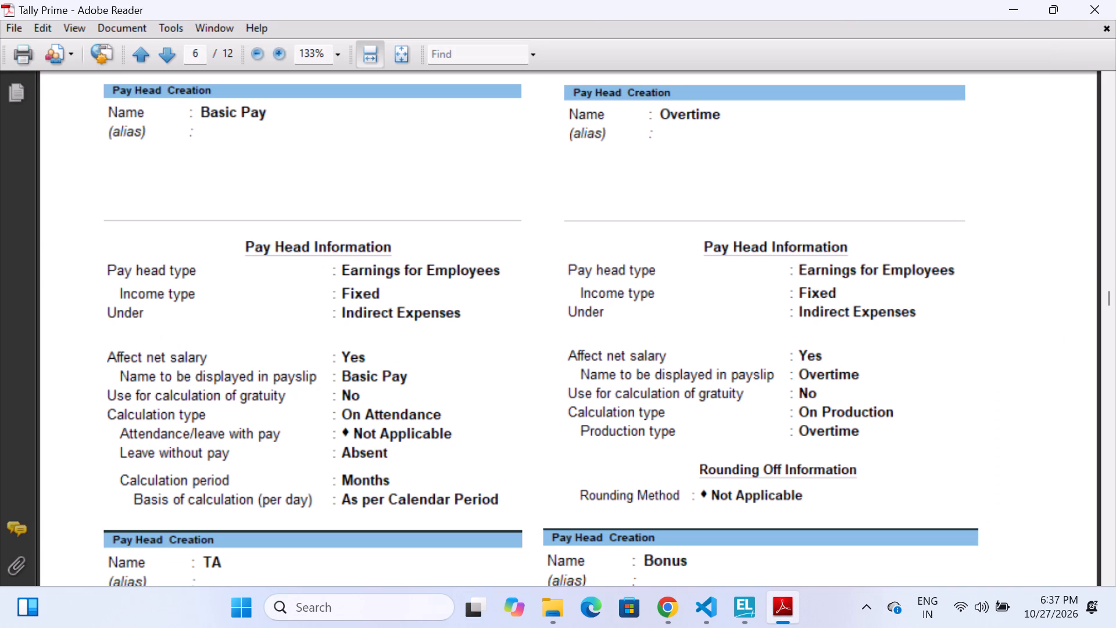
scroll(693, 156, up, 1)
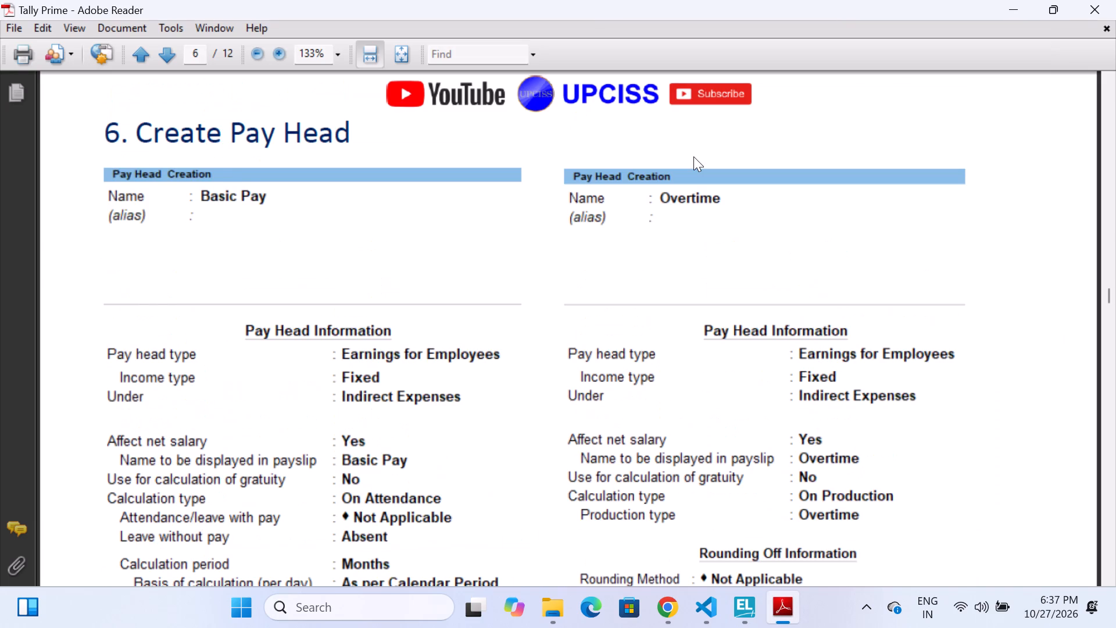
scroll(693, 156, down, 1)
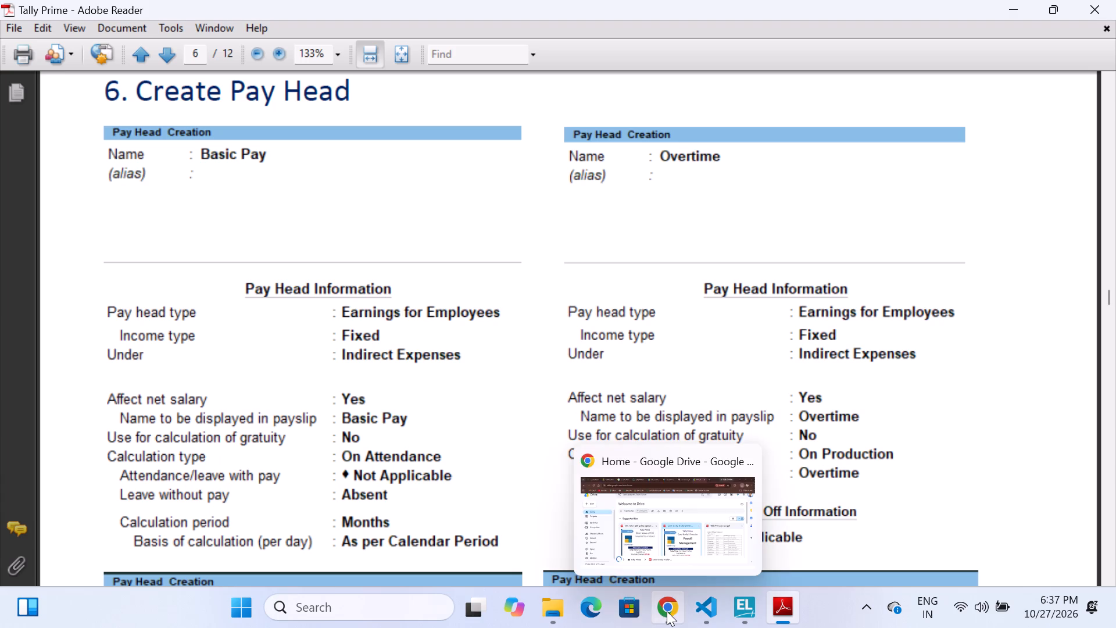
click(740, 509)
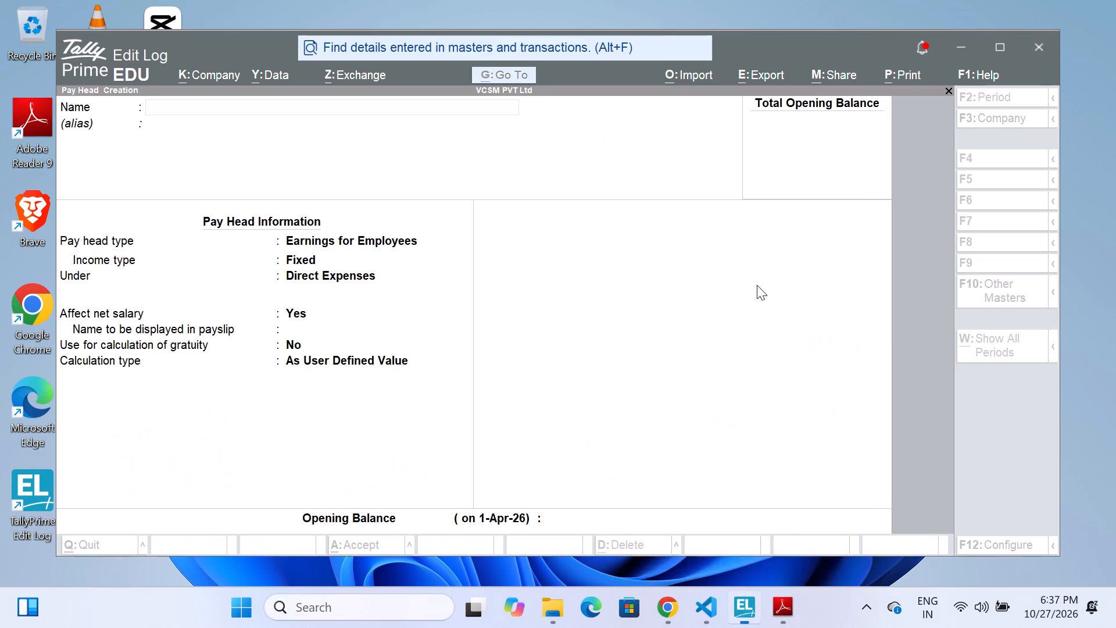
text(Overtime)
key(Return)
key(Return)
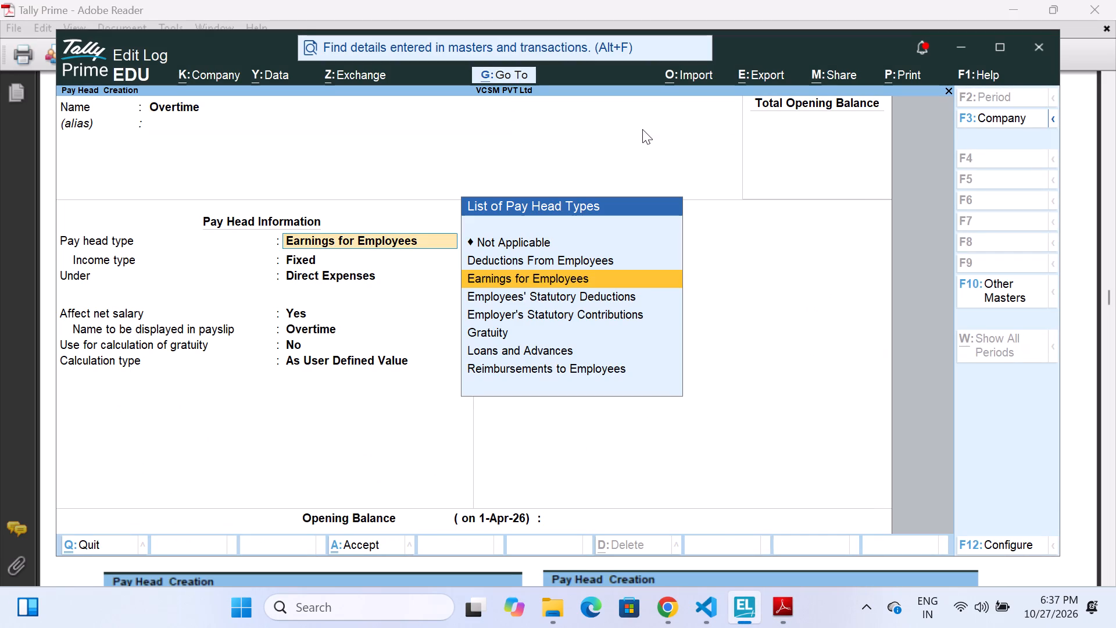
key(Return)
key(Return)
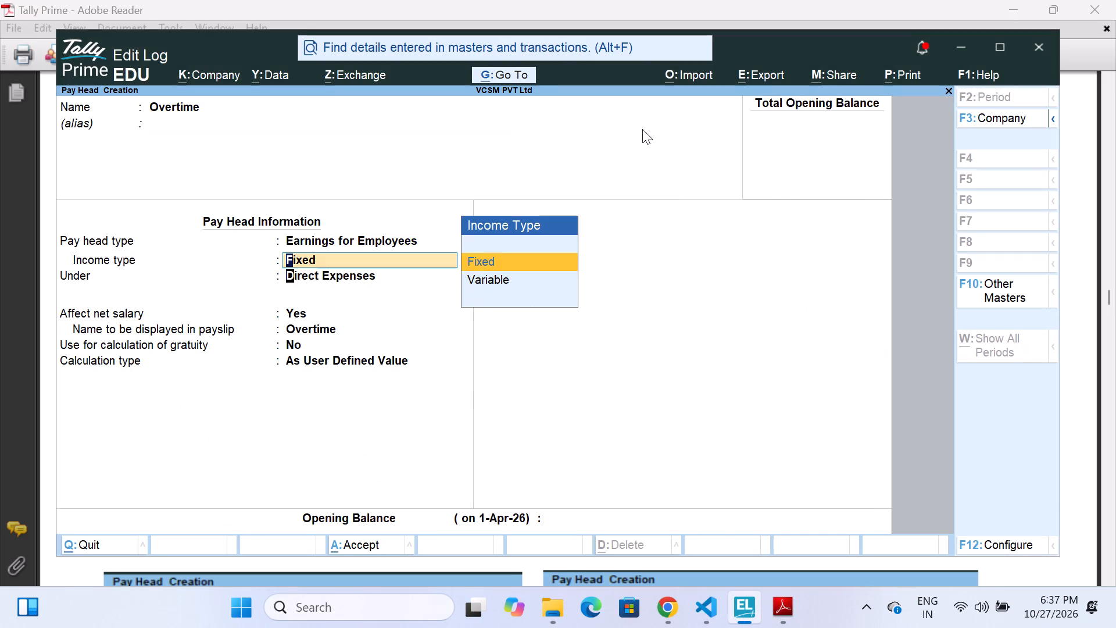
key(Down)
key(Return)
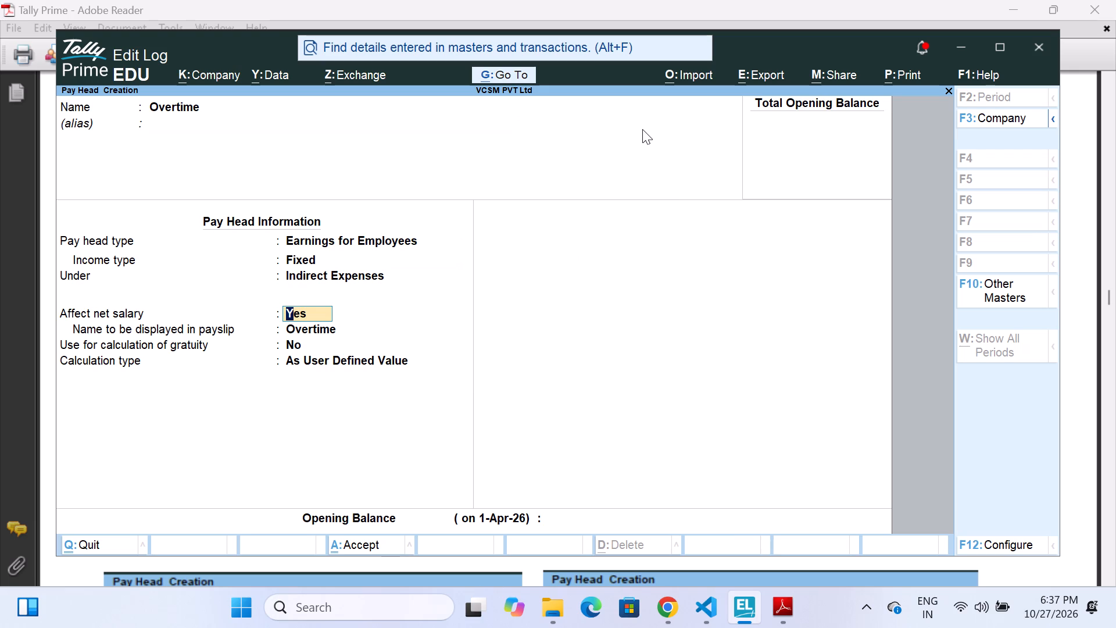
key(Return)
key(Return)
key(Return)
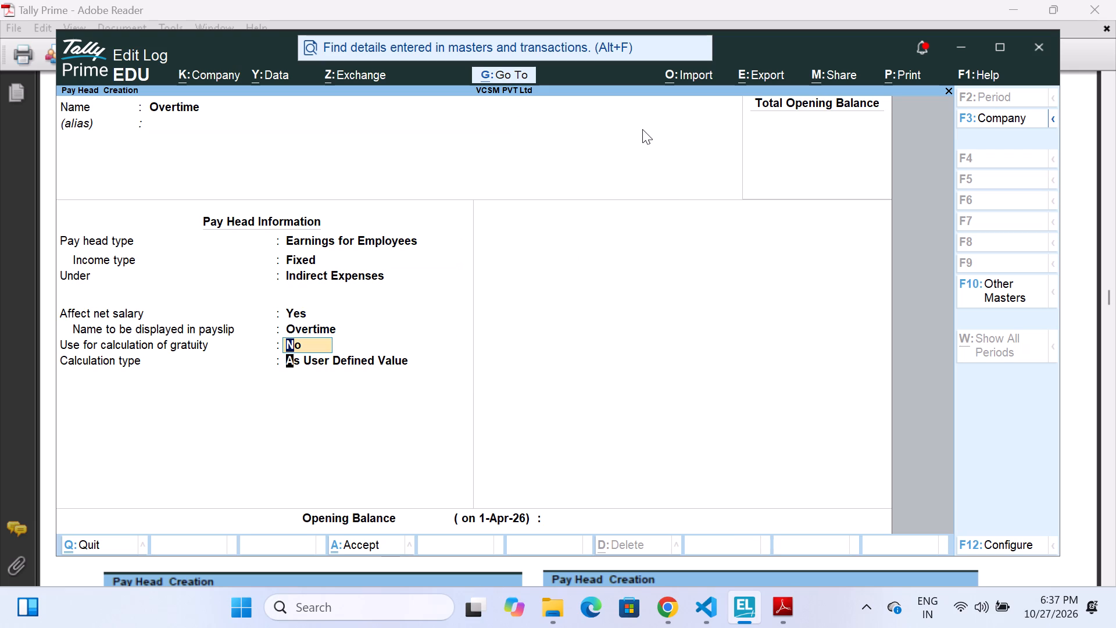
Calculate the Overtime pay head On Production with production type Overtime and rounding Not Applicable, and save it.
key(Down)
key(Down)
key(Down)
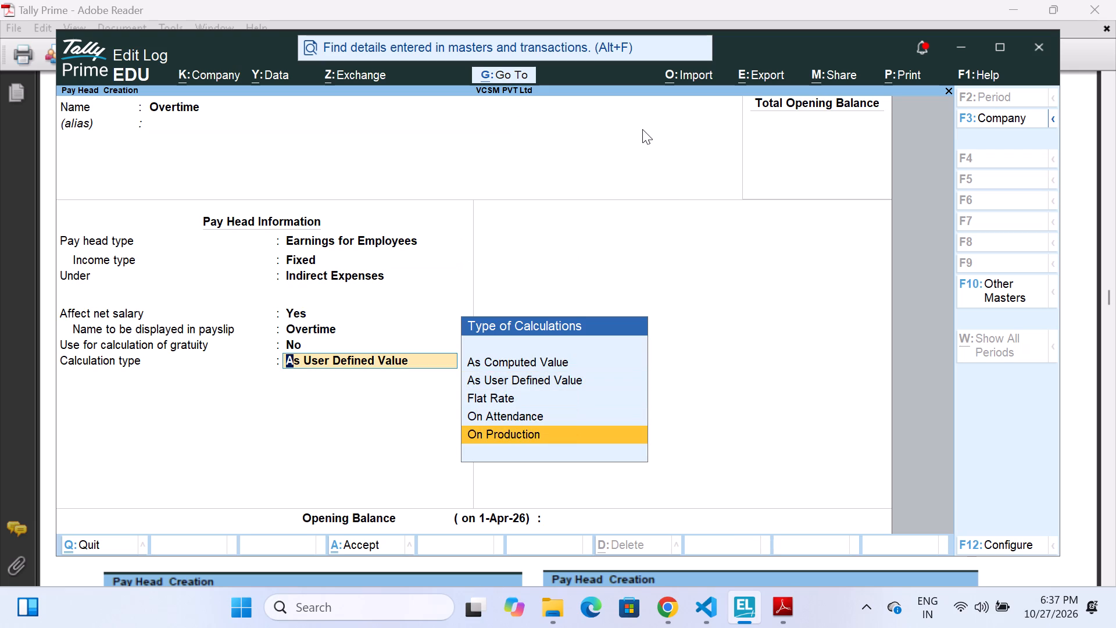
key(Return)
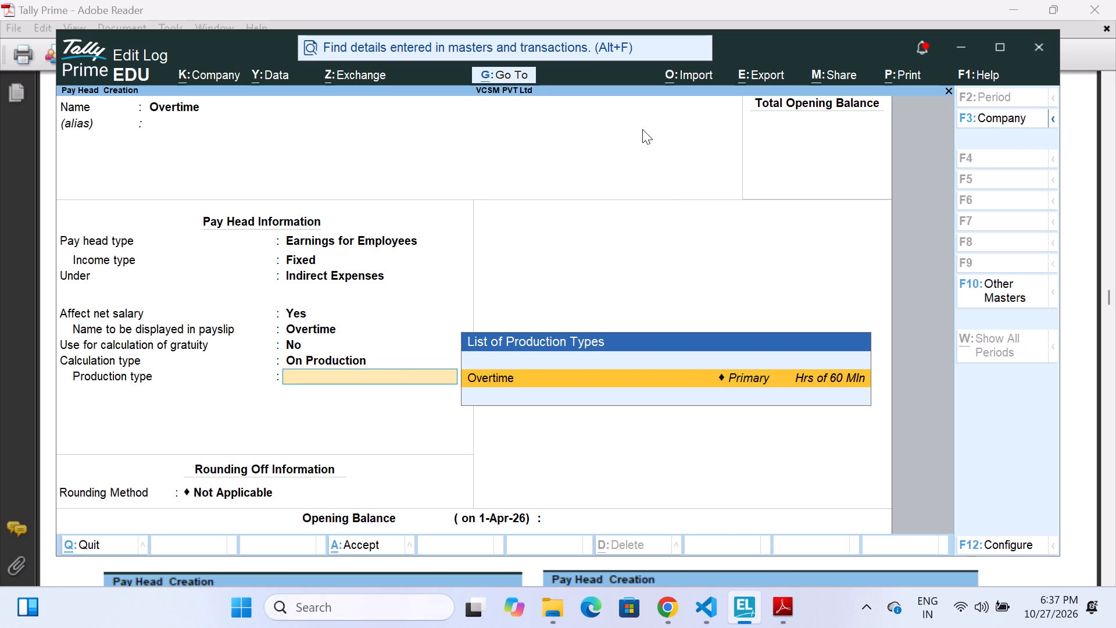
key(Return)
key(Return)
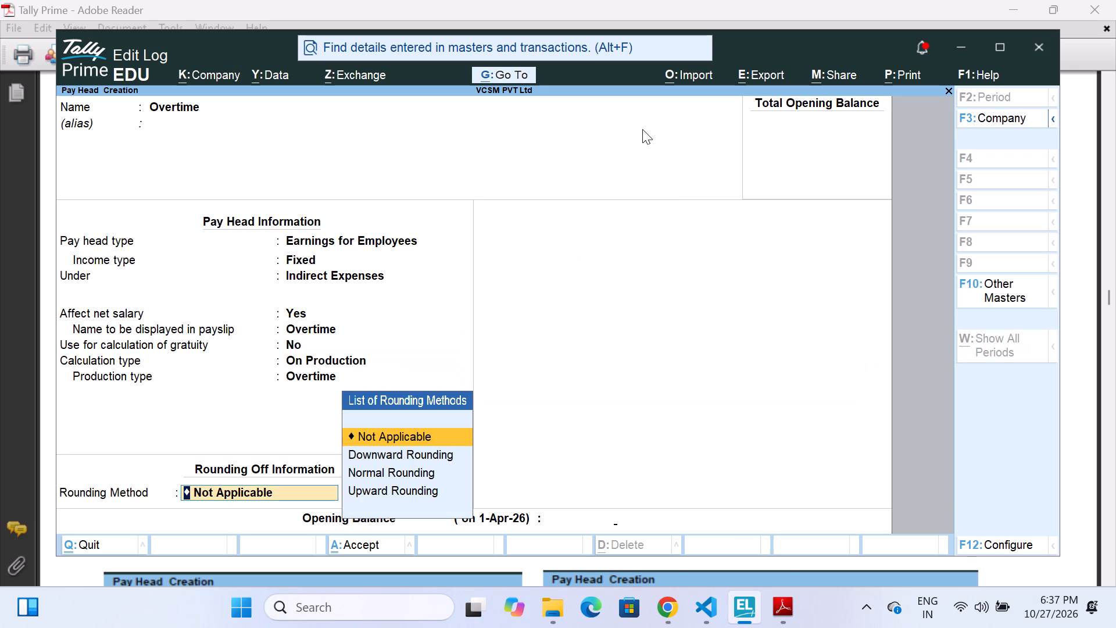
key(Return)
key(Return)
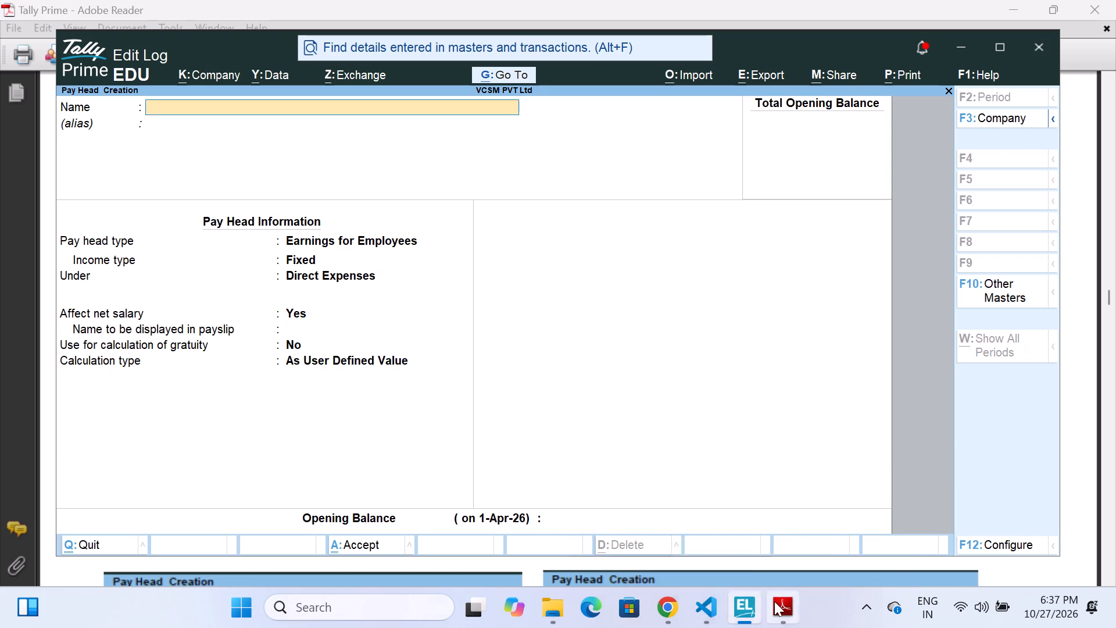
After checking TA in the case study PDF, start the TA pay head in TallyPrime: Earnings for Employees, Fixed, Direct Expenses, affecting net salary, excluded from gratuity.
drag(774, 601, 714, 386)
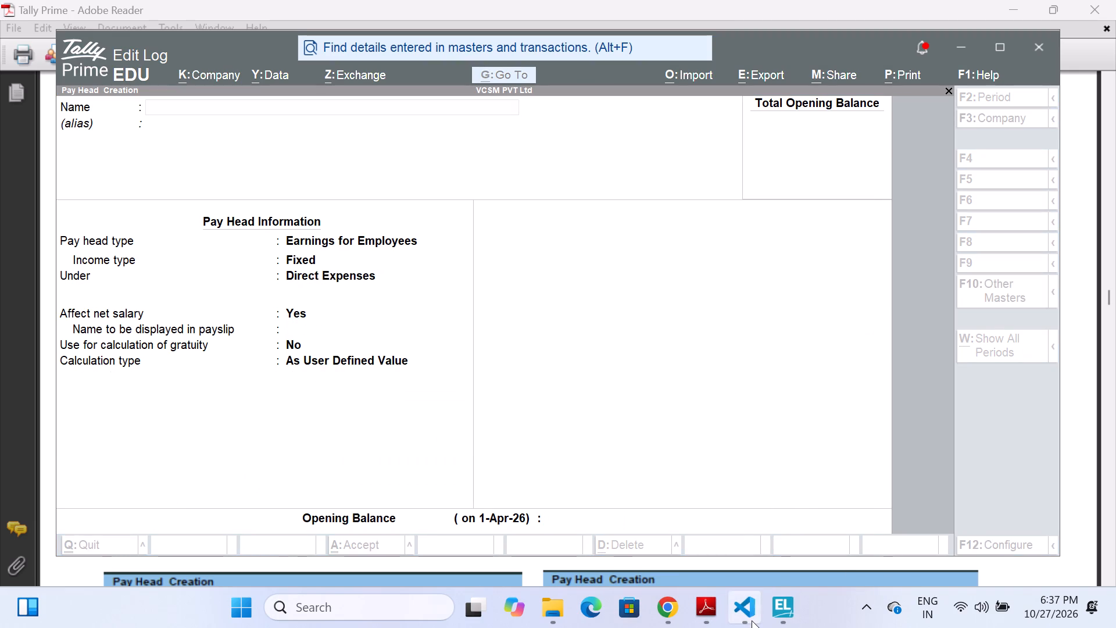
click(752, 620)
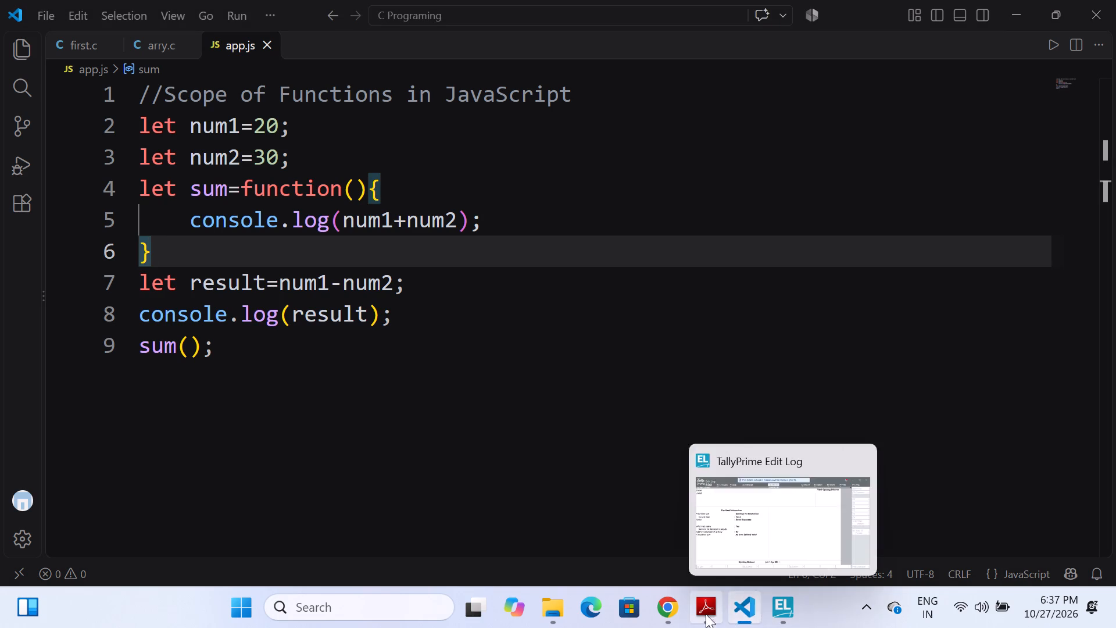
click(697, 611)
scroll(597, 404, down, 2)
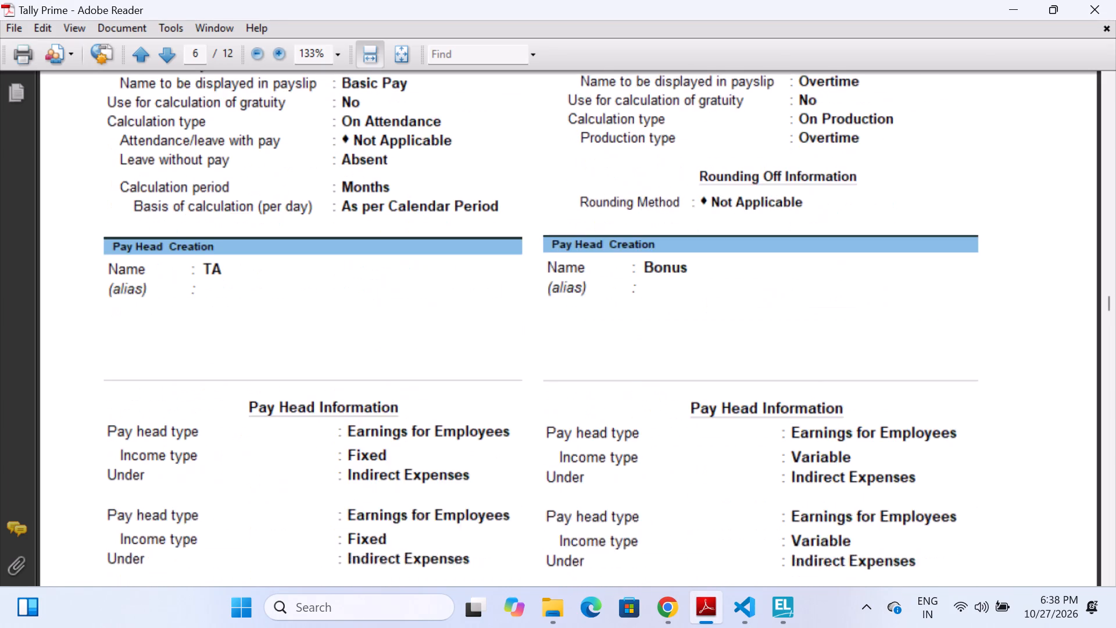
scroll(597, 404, down, 4)
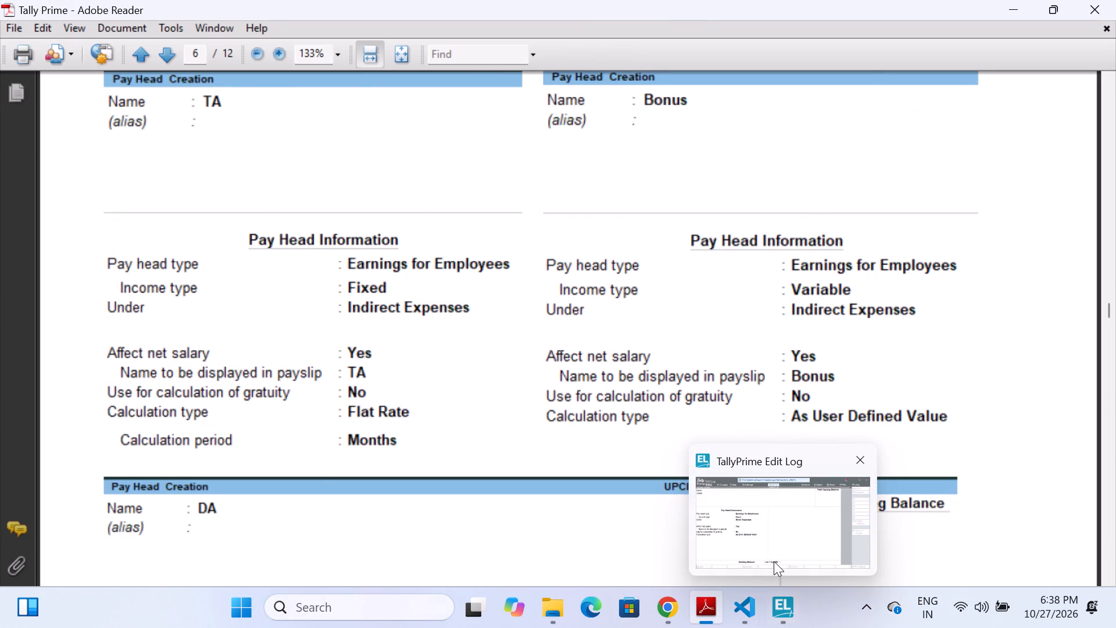
click(774, 561)
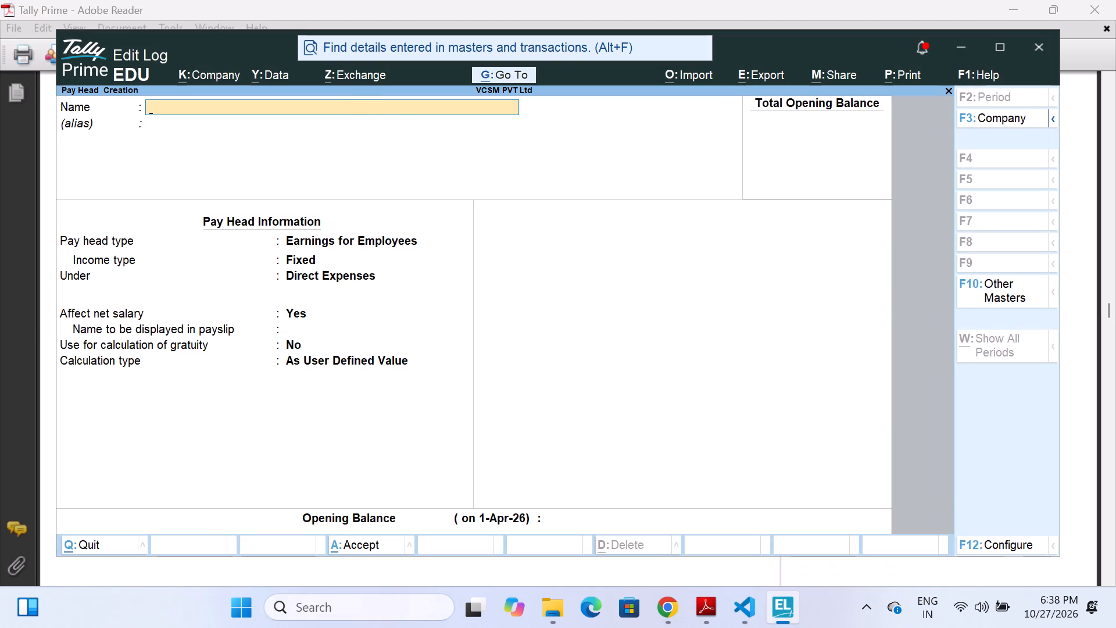
key(shift+t)
key(shift+a)
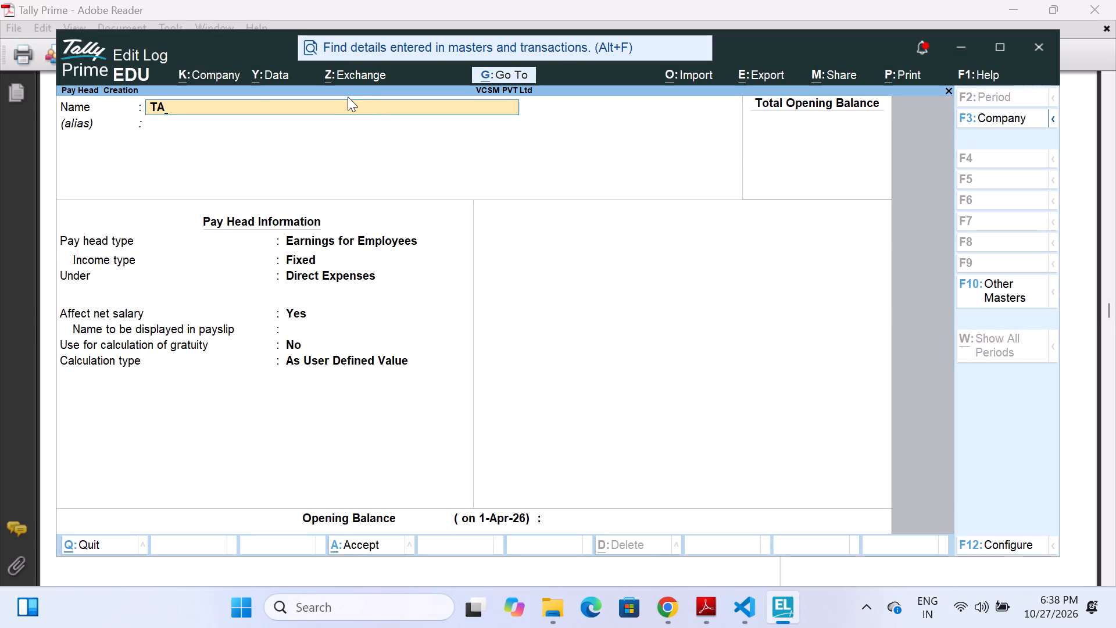
key(Return)
key(Return)
key(Return)
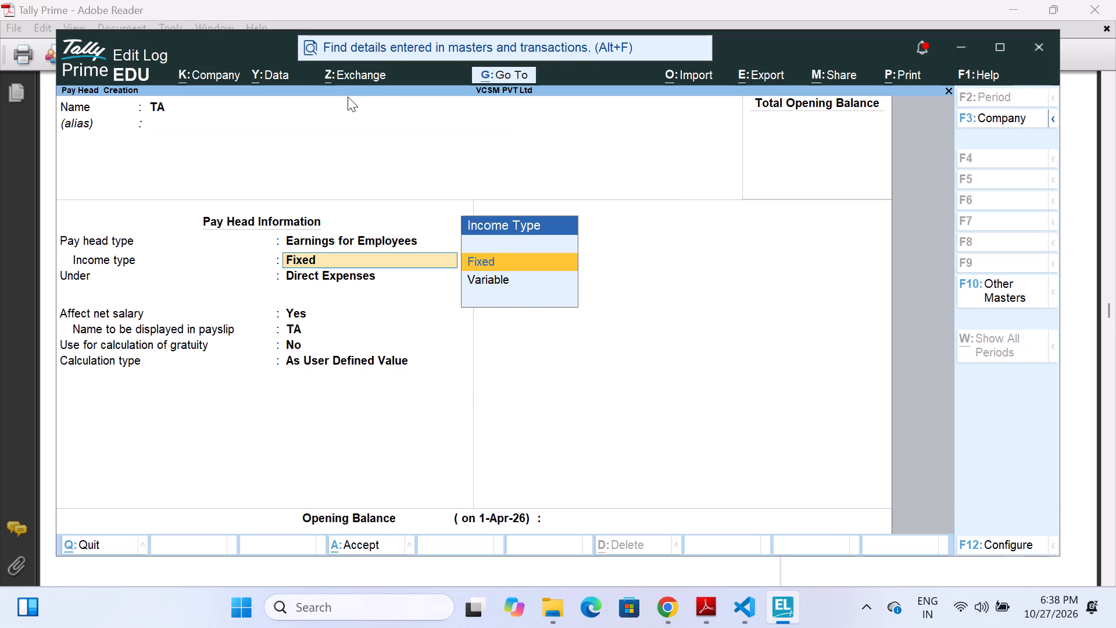
key(Return)
key(Return)
key(Return)
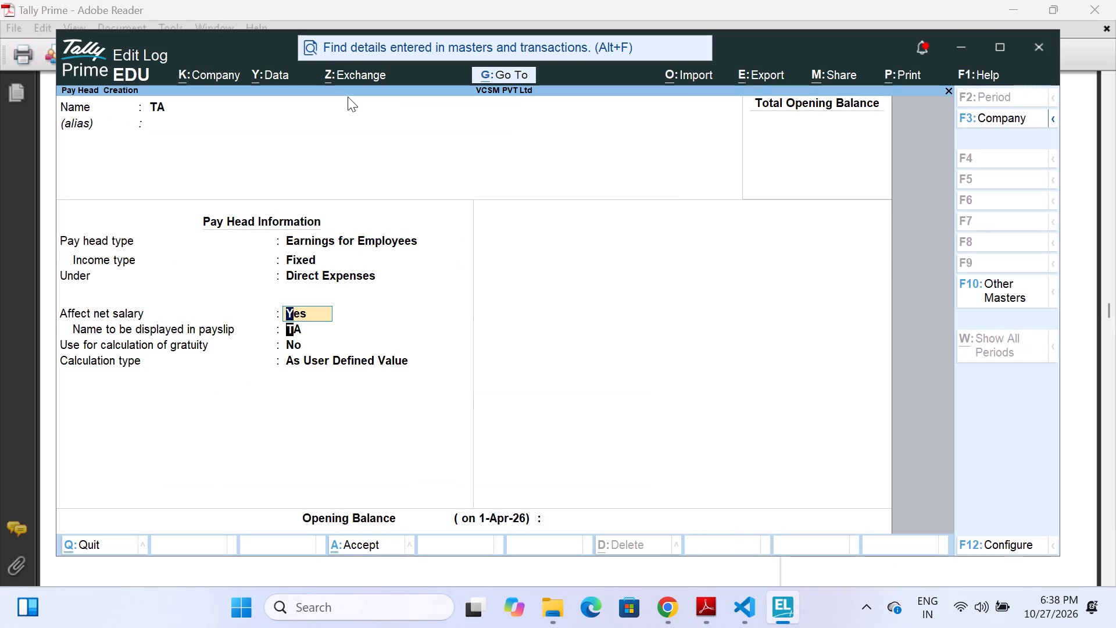
key(Return)
key(Return)
Set the TA pay head to Flat Rate with calculation period Months and rounding Not Applicable, and save it without an opening balance.
key(Down)
key(Return)
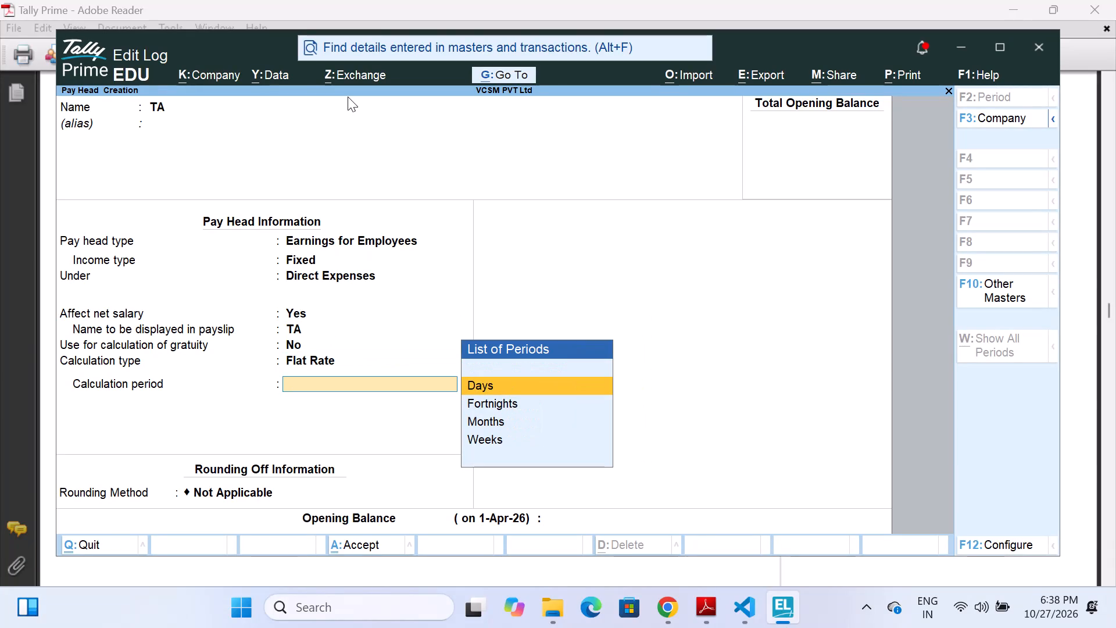
key(Down)
key(Down)
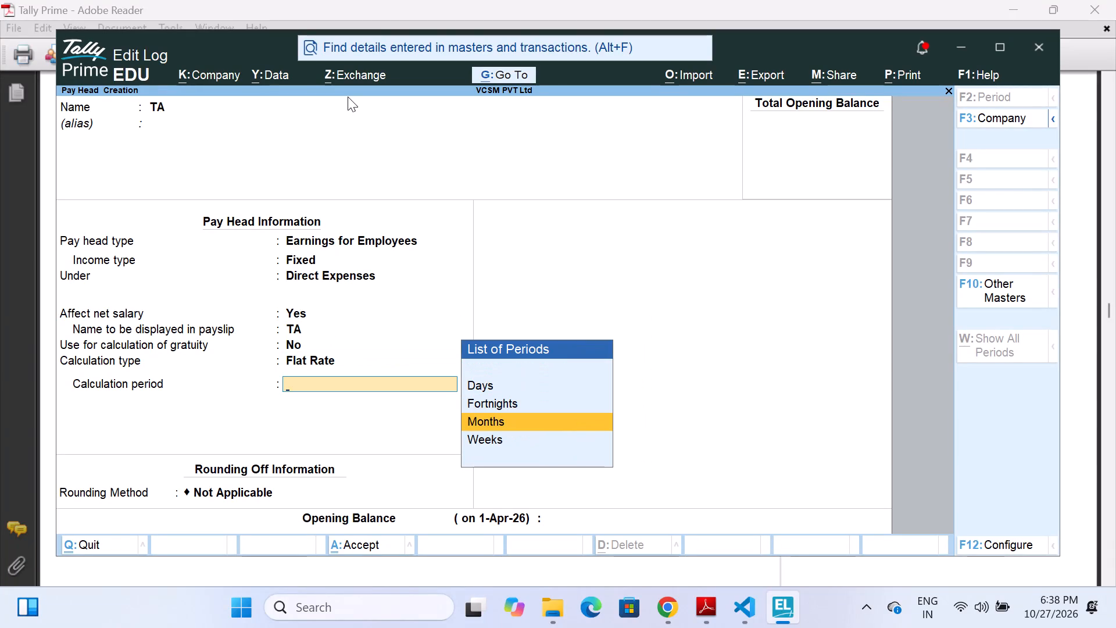
key(Return)
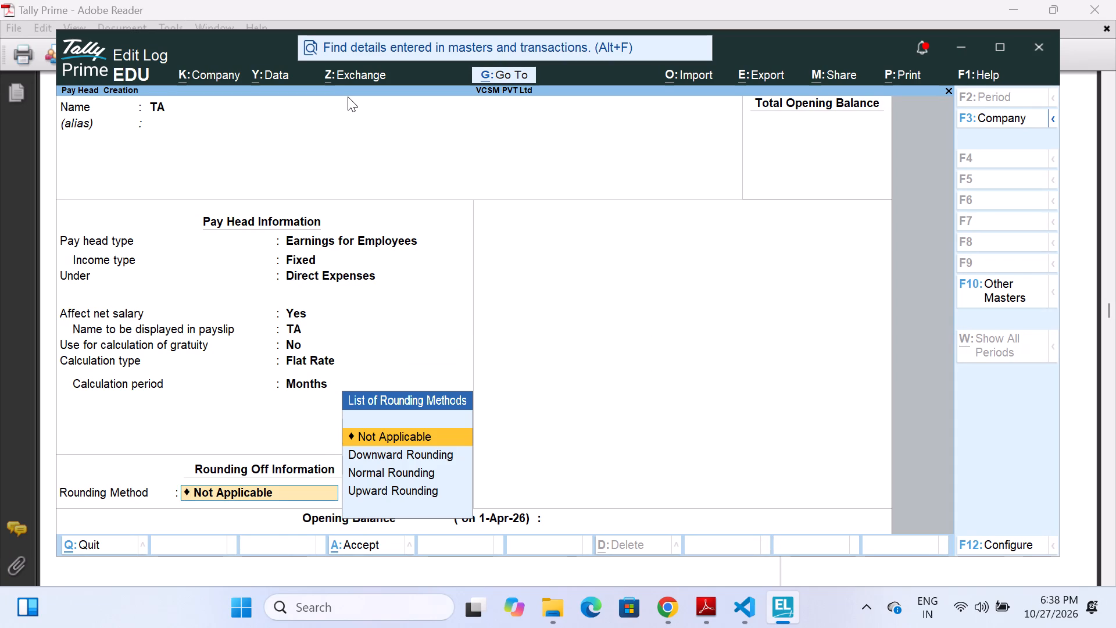
key(Return)
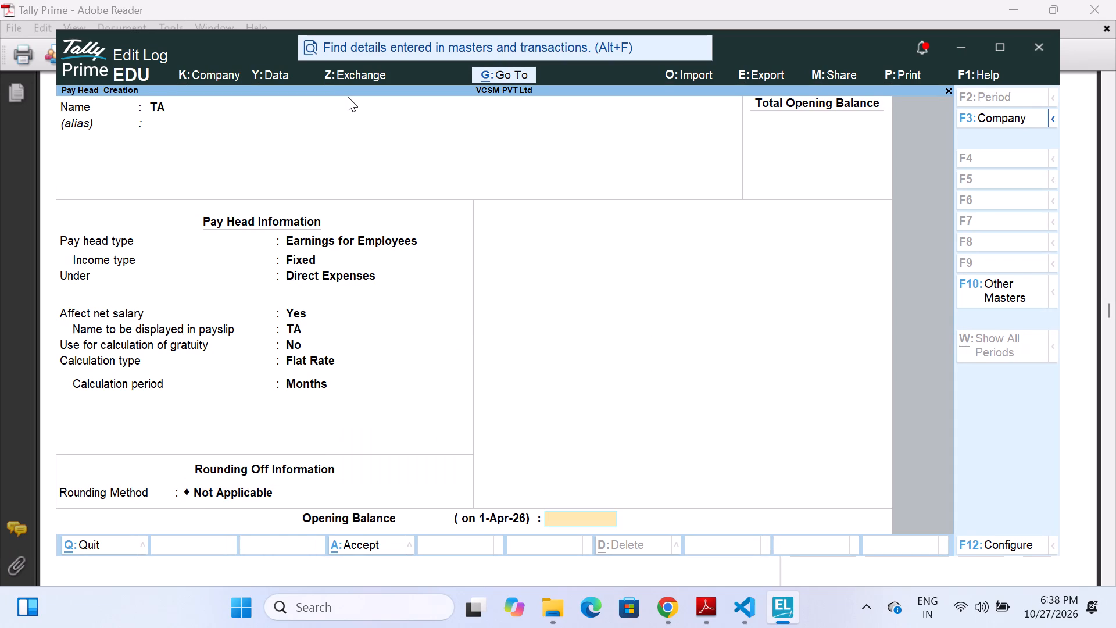
key(Return)
key(Return)
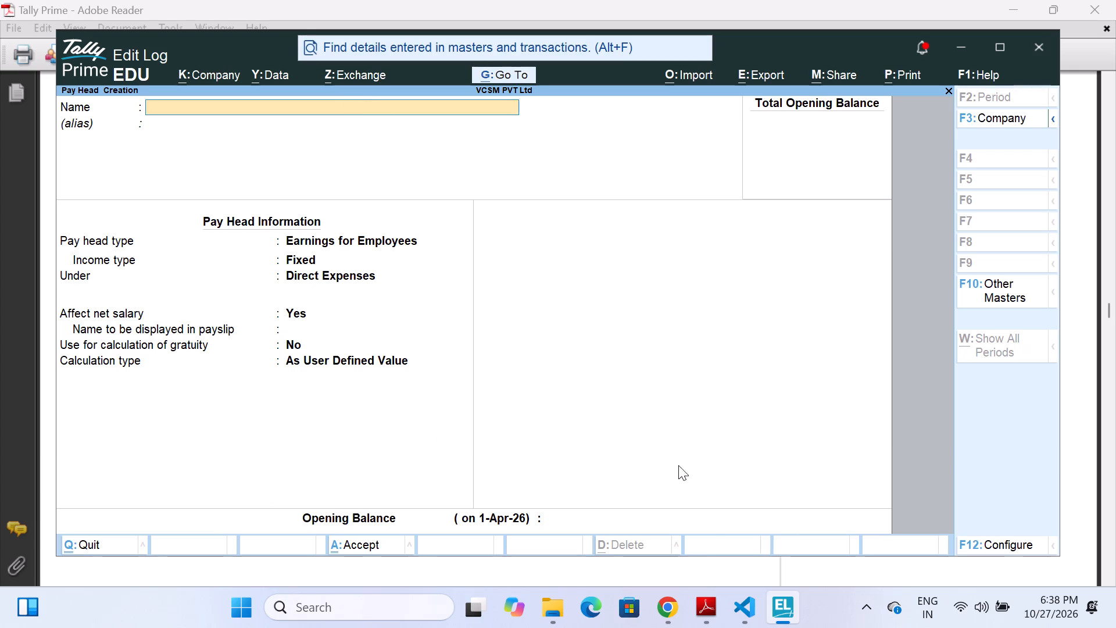
After checking Bonus in the case study PDF, start a TallyPrime pay head named Bonus as Earnings for Employees with Fixed income under Indirect Expenses.
click(709, 617)
scroll(639, 360, up, 1)
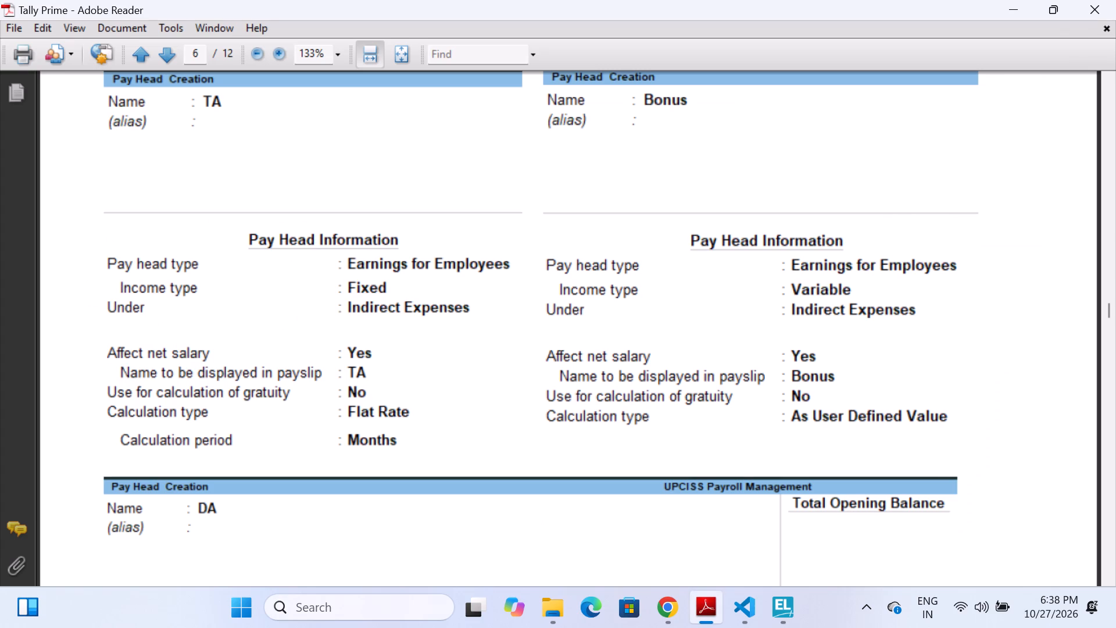
scroll(639, 360, up, 1)
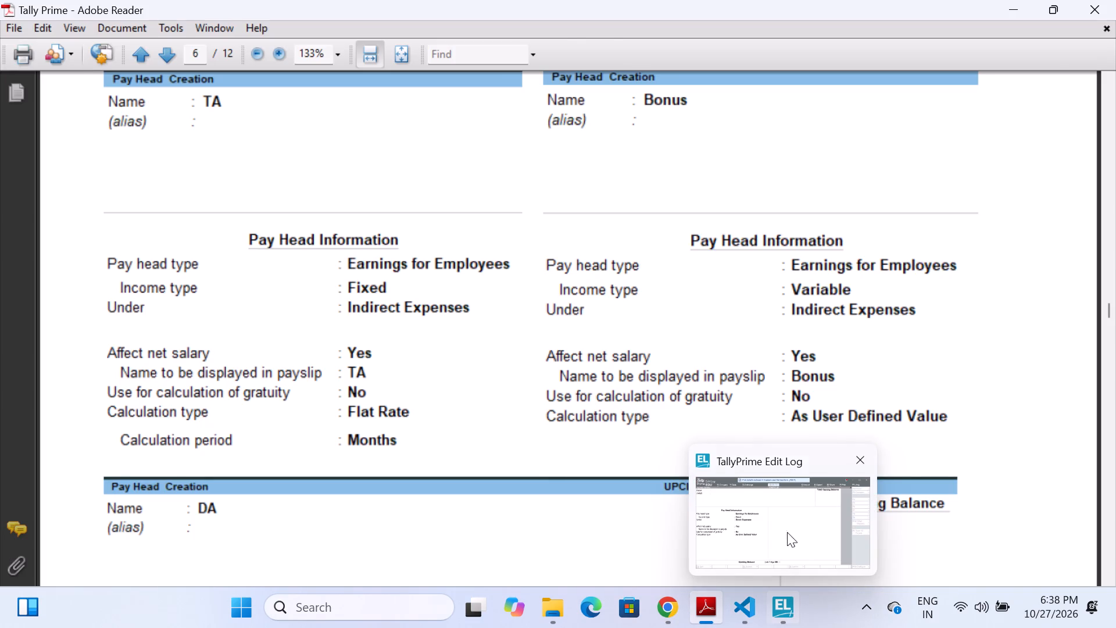
click(791, 521)
key(ctrl+b)
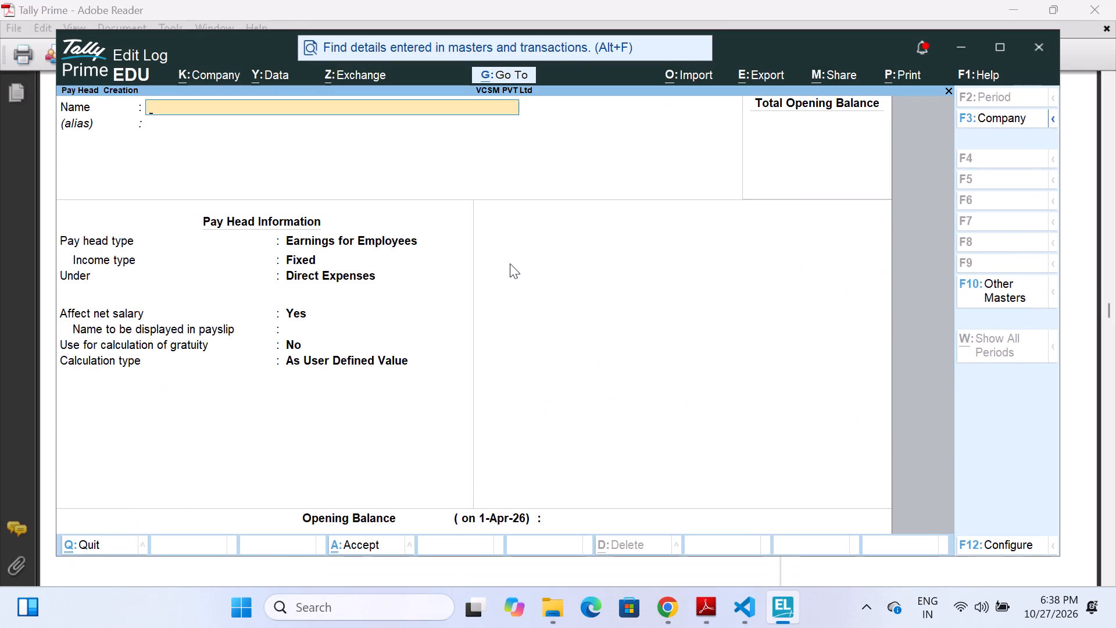
key(o)
key(BackSpace)
key(BackSpace)
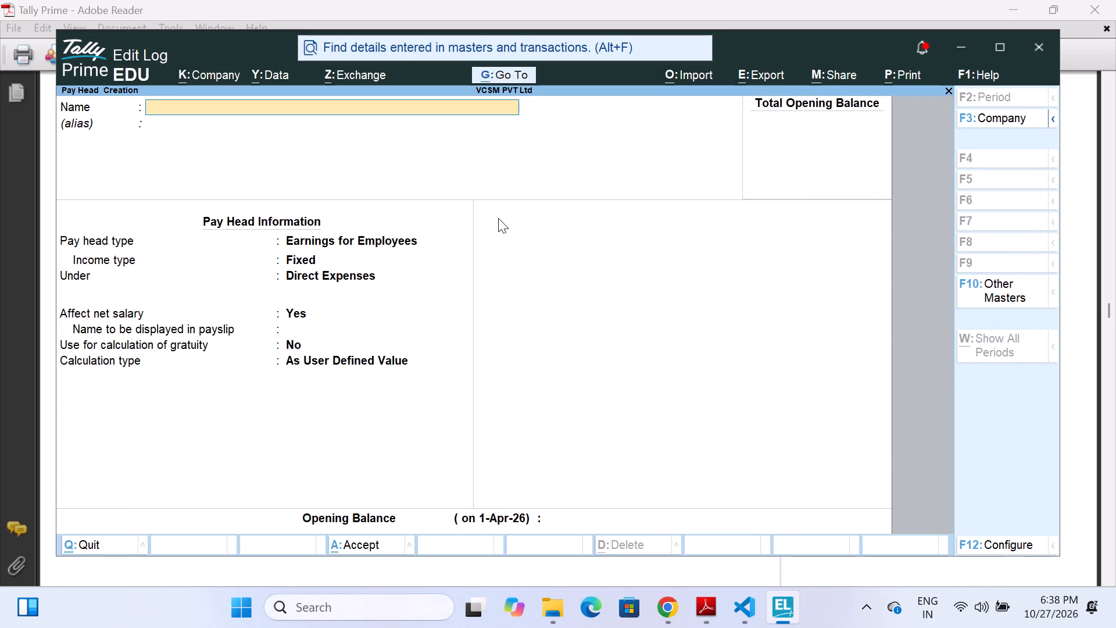
text(Bom)
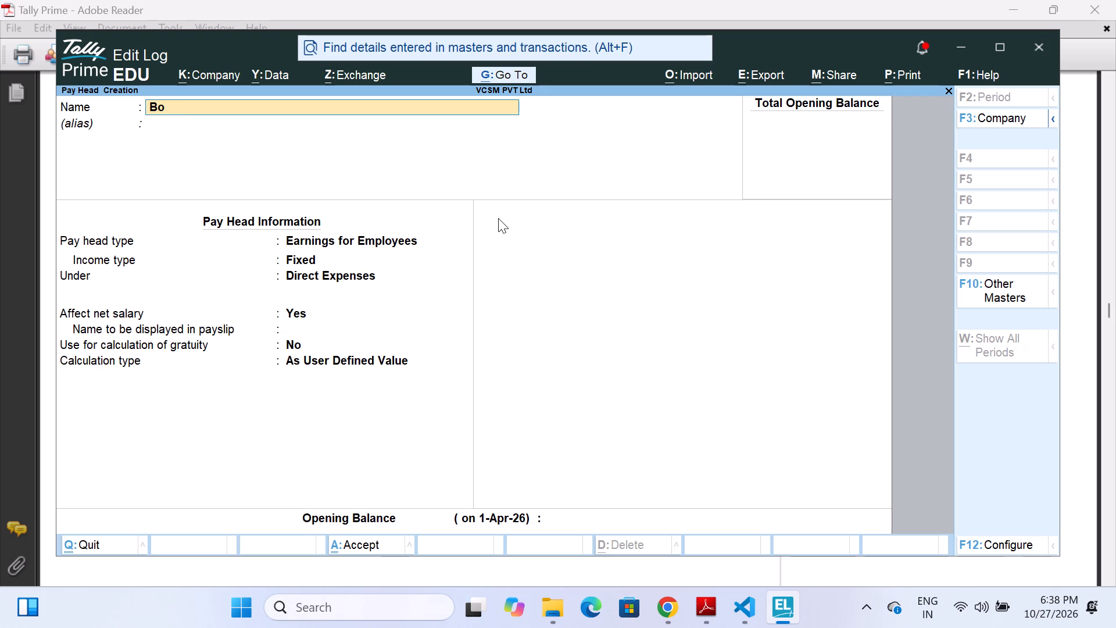
key(BackSpace)
text(nus)
key(Return)
key(Return)
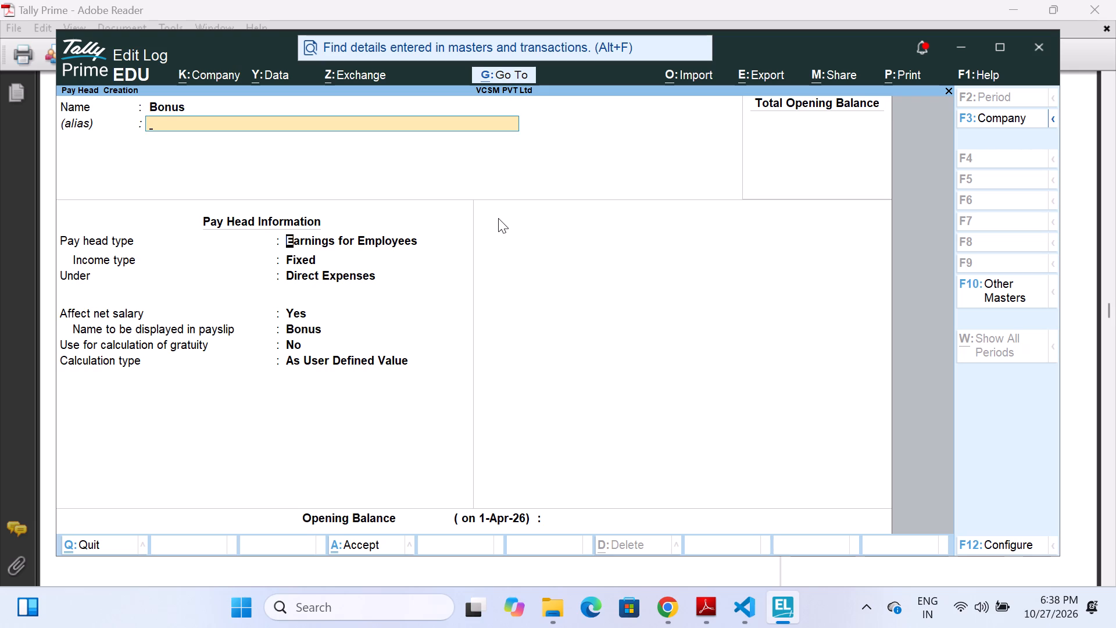
key(Return)
key(Return)
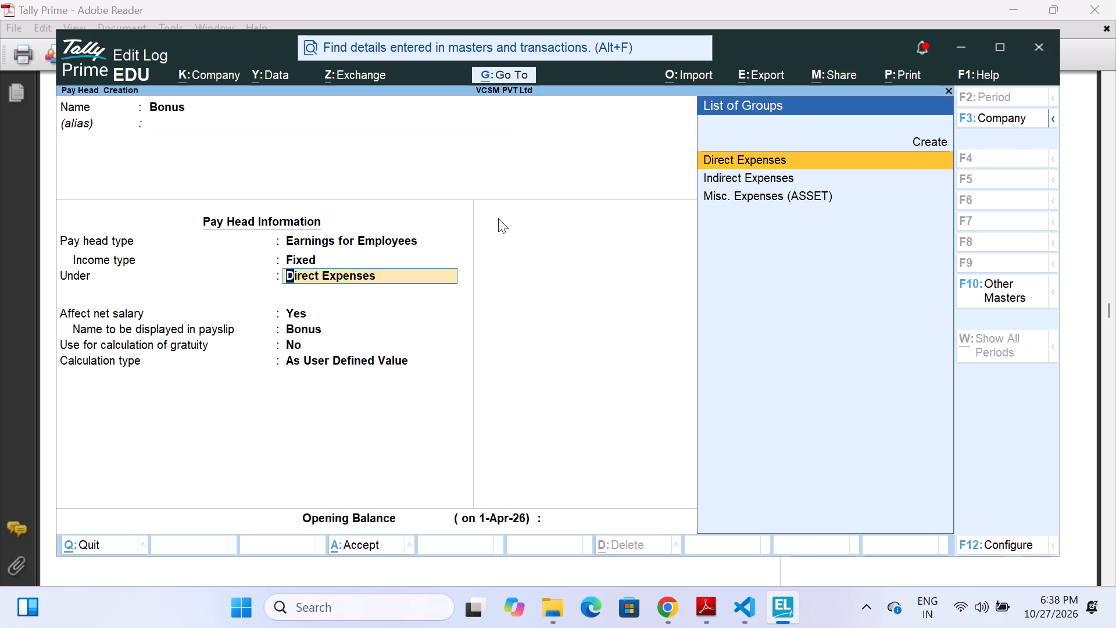
key(Down)
key(Return)
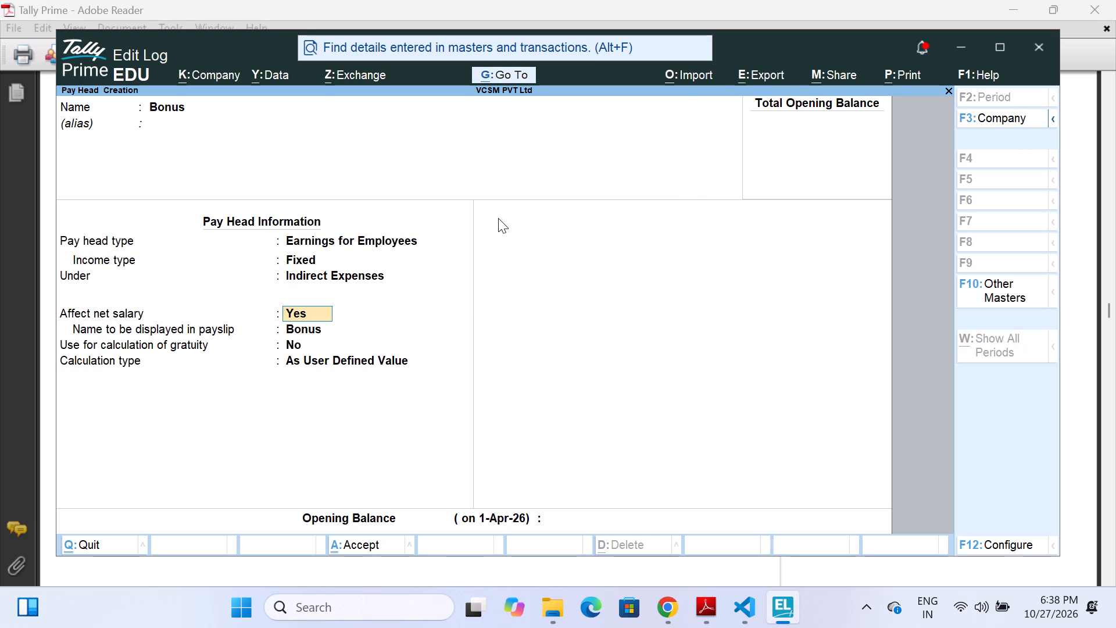
Change the Bonus income type to Variable under Indirect Expenses, calculate it As User Defined Value, and save it without an opening balance.
key(BackSpace)
key(BackSpace)
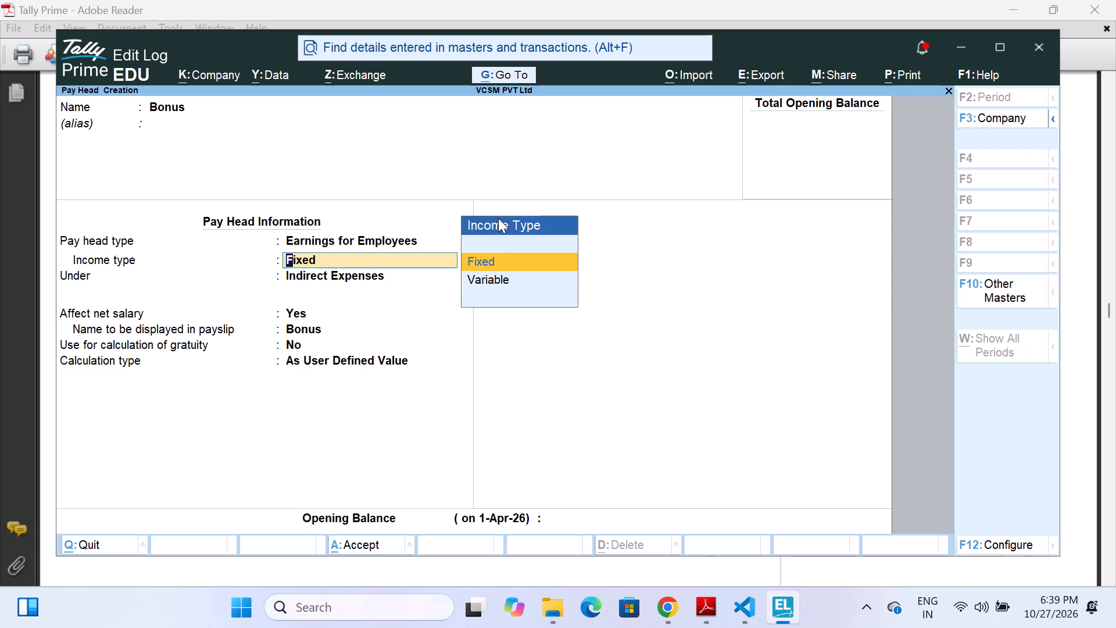
key(Down)
key(Return)
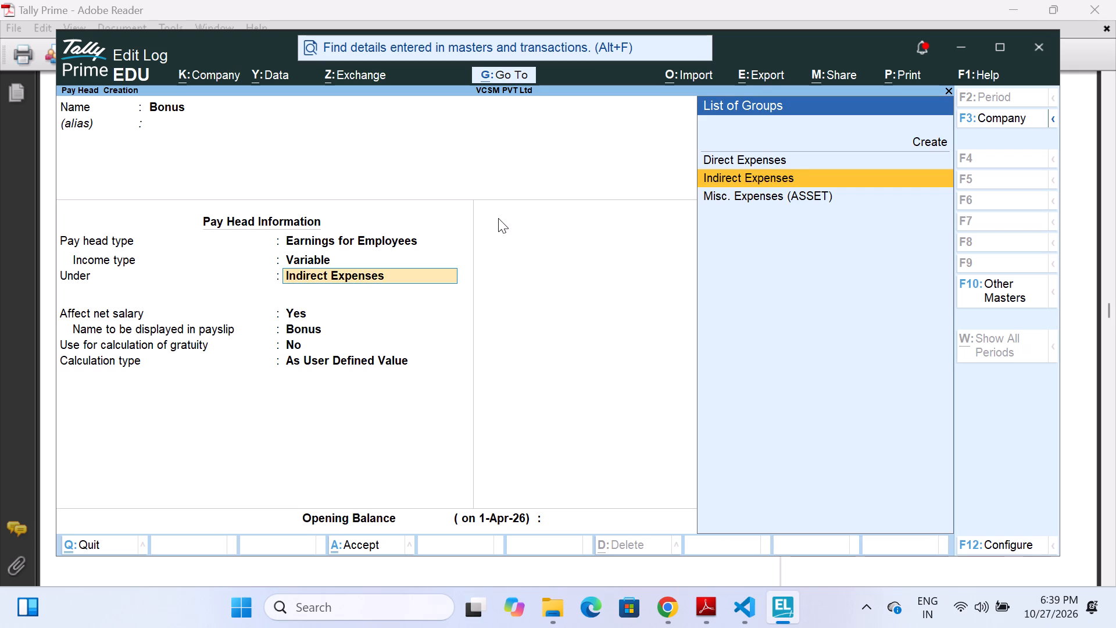
key(Return)
key(Return)
key(Return)
key(Return)
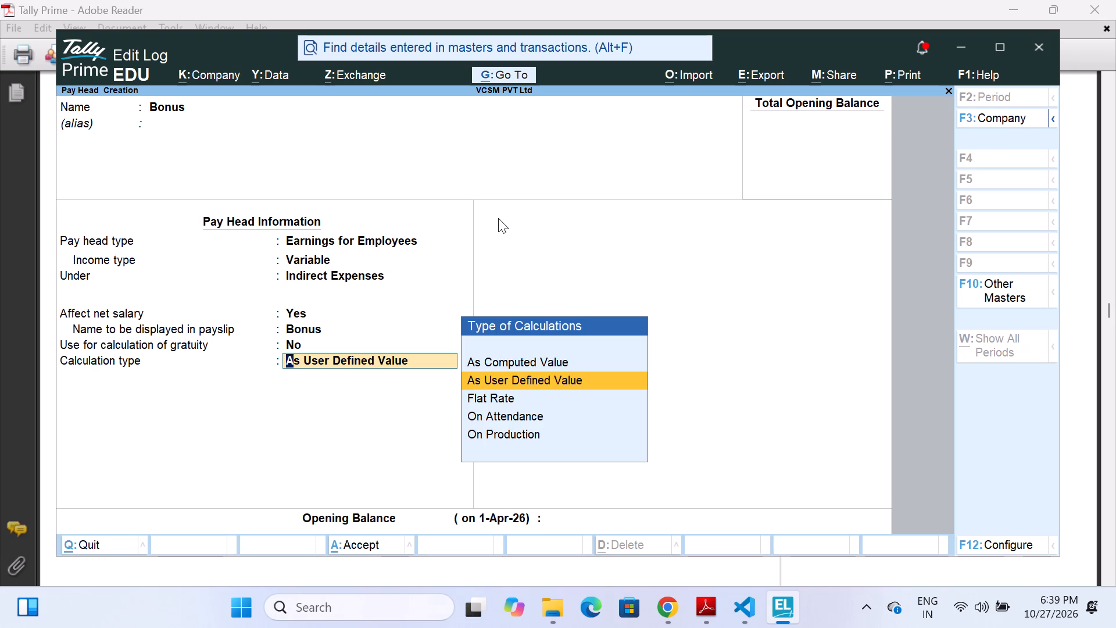
key(Down)
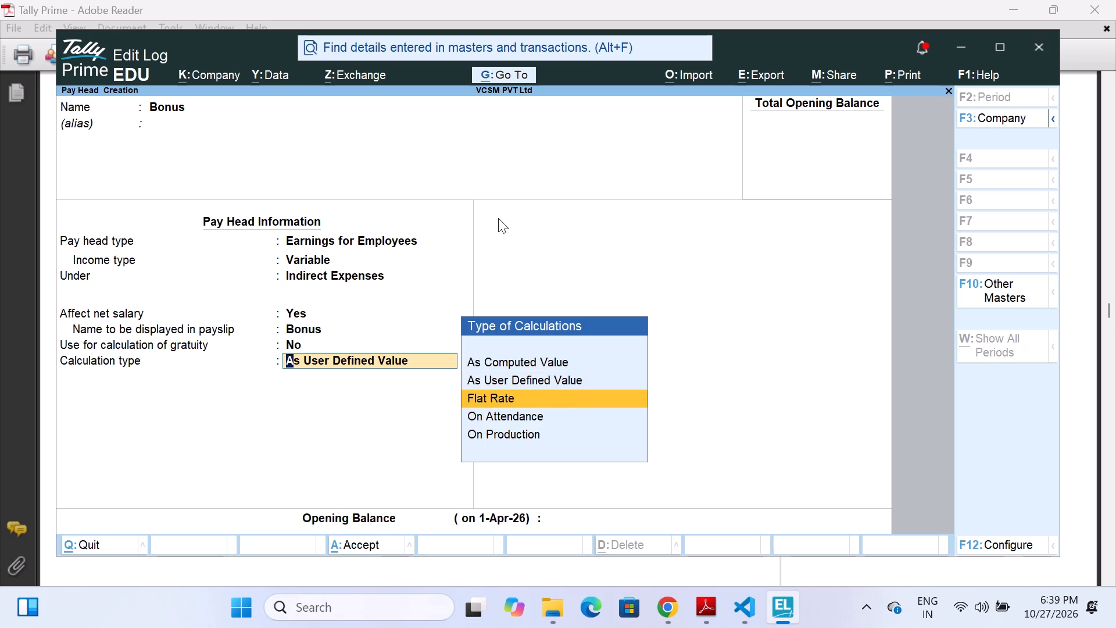
key(Up)
key(Return)
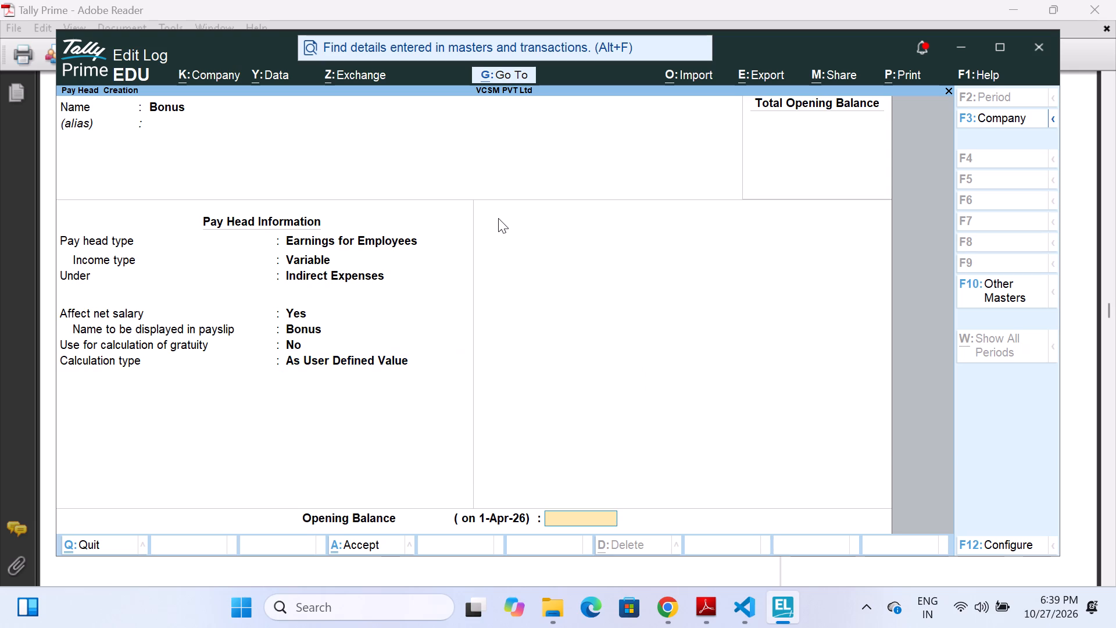
key(Return)
key(Return)
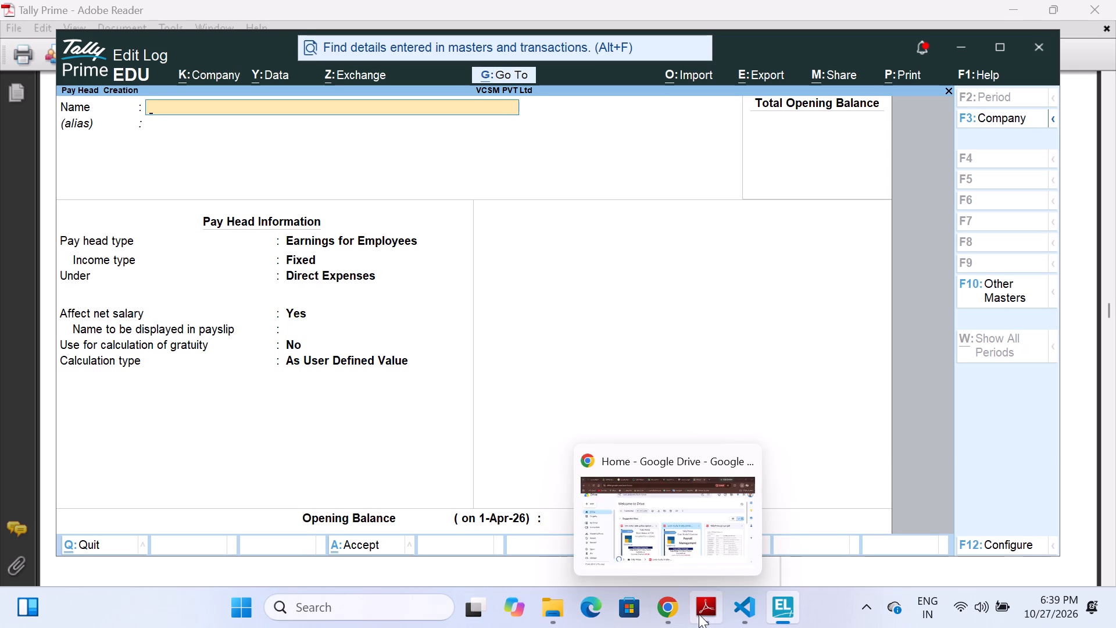
After checking DA in the case study PDF, start a TallyPrime pay head named DA as Earnings for Employees with Fixed income under Indirect Expenses.
click(717, 541)
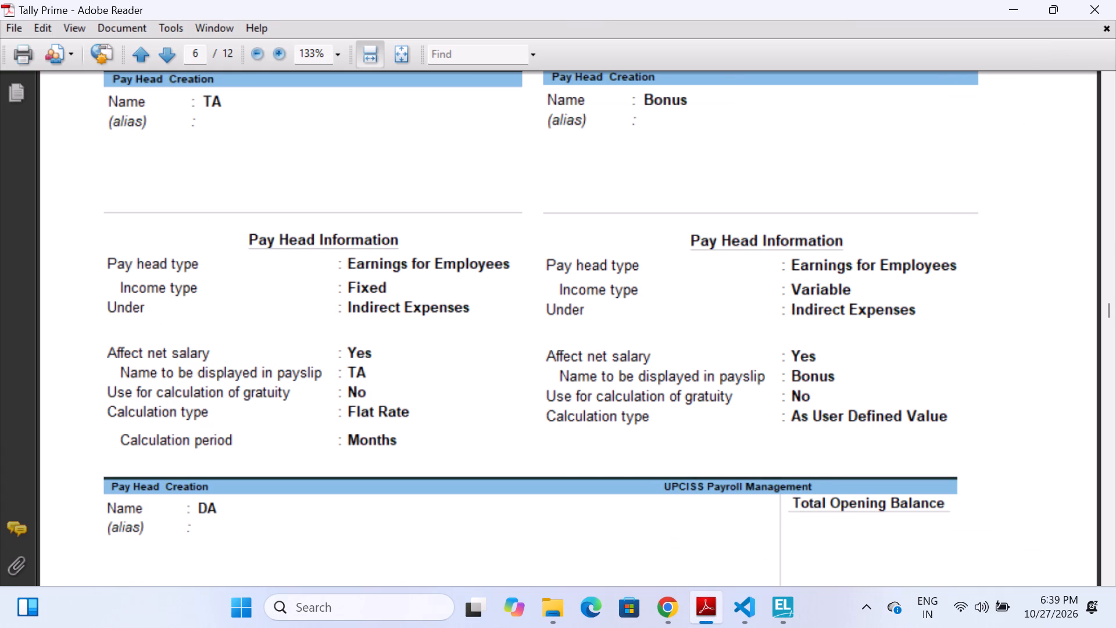
scroll(713, 406, down, 5)
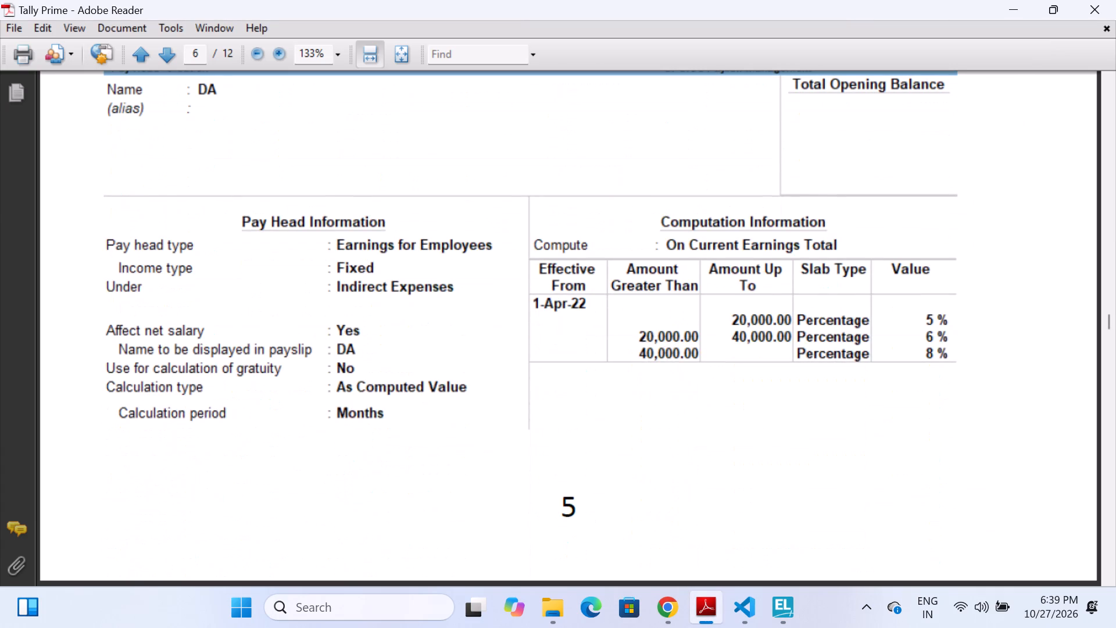
scroll(713, 406, up, 1)
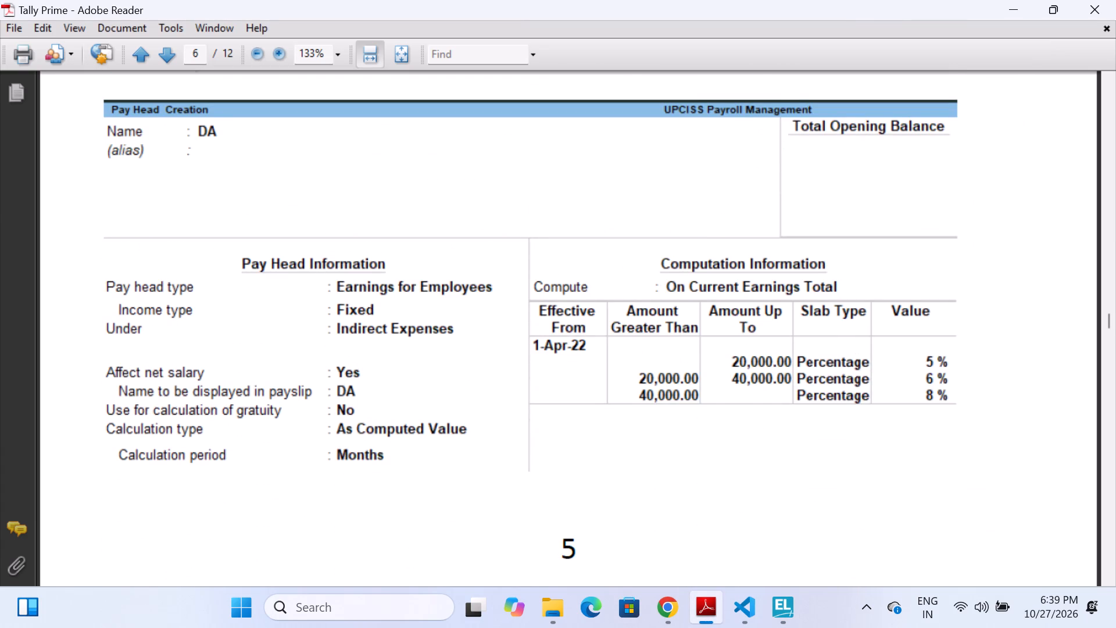
scroll(650, 354, up, 1)
scroll(650, 354, down, 1)
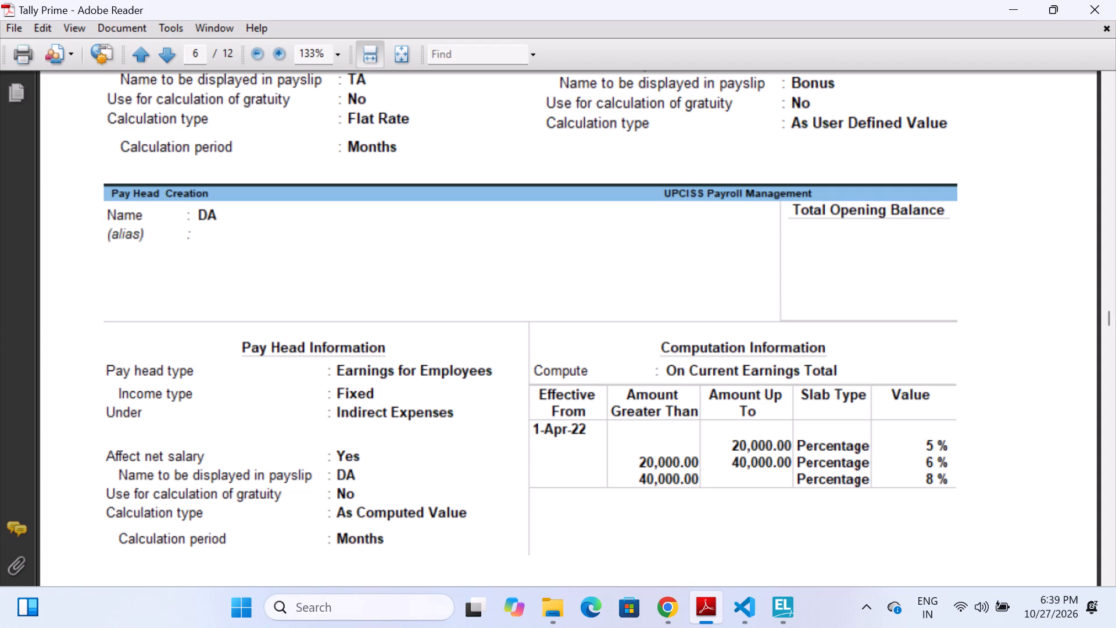
click(799, 540)
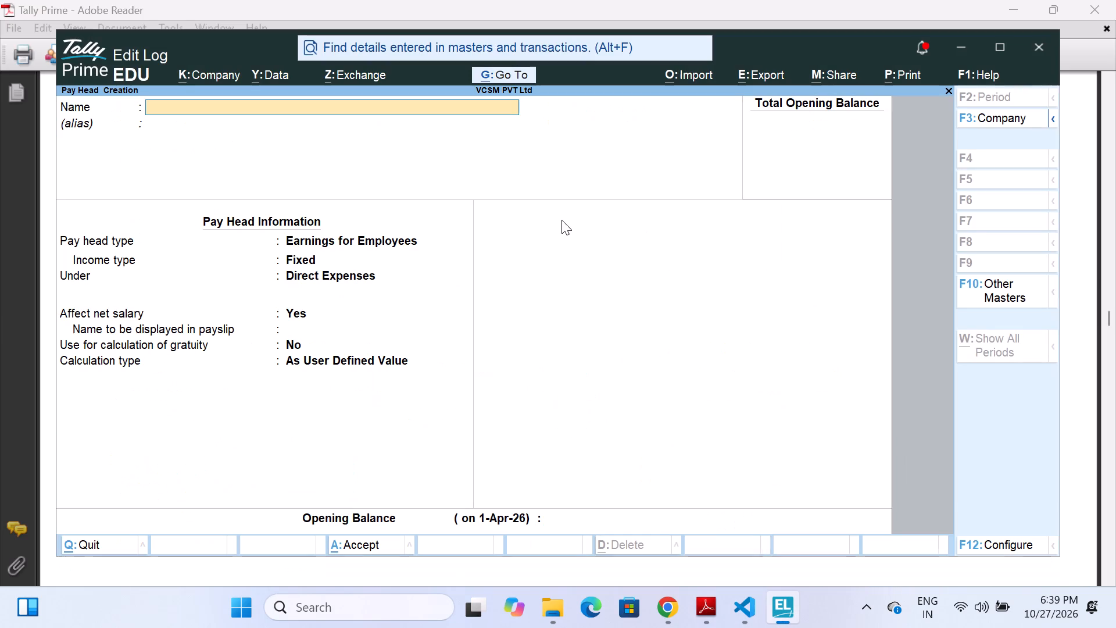
text(DA)
key(Return)
key(Return)
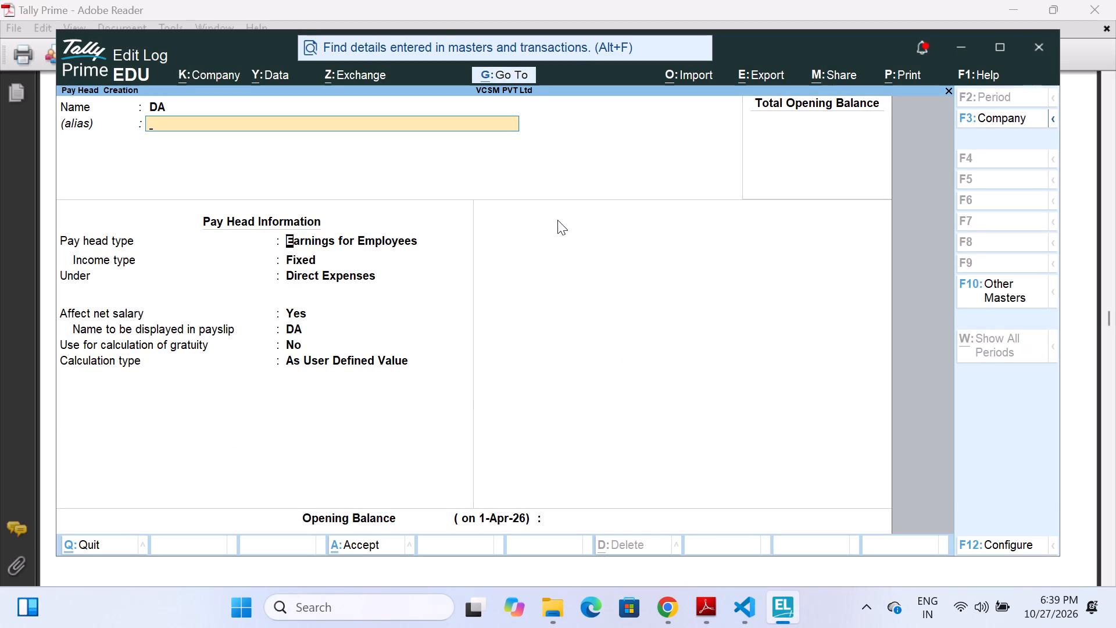
key(Return)
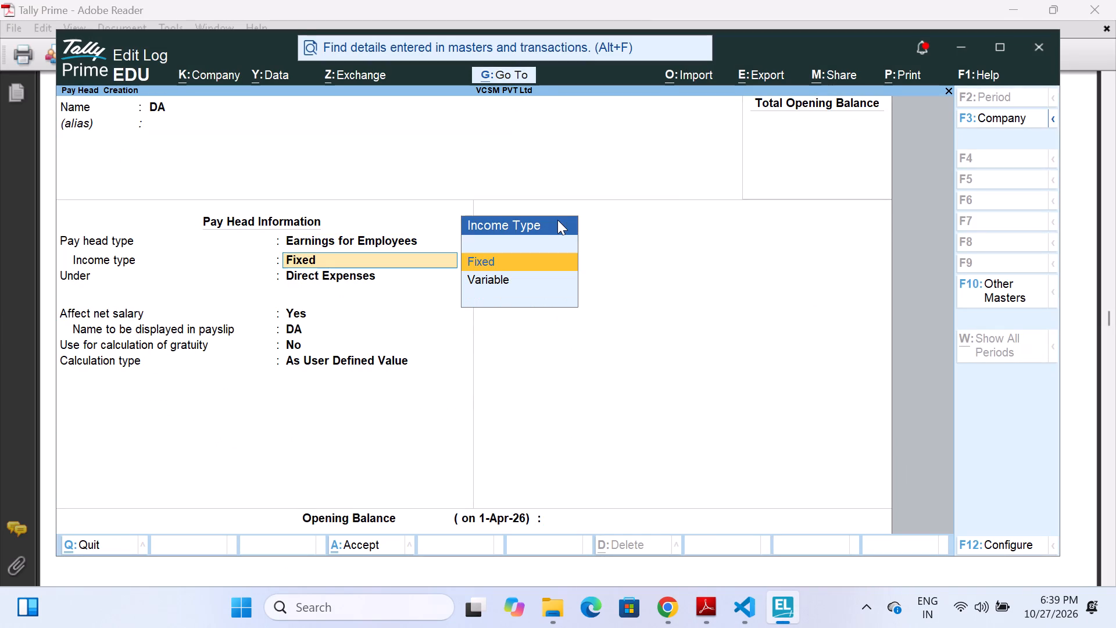
key(Return)
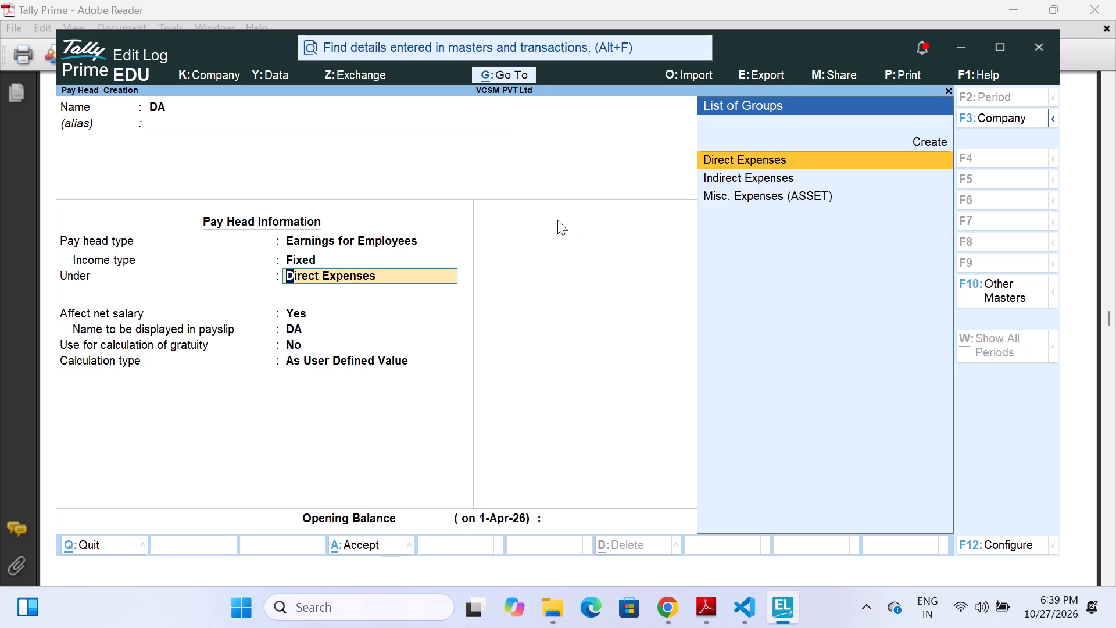
key(Down)
key(Return)
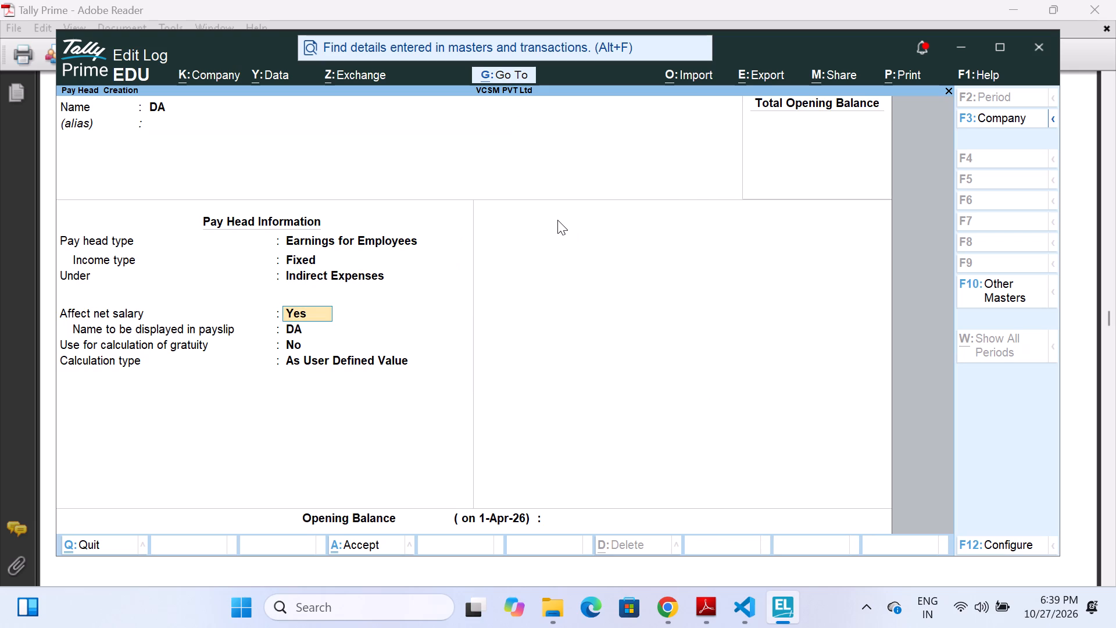
Make DA affect net salary under the payslip name DA, exclude it from gratuity, and calculate it As Computed Value with period Months.
key(Return)
key(Return)
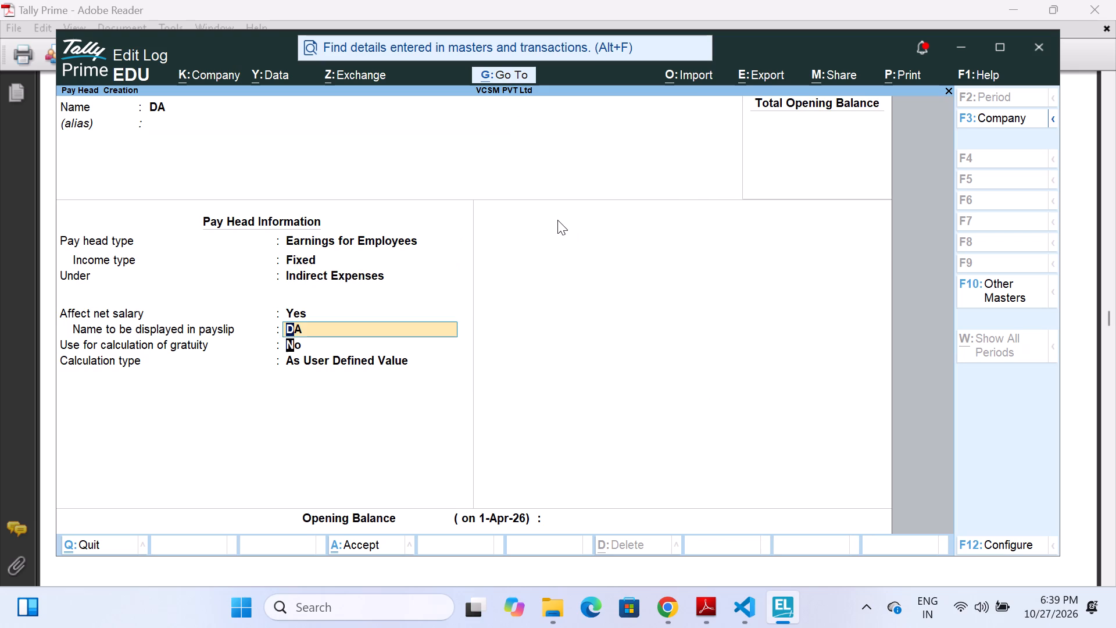
key(Return)
key(Up)
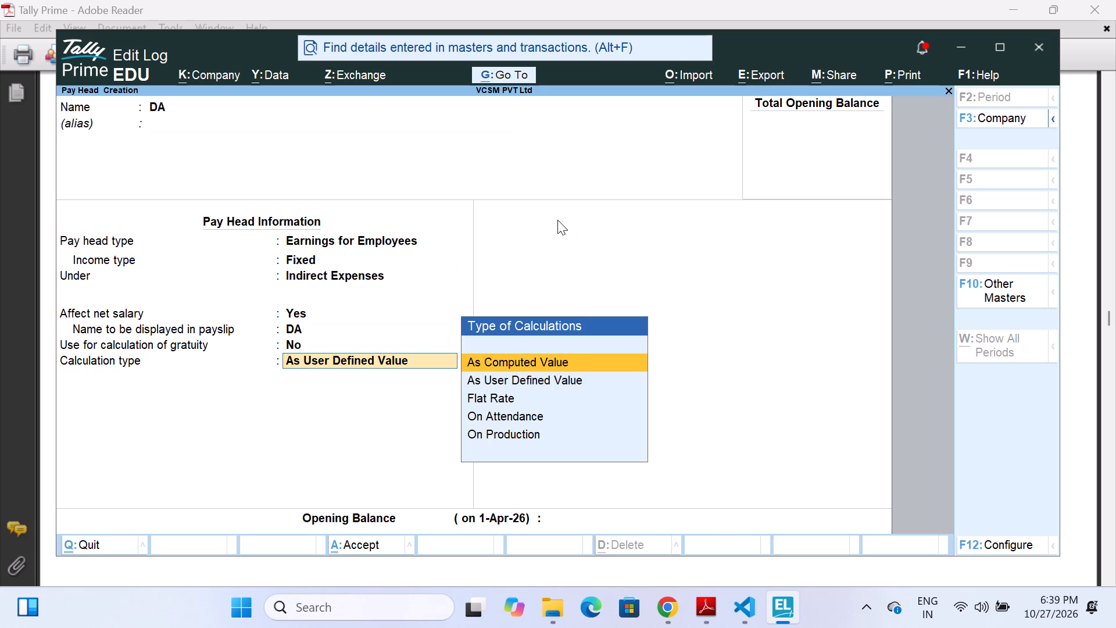
key(Return)
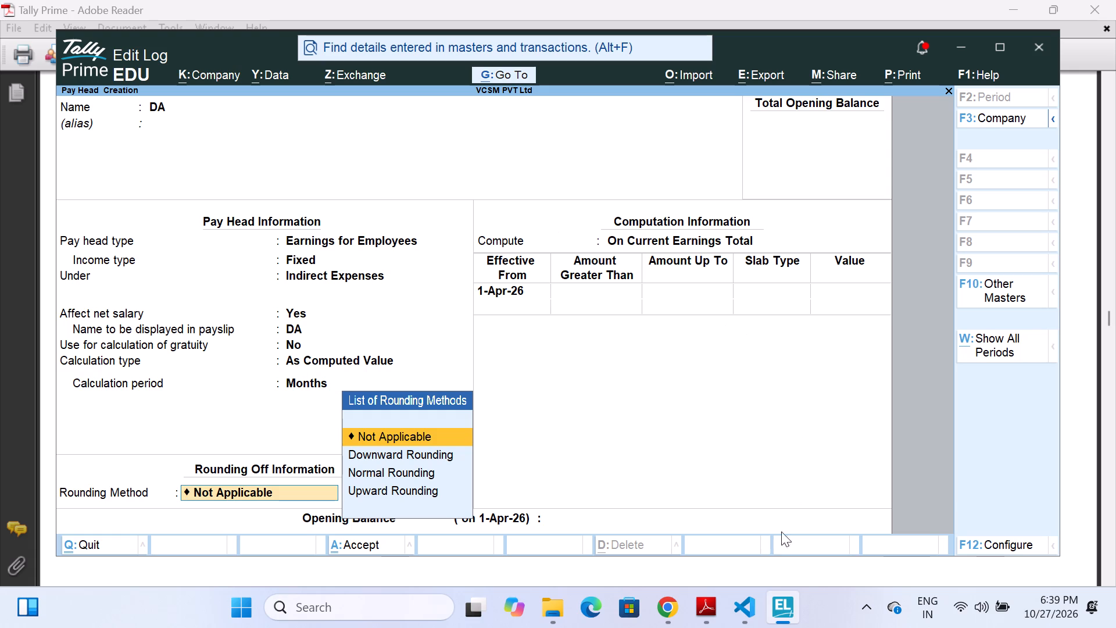
After checking the DA slab rates in the case study PDF, set DA rounding to Not Applicable and compute On Current Earnings Total from 1-Apr-26.
click(720, 537)
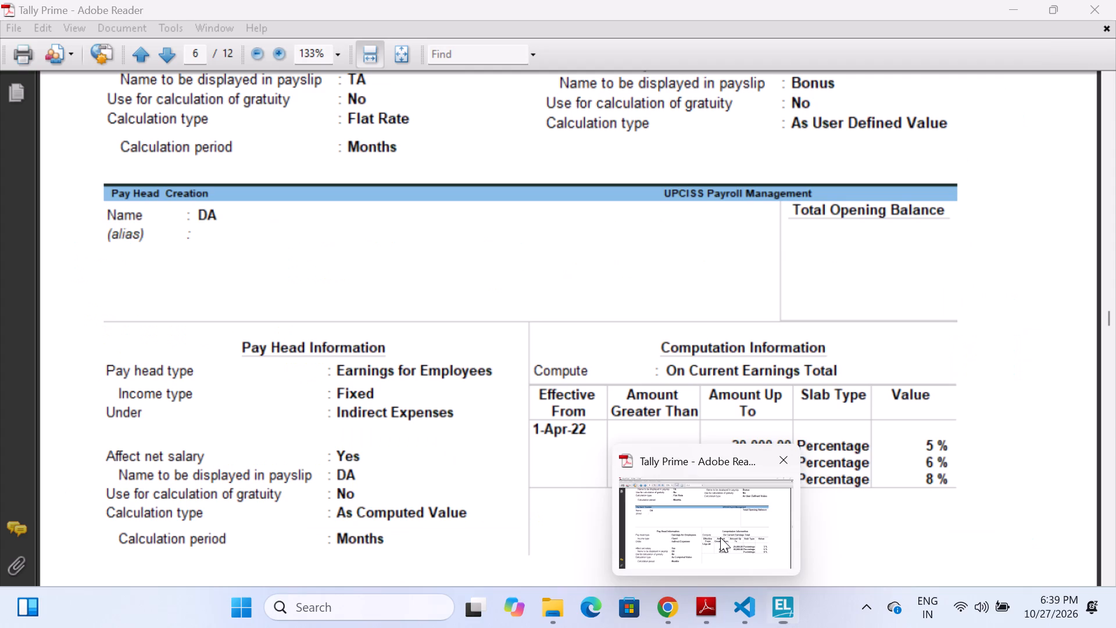
scroll(688, 261, up, 14)
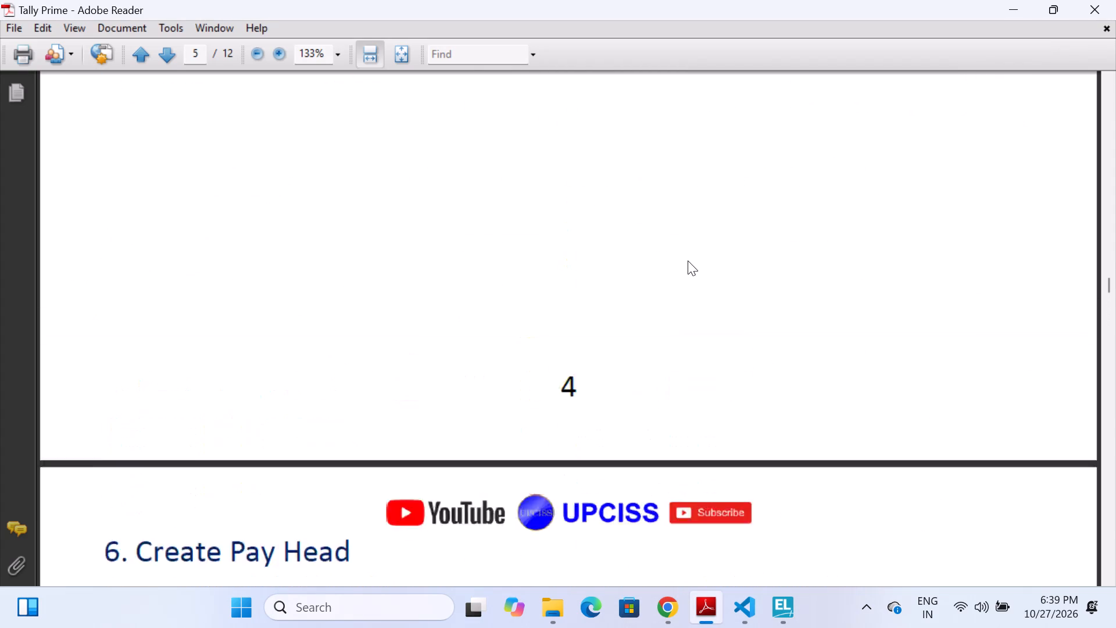
scroll(688, 261, up, 20)
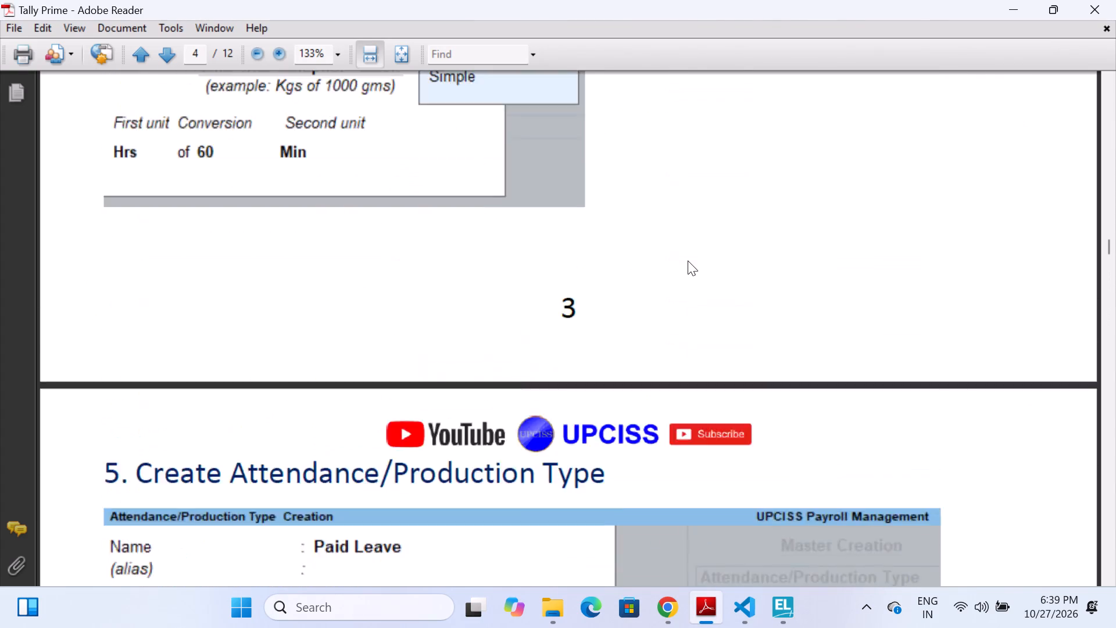
scroll(688, 261, up, 17)
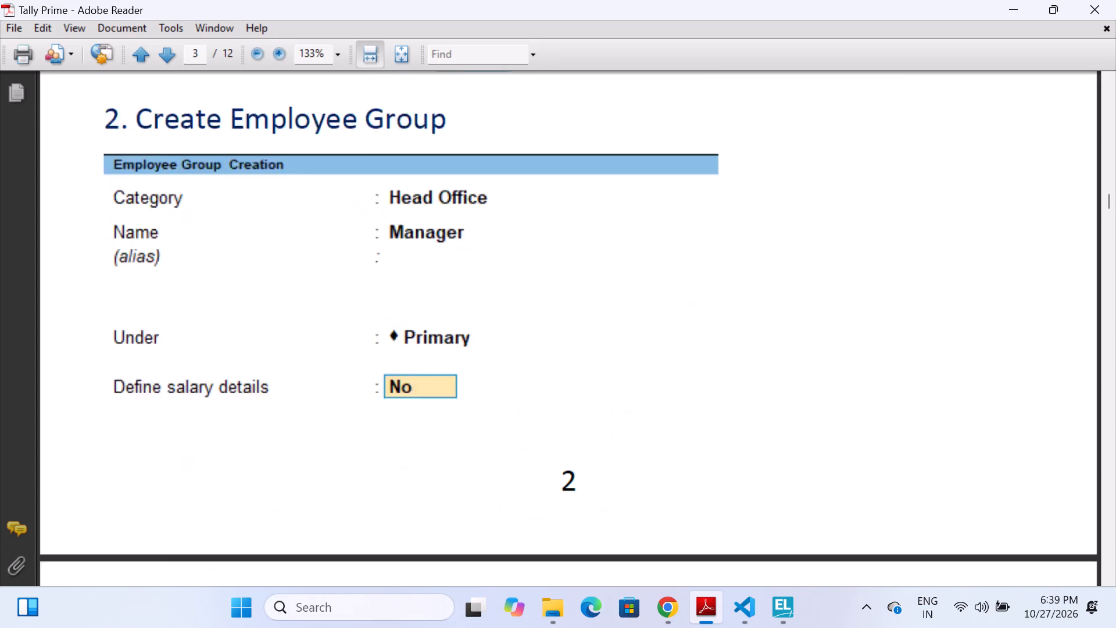
scroll(688, 261, up, 11)
scroll(688, 261, down, 1)
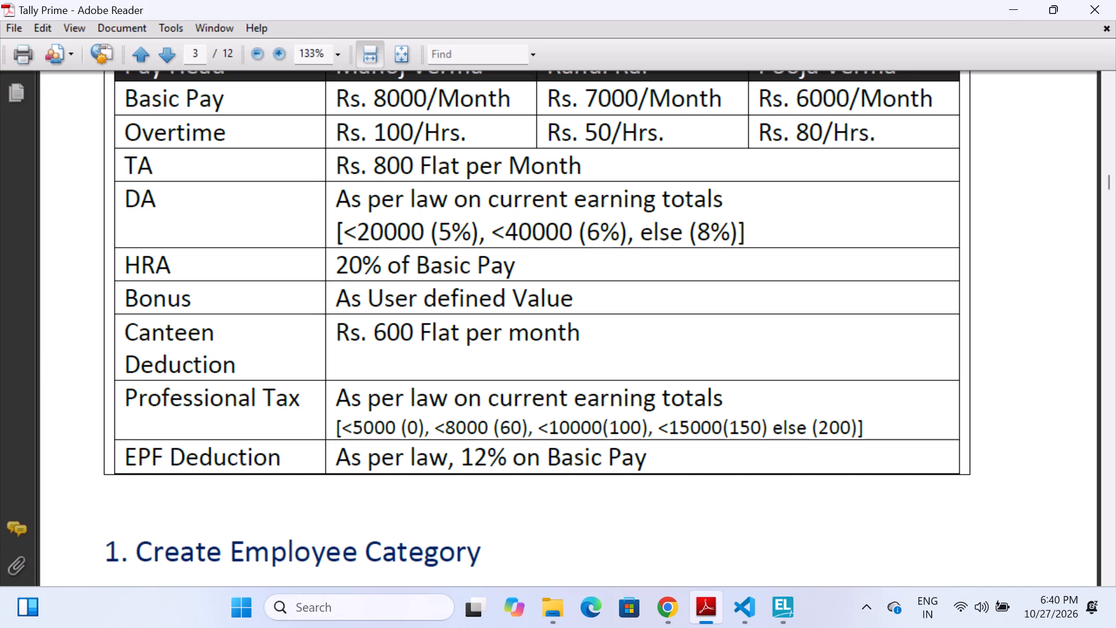
click(779, 522)
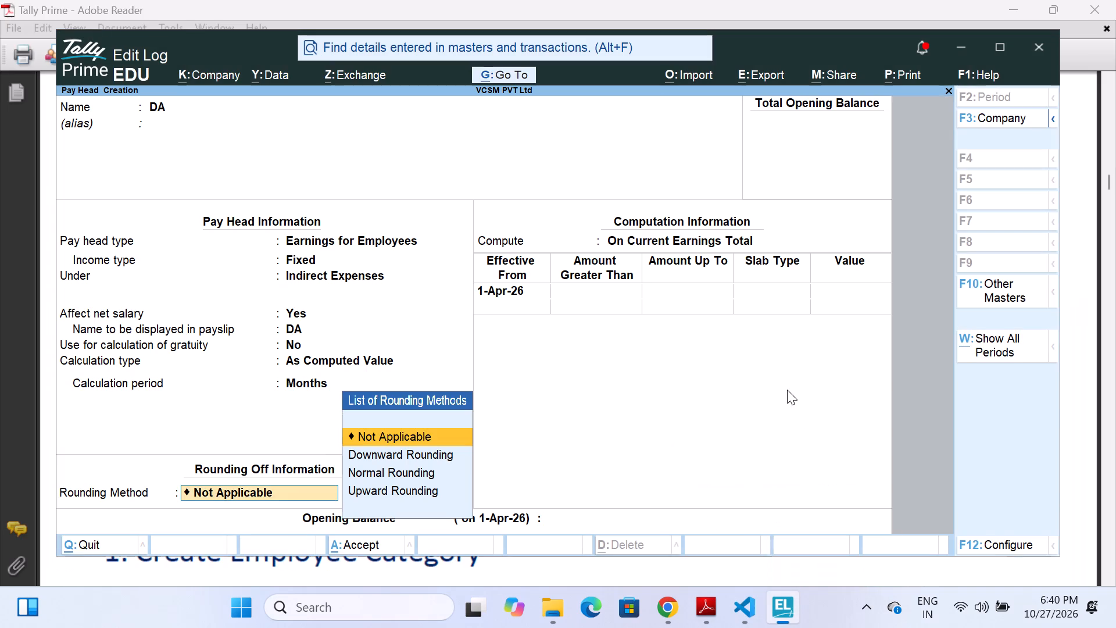
key(Return)
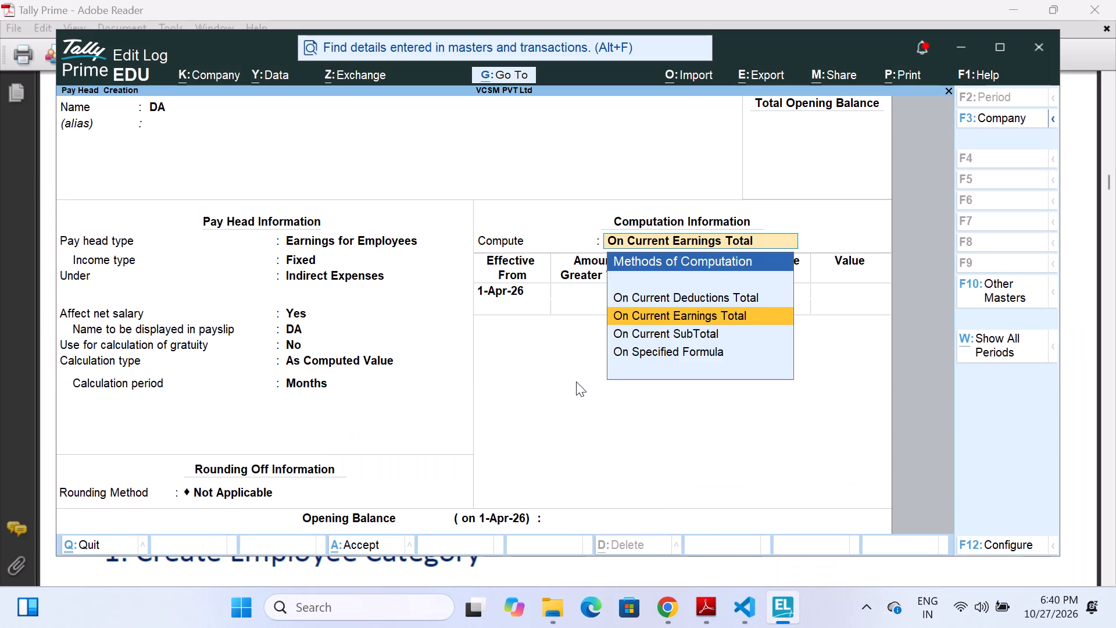
key(Return)
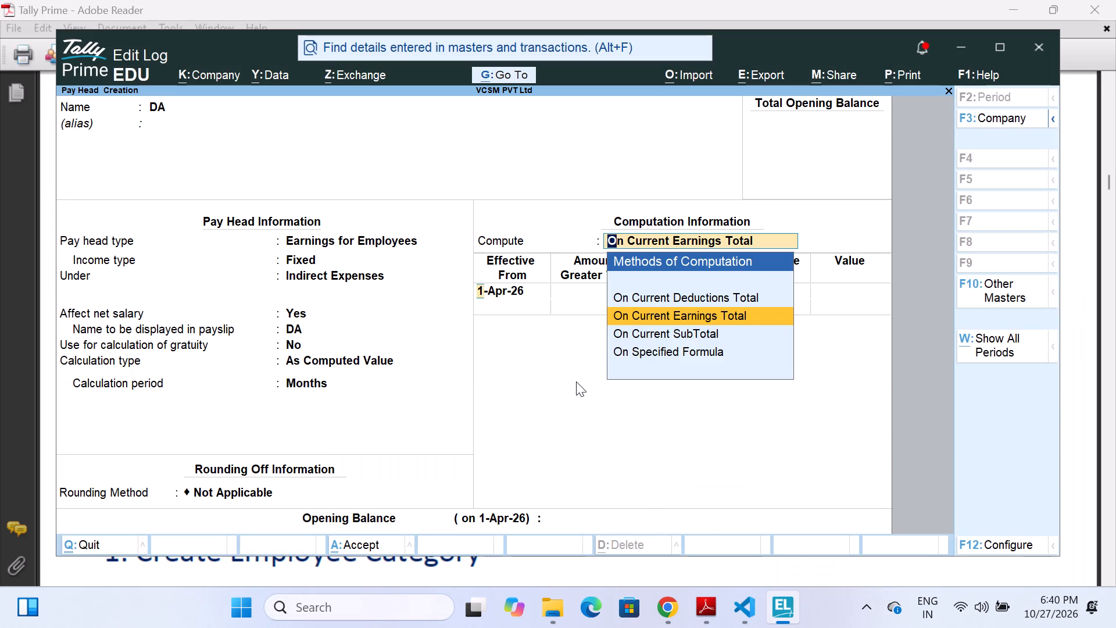
key(Return)
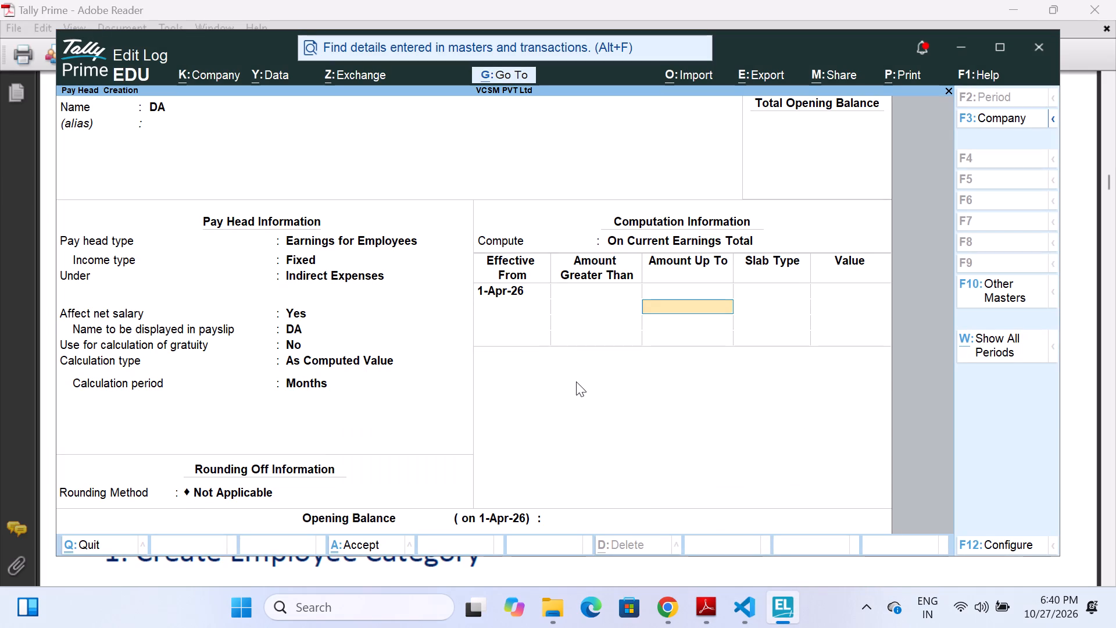
Enter the first DA computation slab for amounts up to 20,000 as a Percentage slab of 5%.
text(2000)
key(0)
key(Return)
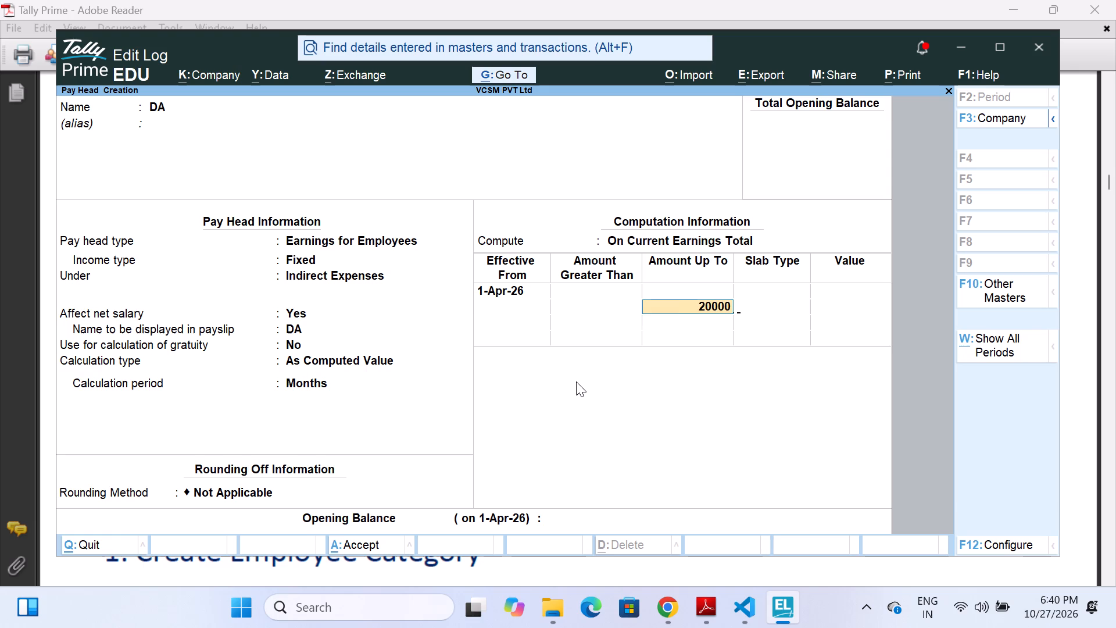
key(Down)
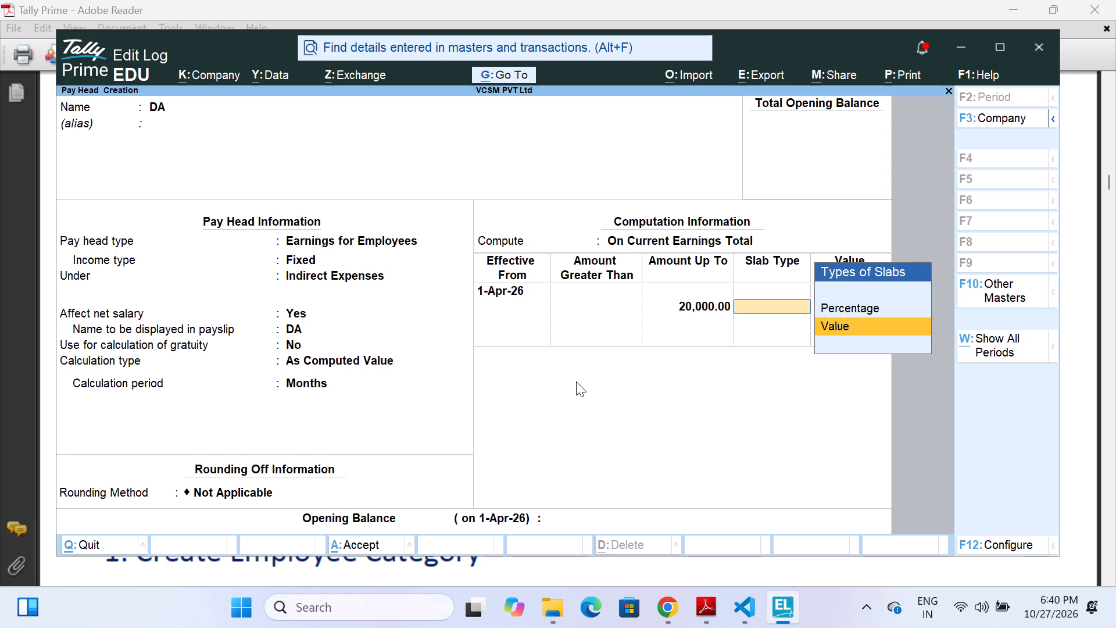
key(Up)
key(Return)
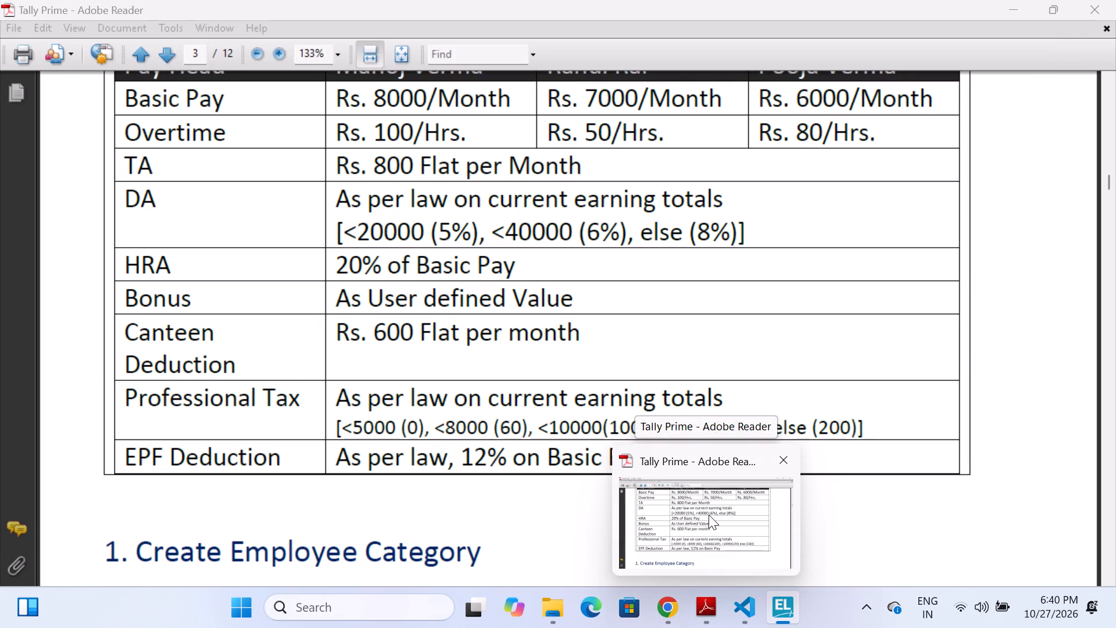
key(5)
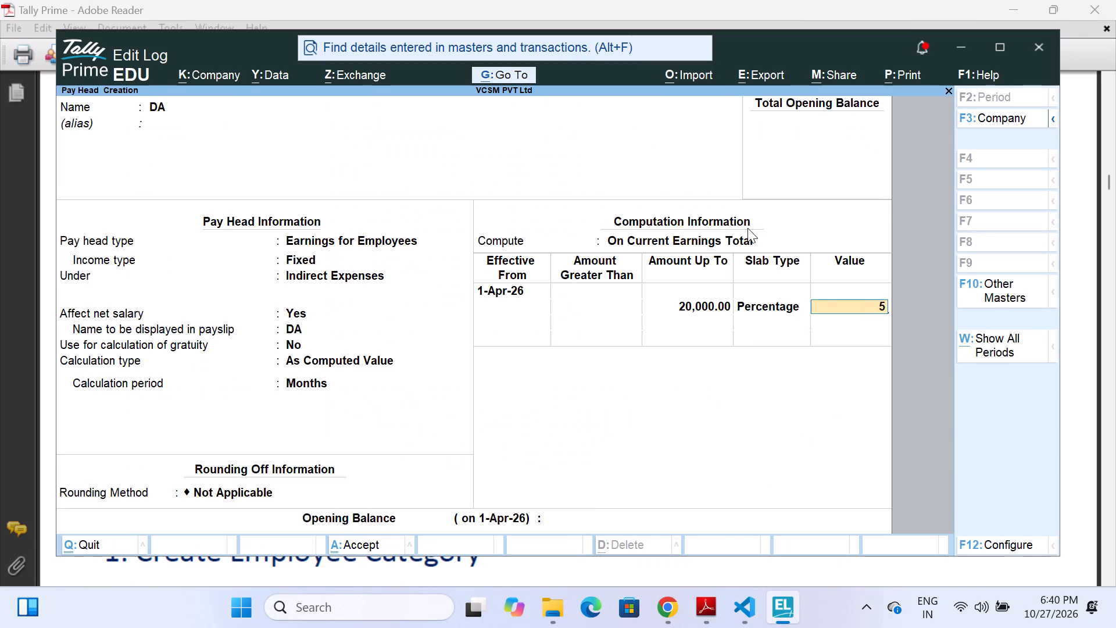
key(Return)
Add DA Percentage slabs of 6% from 20,000 up to 4,00,000 and 8% above that, and save the pay head without an opening balance.
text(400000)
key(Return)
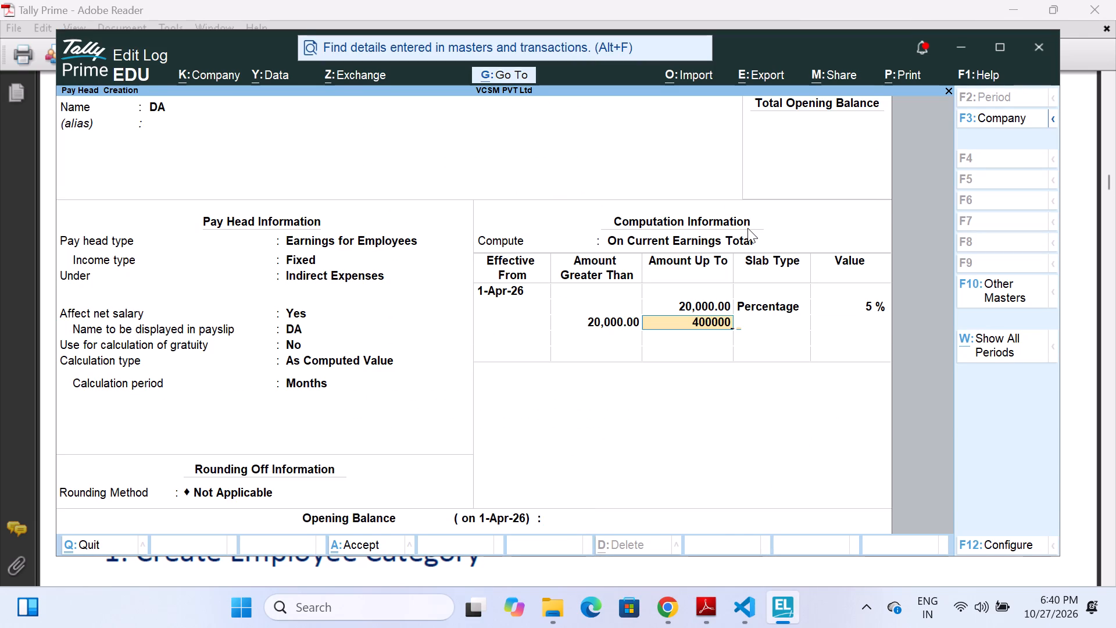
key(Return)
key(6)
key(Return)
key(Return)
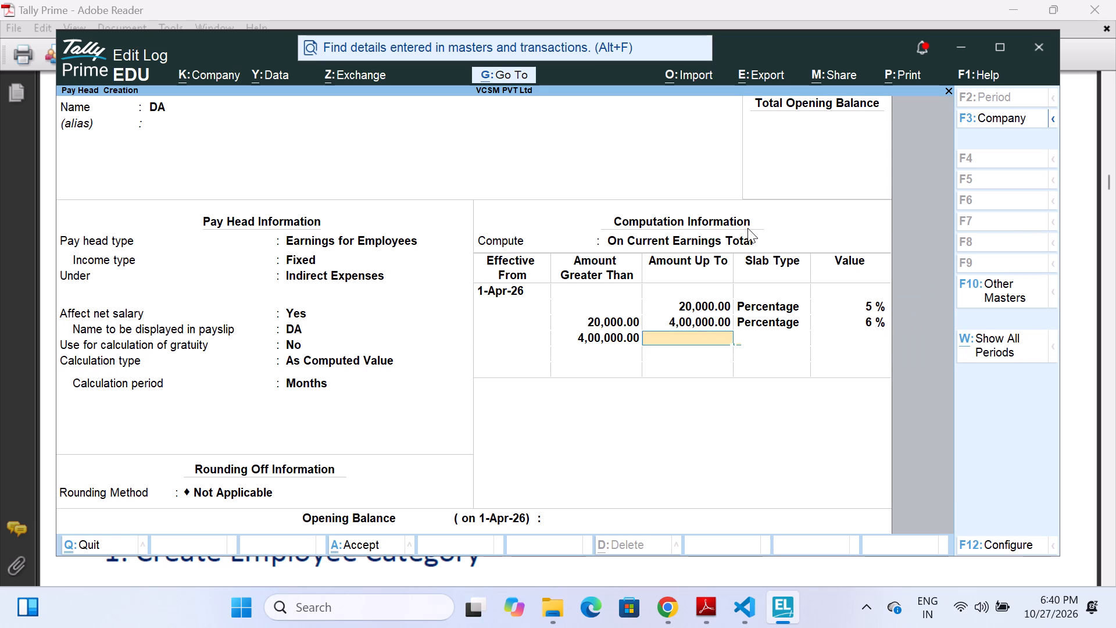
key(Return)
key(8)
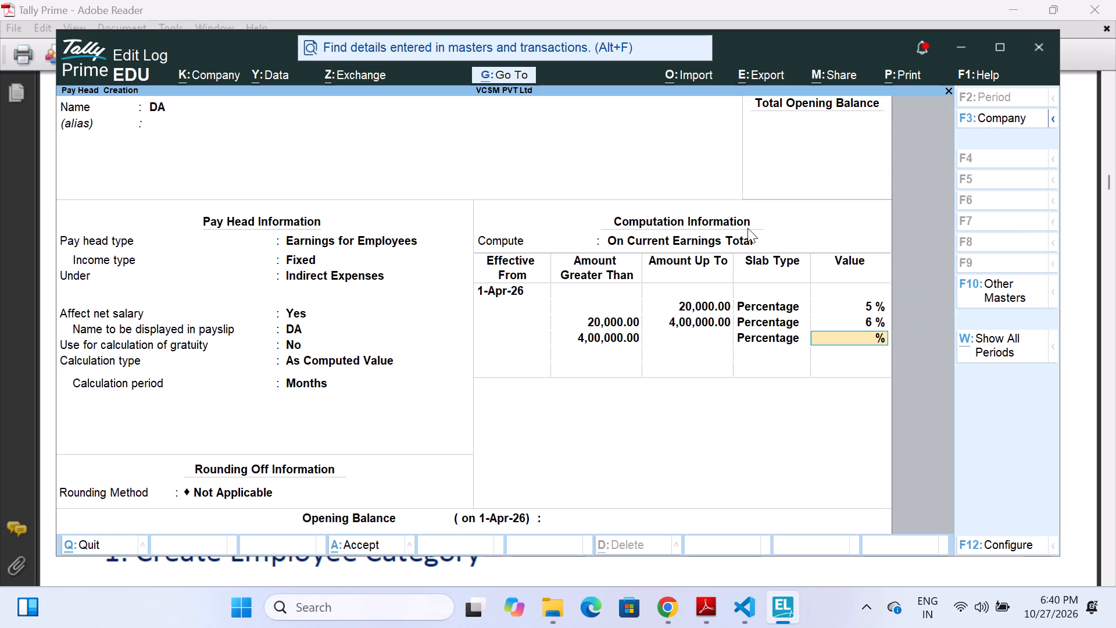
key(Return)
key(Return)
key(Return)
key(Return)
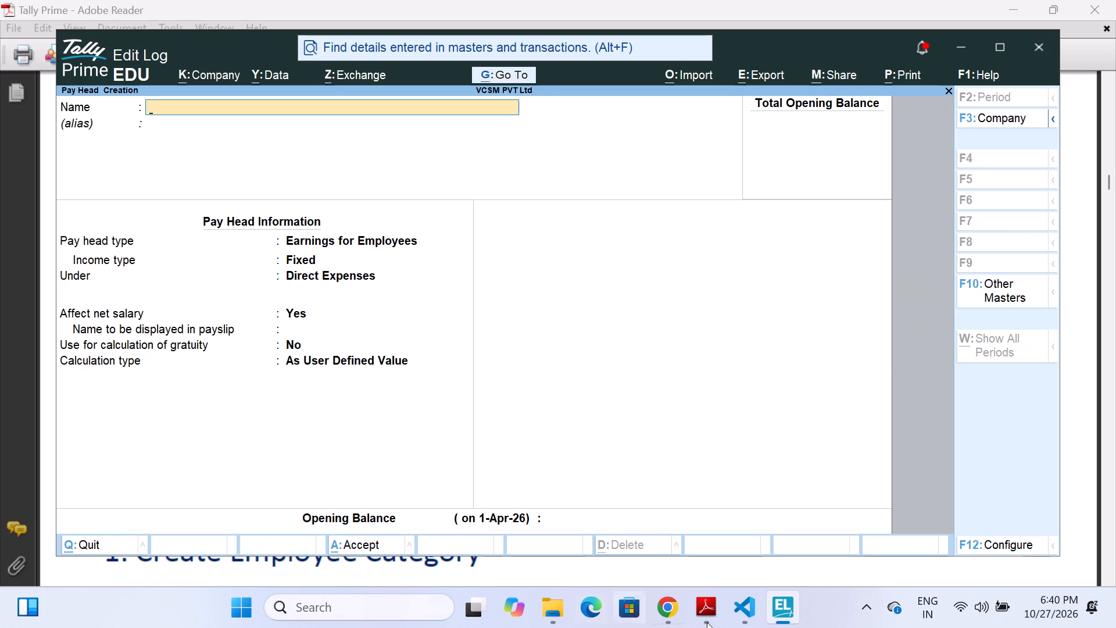
After checking the HRA entry in the case study PDF, start pay head HRA as fixed Earnings for Employees under Indirect Expenses.
click(723, 509)
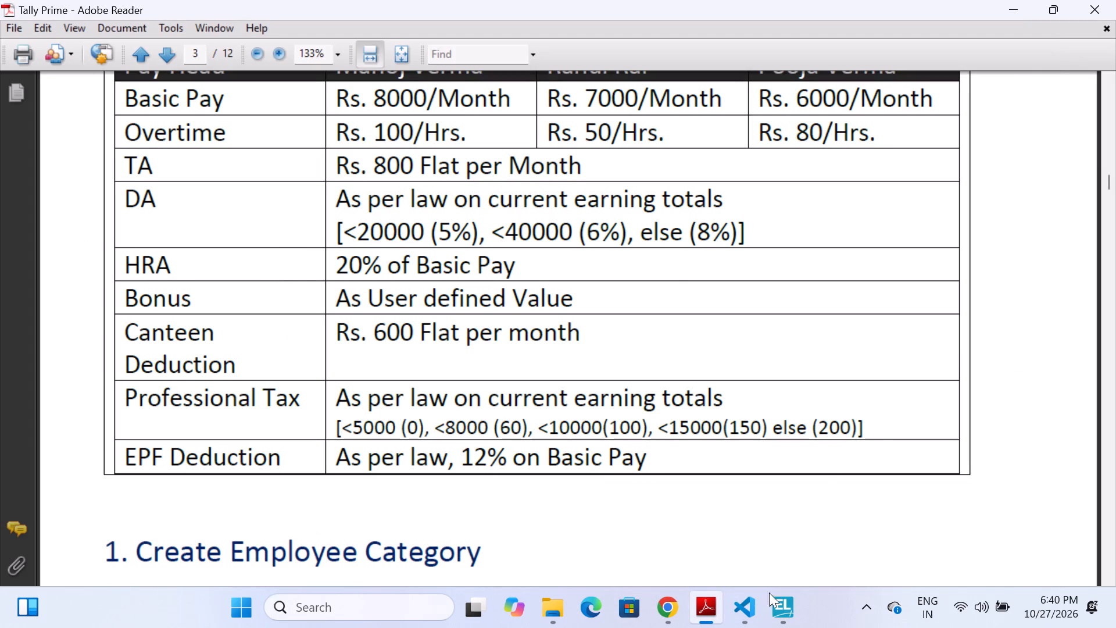
click(792, 549)
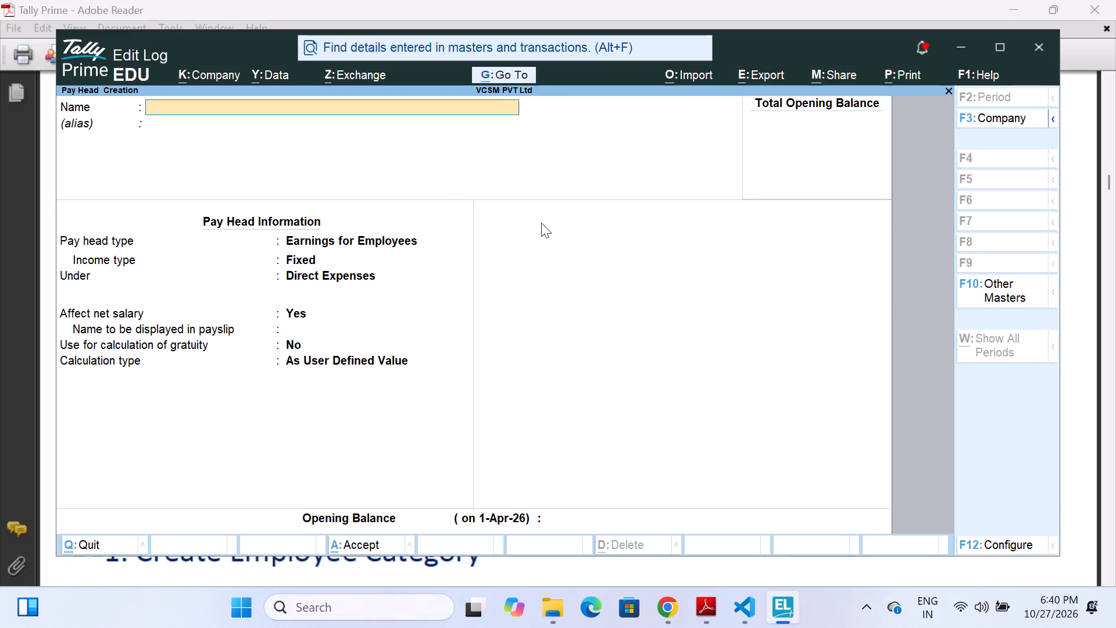
text(HRA)
key(Return)
key(Return)
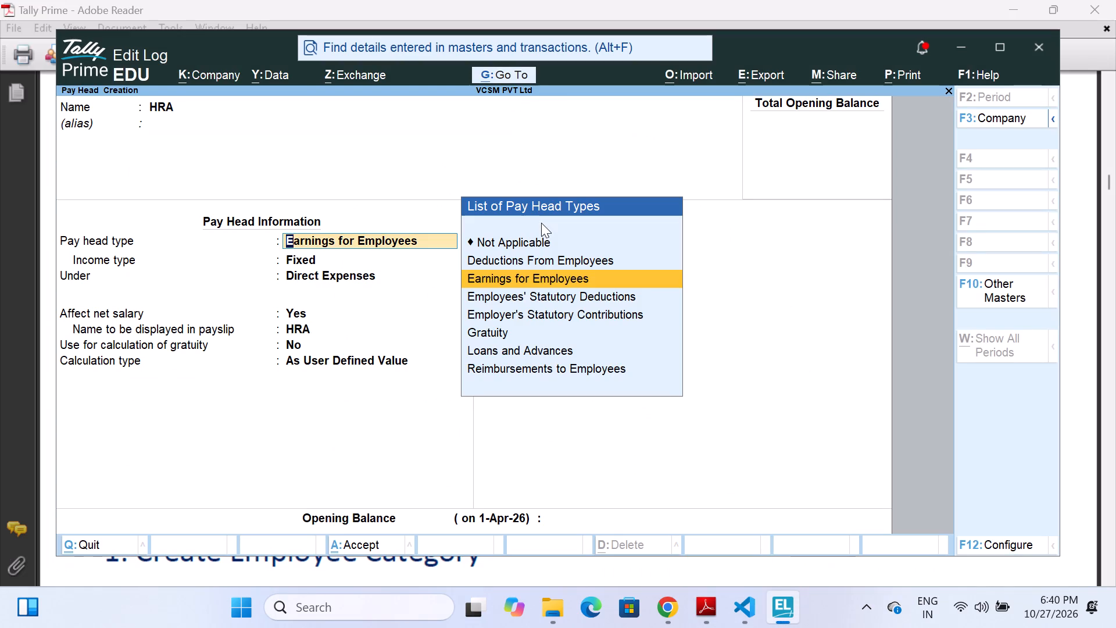
key(Return)
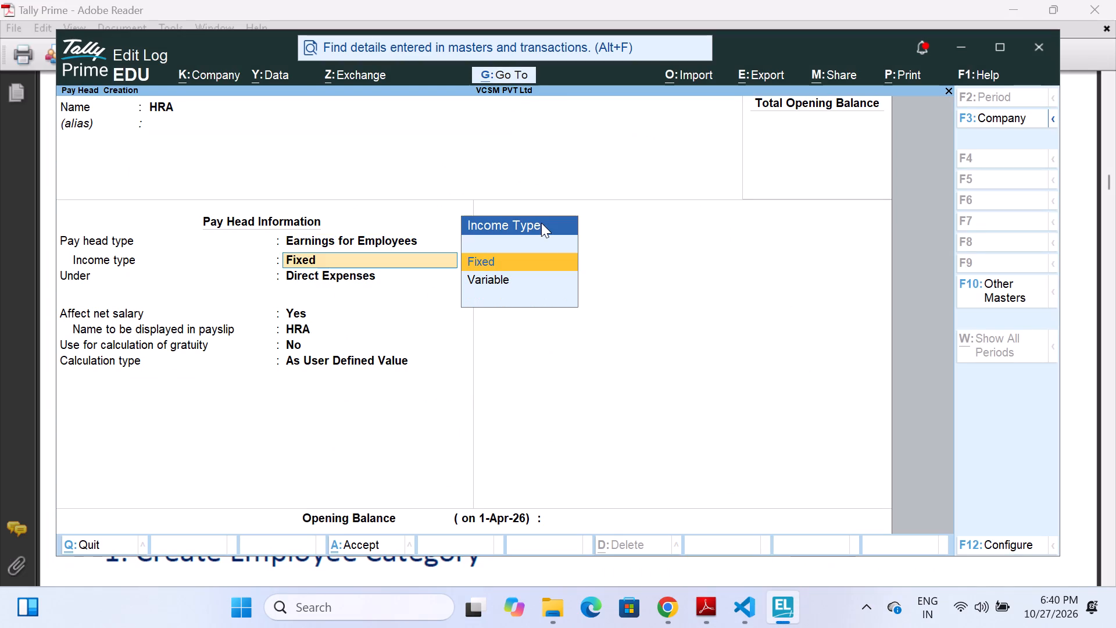
key(Return)
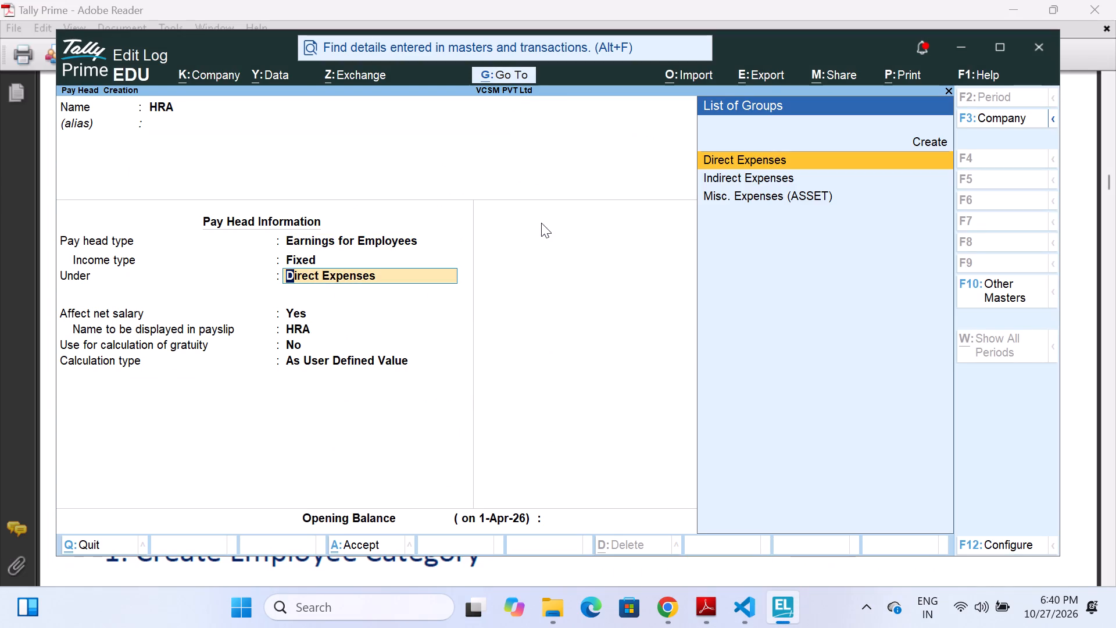
key(Down)
key(Return)
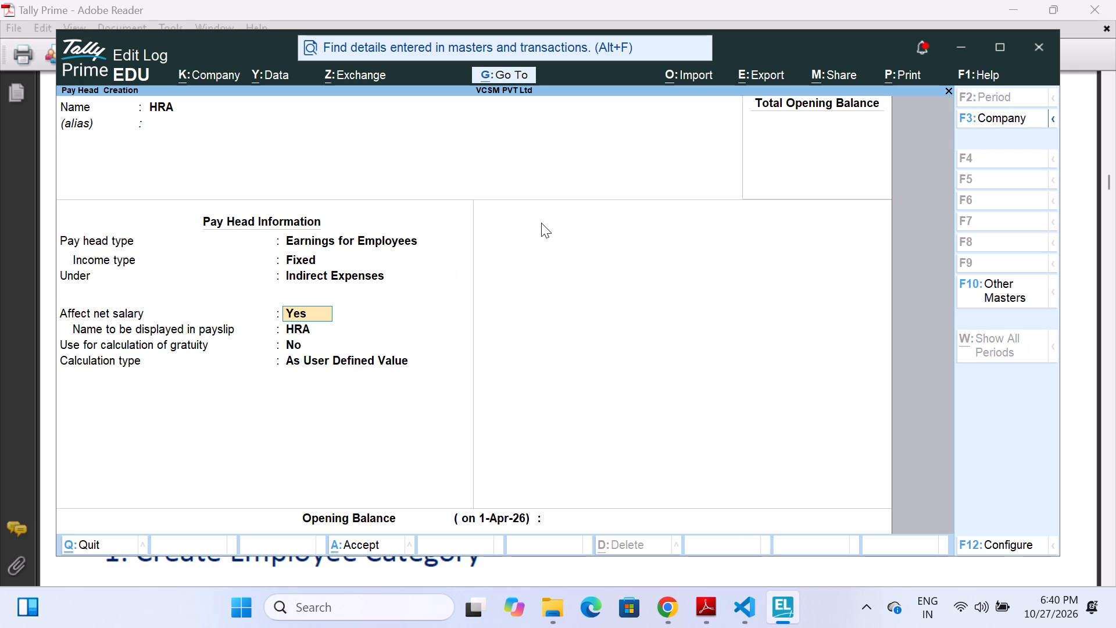
Make HRA affect net salary, exclude it from gratuity, and calculate it As Computed Value by Months with rounding Not Applicable.
key(Return)
key(Return)
key(Return)
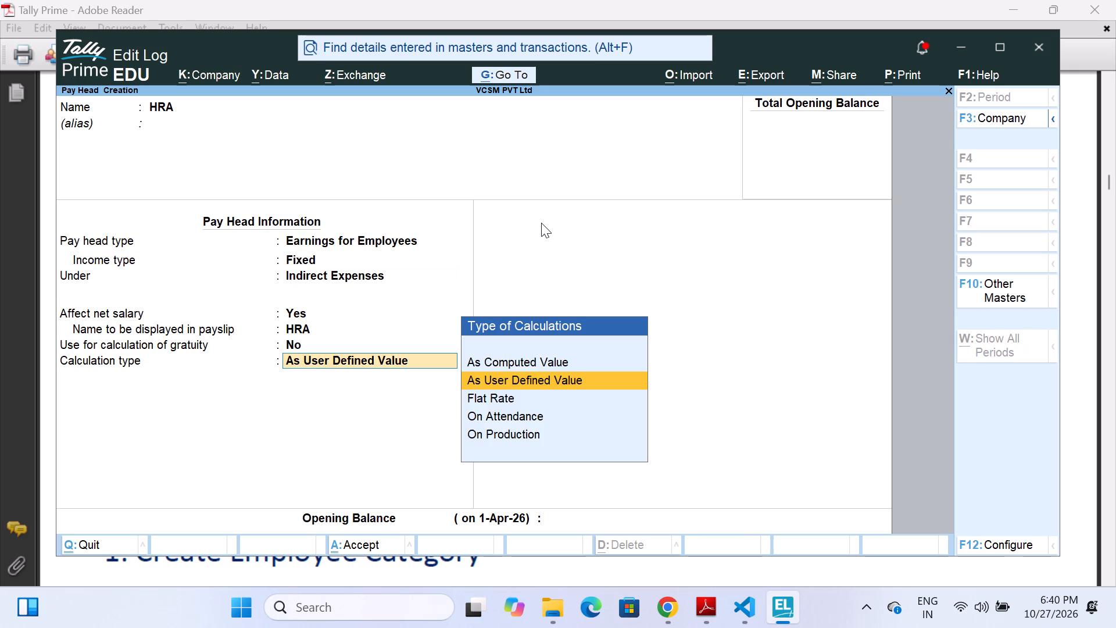
key(Up)
key(Return)
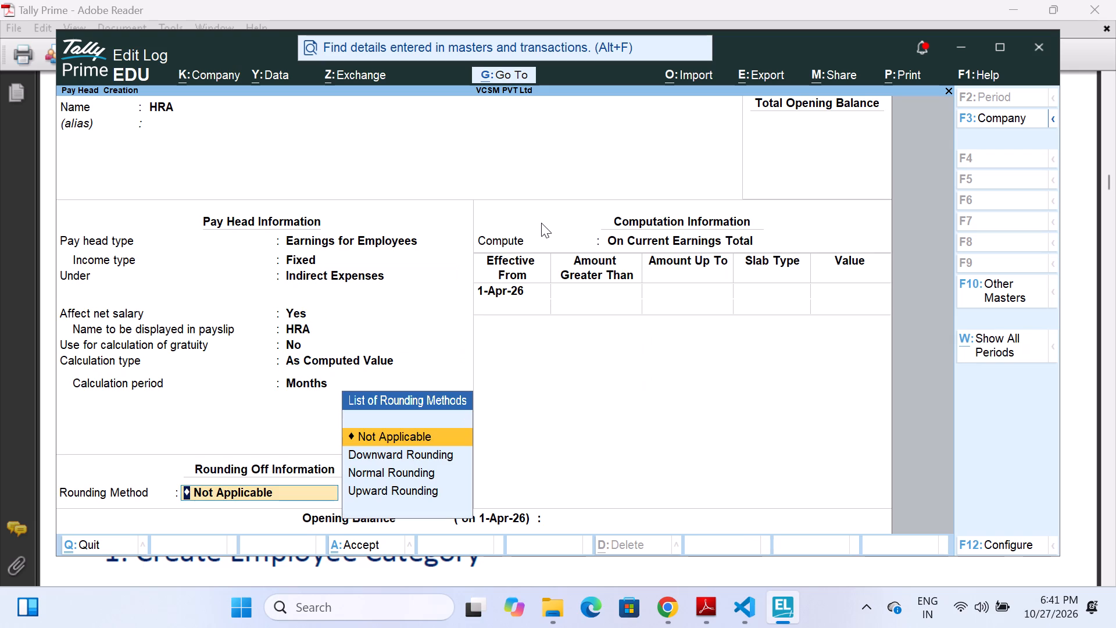
key(Return)
Compute HRA On Specified Formula, adding only the Basic Pay pay head to the formula.
key(Down)
key(Down)
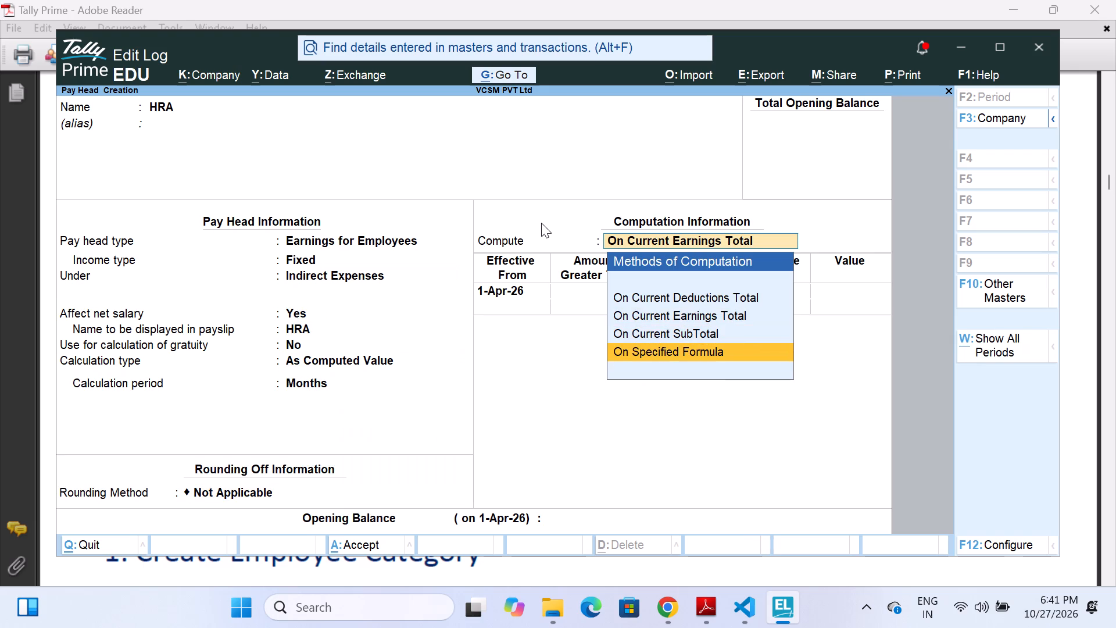
key(Return)
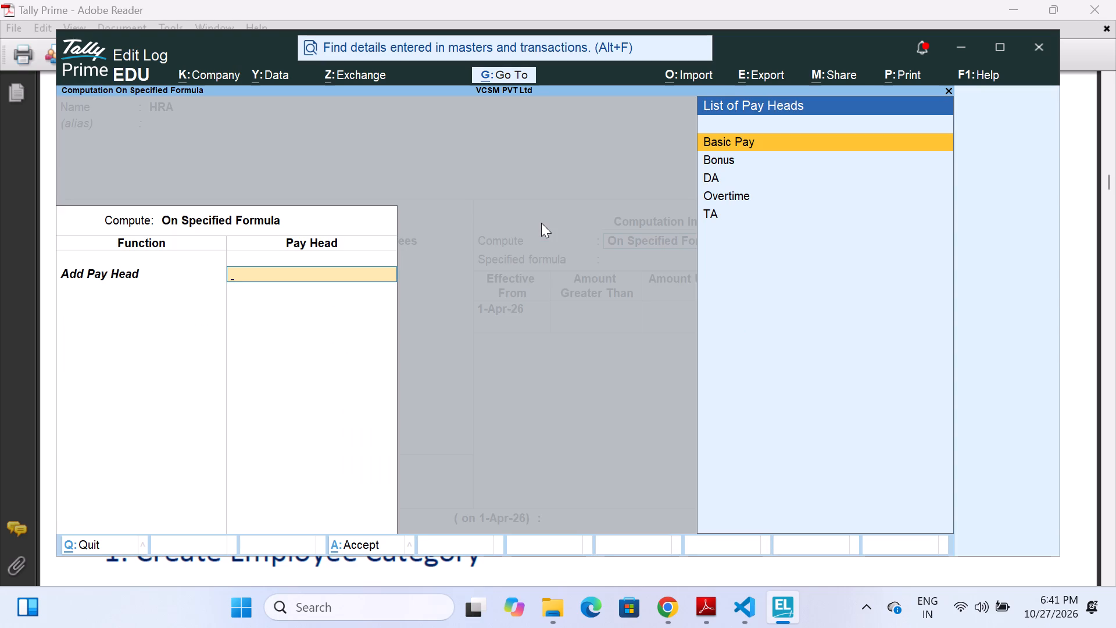
key(Return)
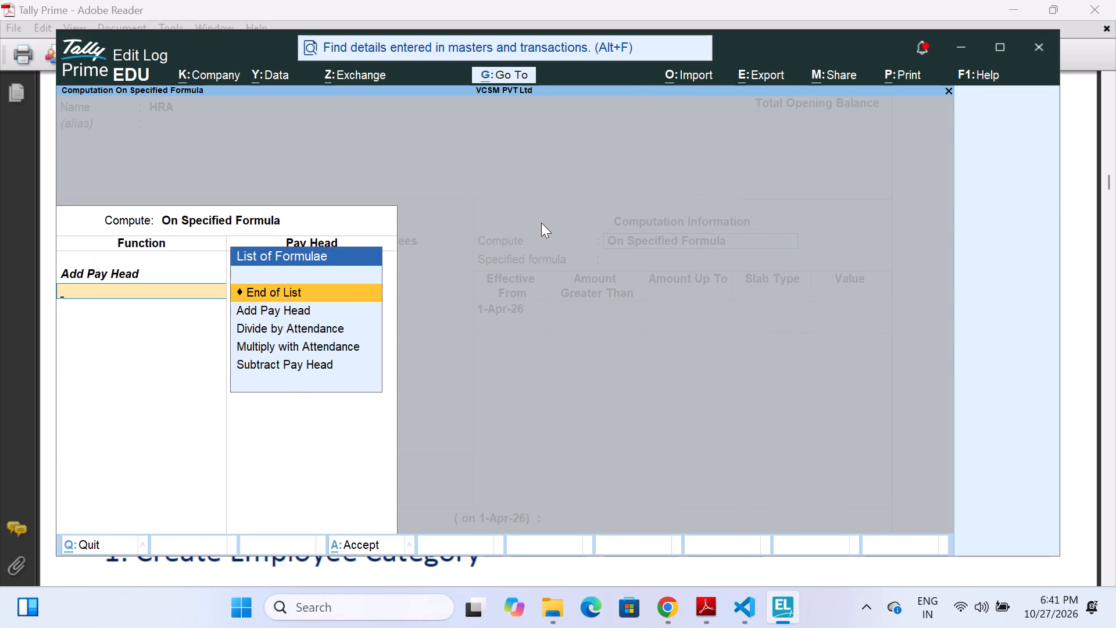
key(Return)
Add a Percentage slab of 20% effective 1-Apr-26 with no amount limit, and save the HRA pay head.
key(Return)
key(Return)
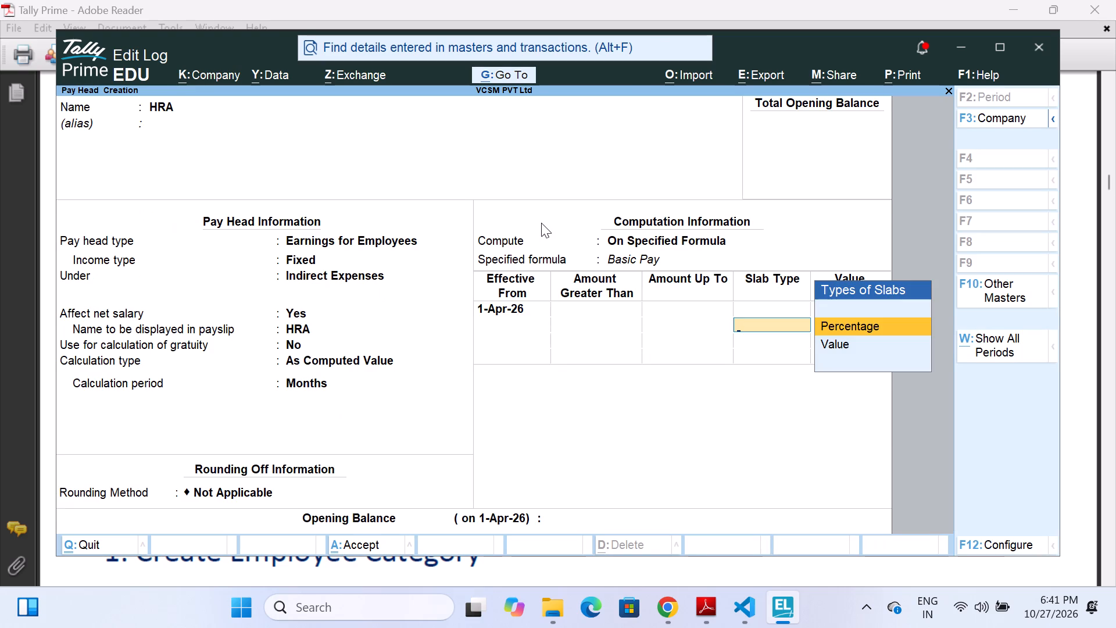
key(Return)
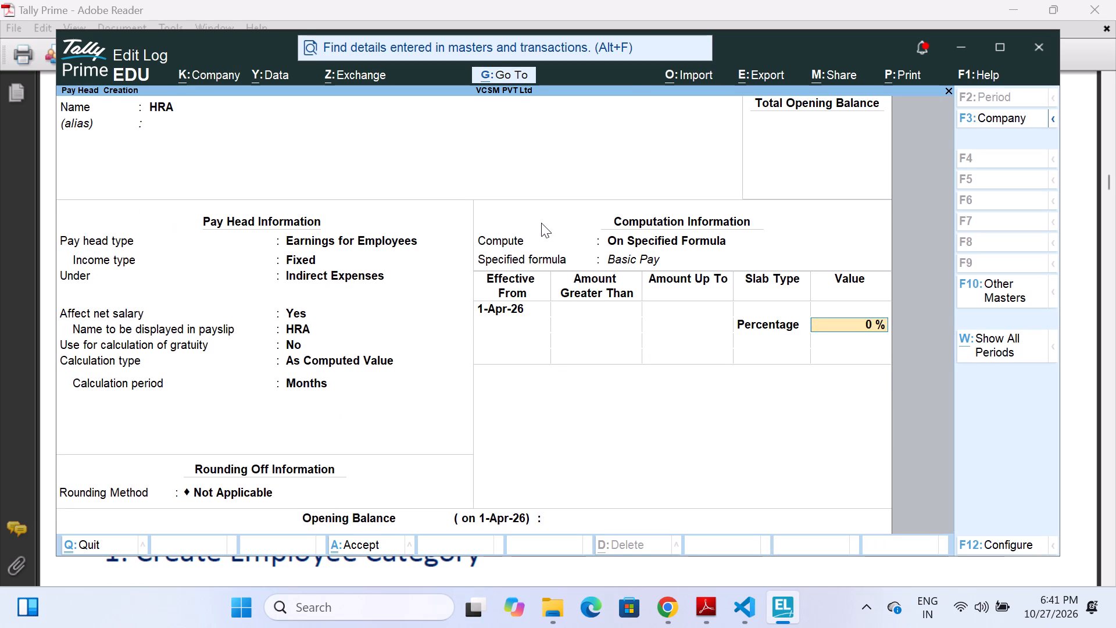
key(2)
key(0)
key(Return)
key(Return)
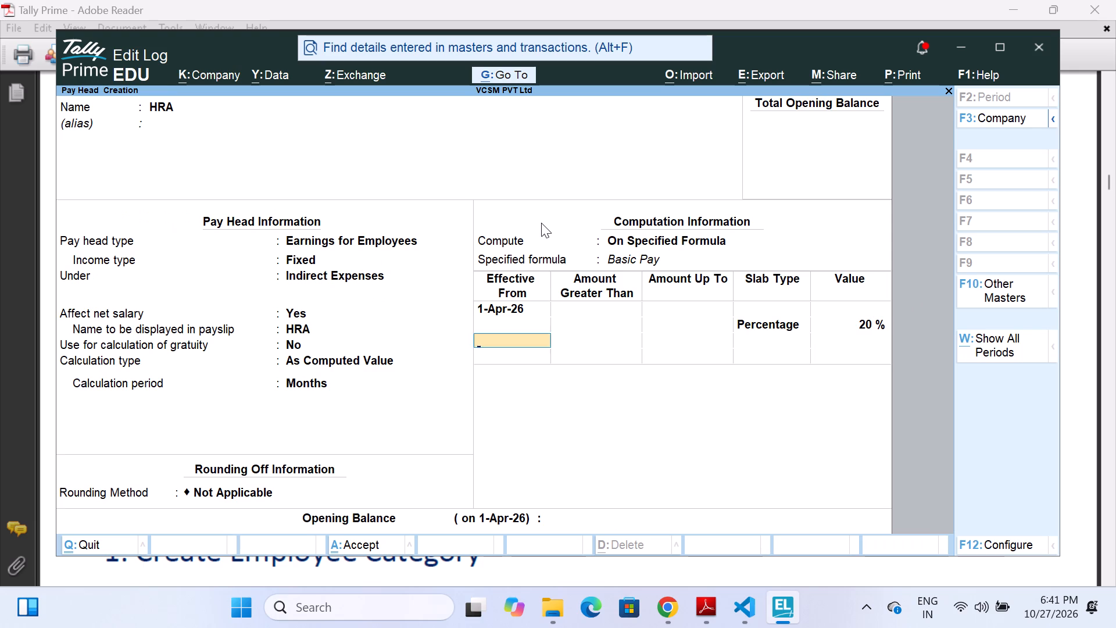
key(Return)
key(Return)
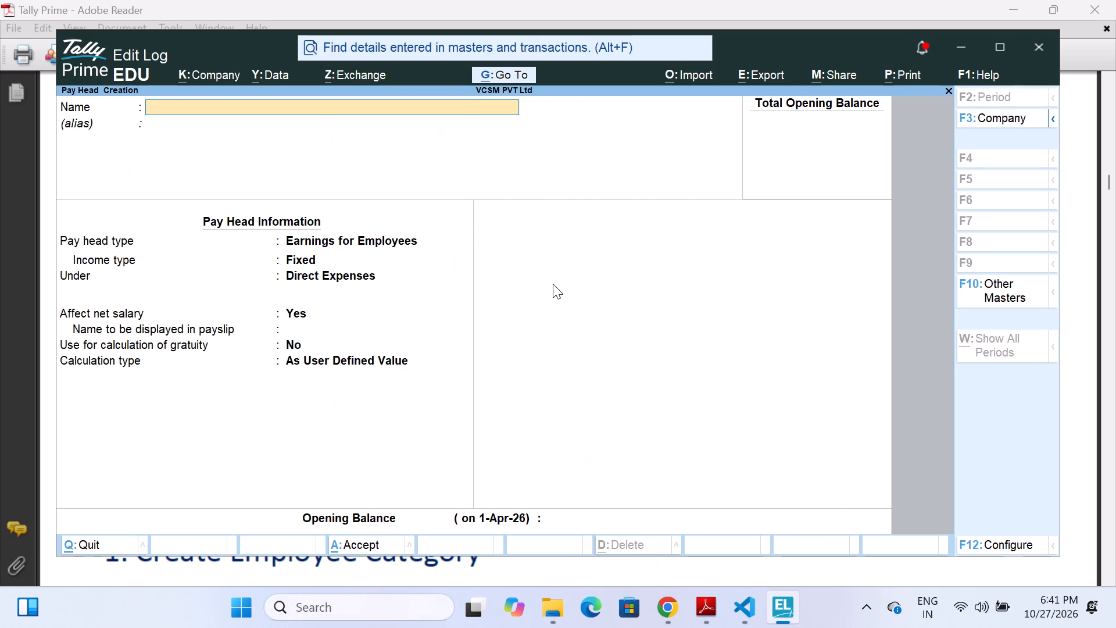
Start a pay head named Canteen Deduction as fixed Earnings for Employees under Indirect Expenses.
text(Canteen Deduc)
text(ti)
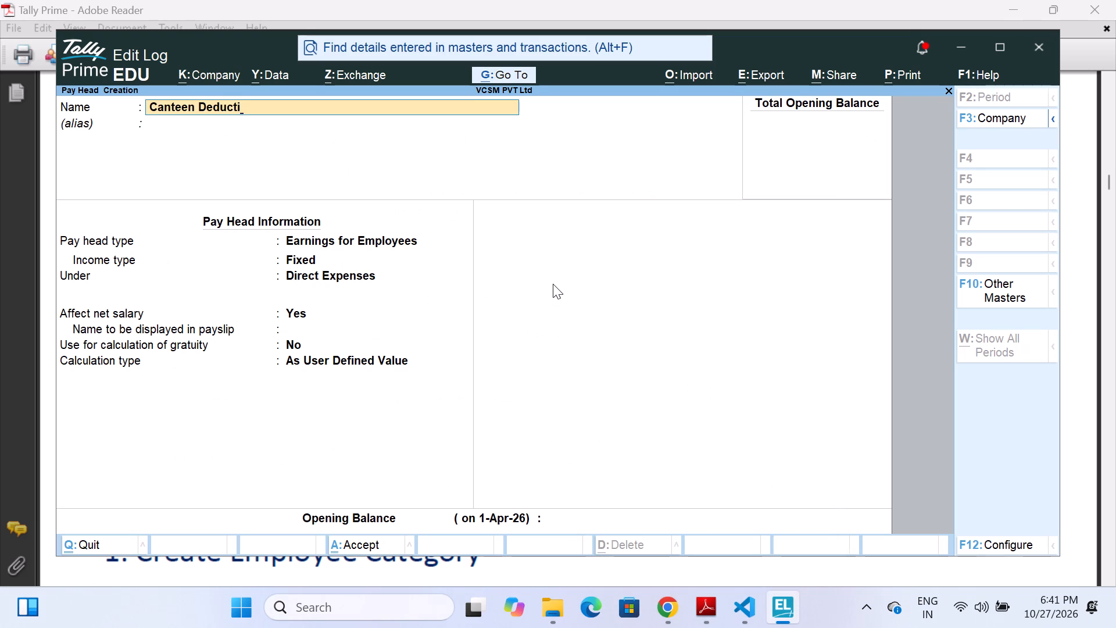
text(on)
key(Return)
key(Return)
key(Return)
key(Return)
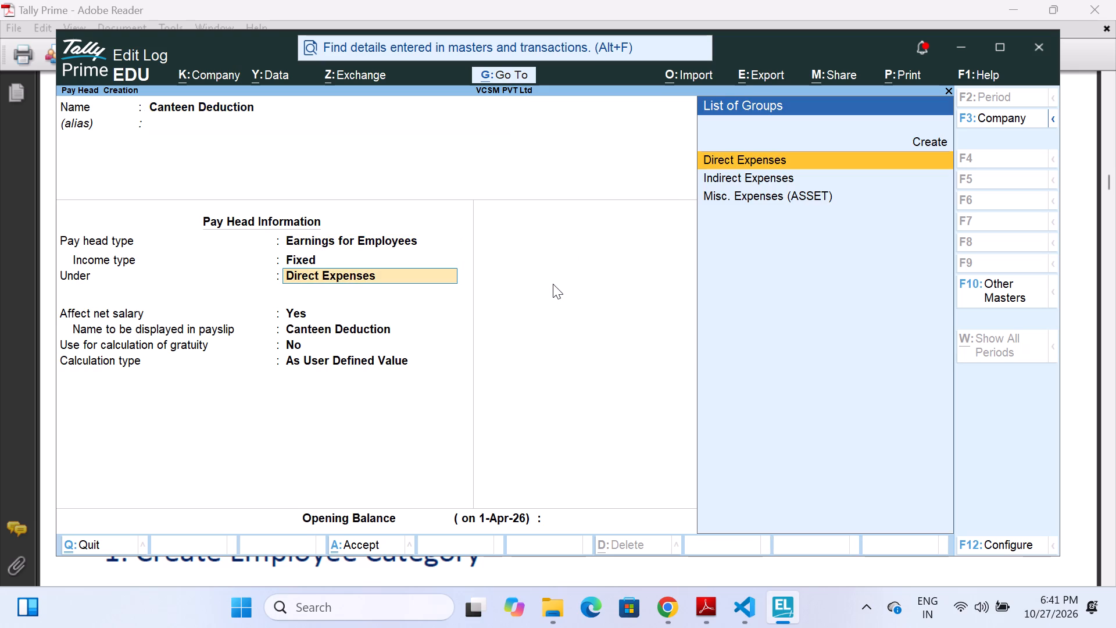
key(Return)
key(BackSpace)
key(Down)
key(Return)
Make Canteen Deduction affect net salary, exclude it from gratuity, calculate it at Flat Rate by Months without rounding, and save it.
key(Return)
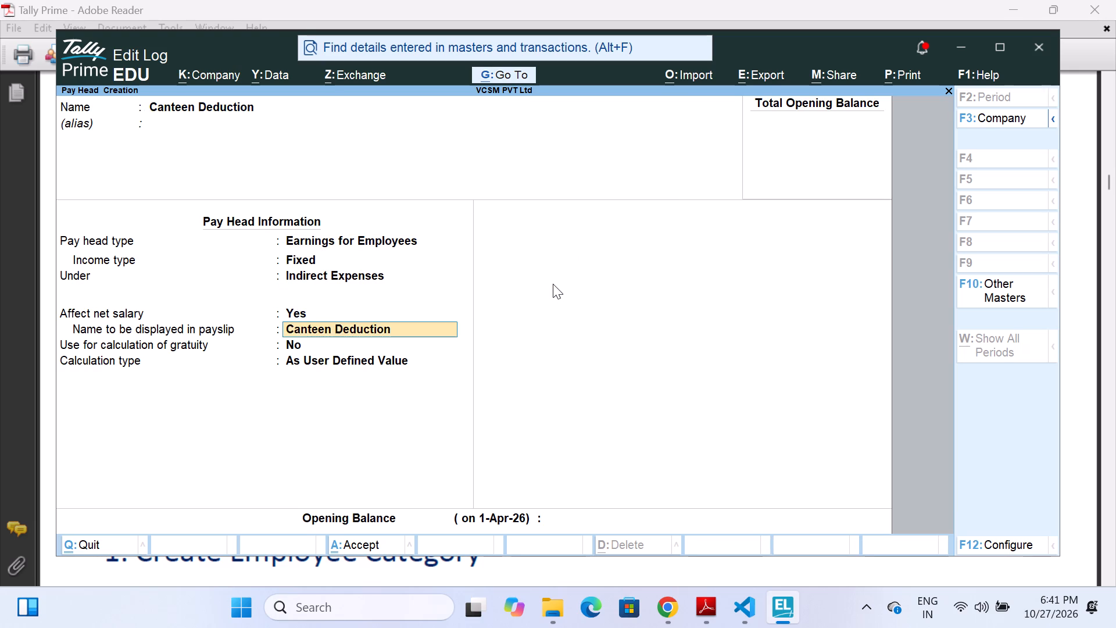
key(Return)
key(Return)
key(Down)
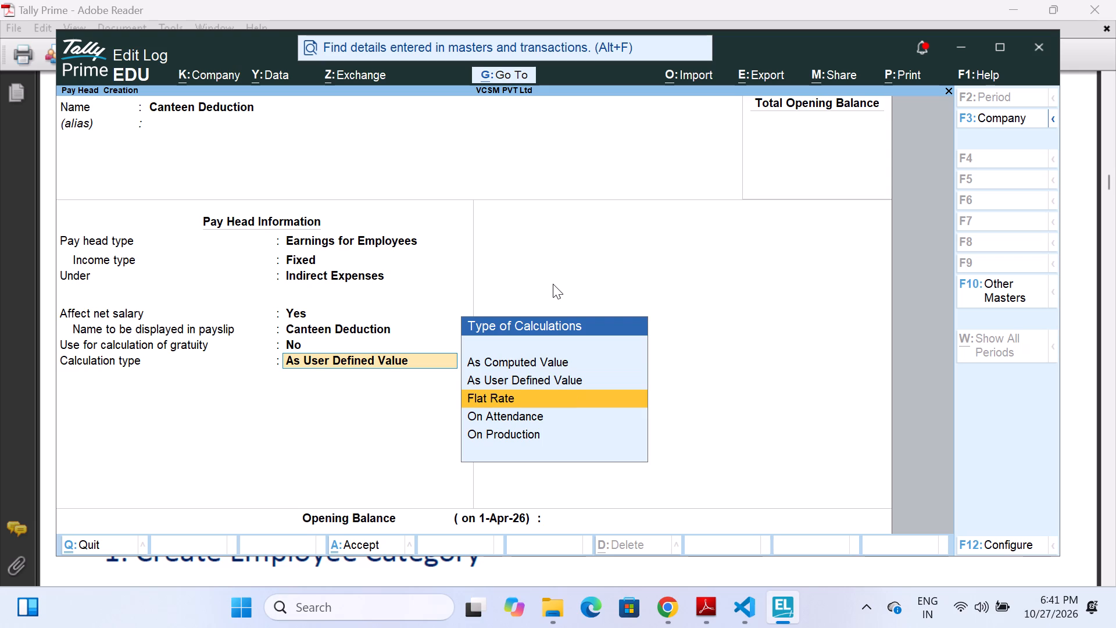
key(Return)
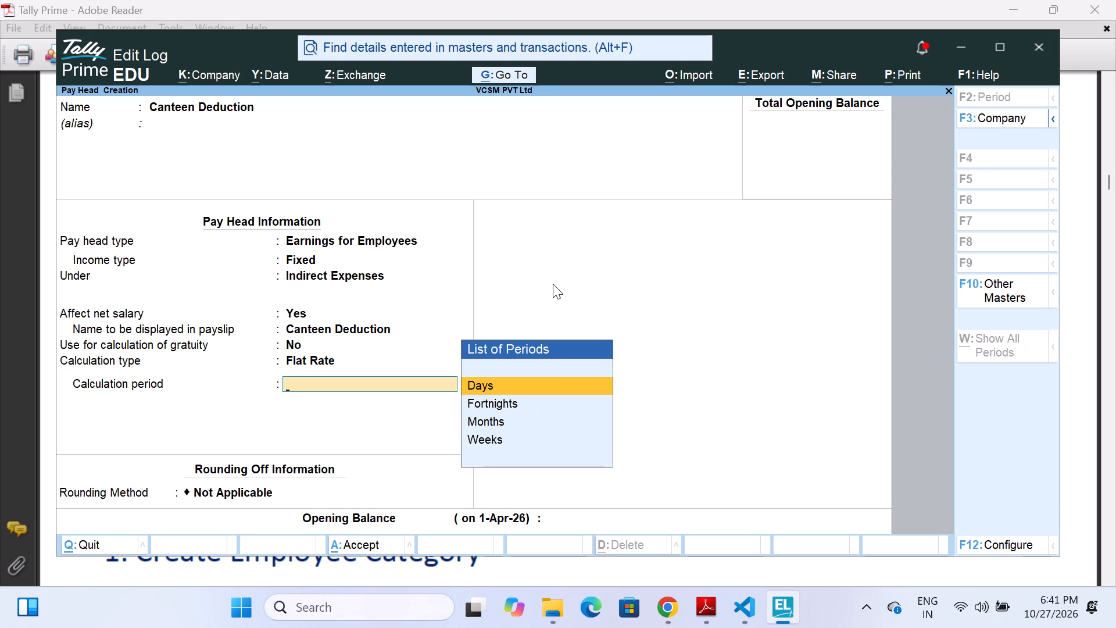
key(Down)
key(Down)
key(Down)
key(Up)
key(Return)
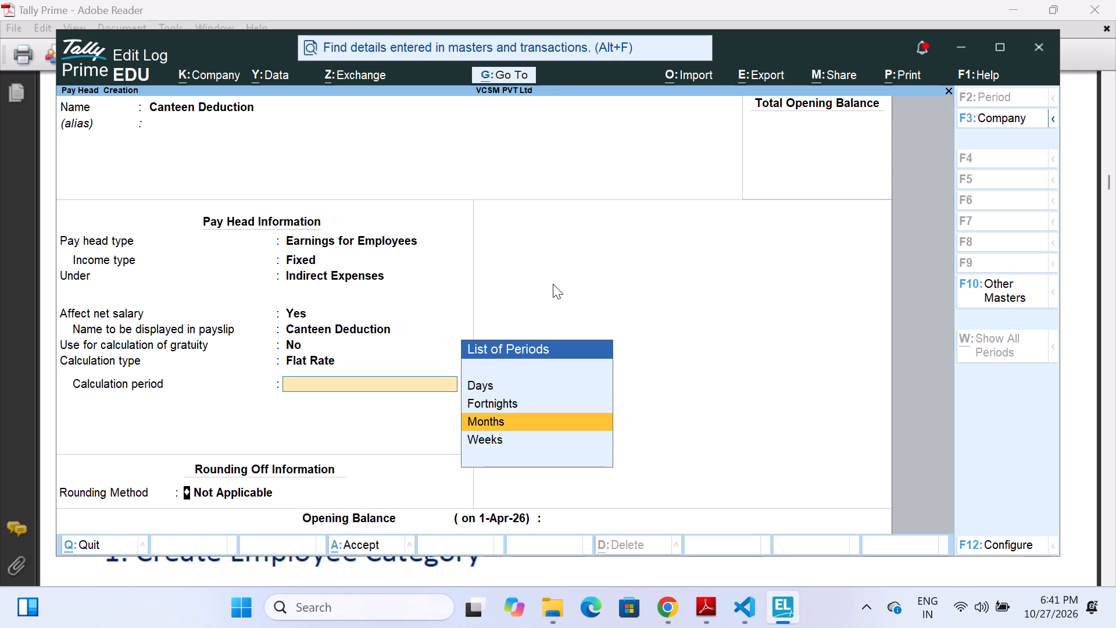
key(Return)
key(Return)
key(Return)
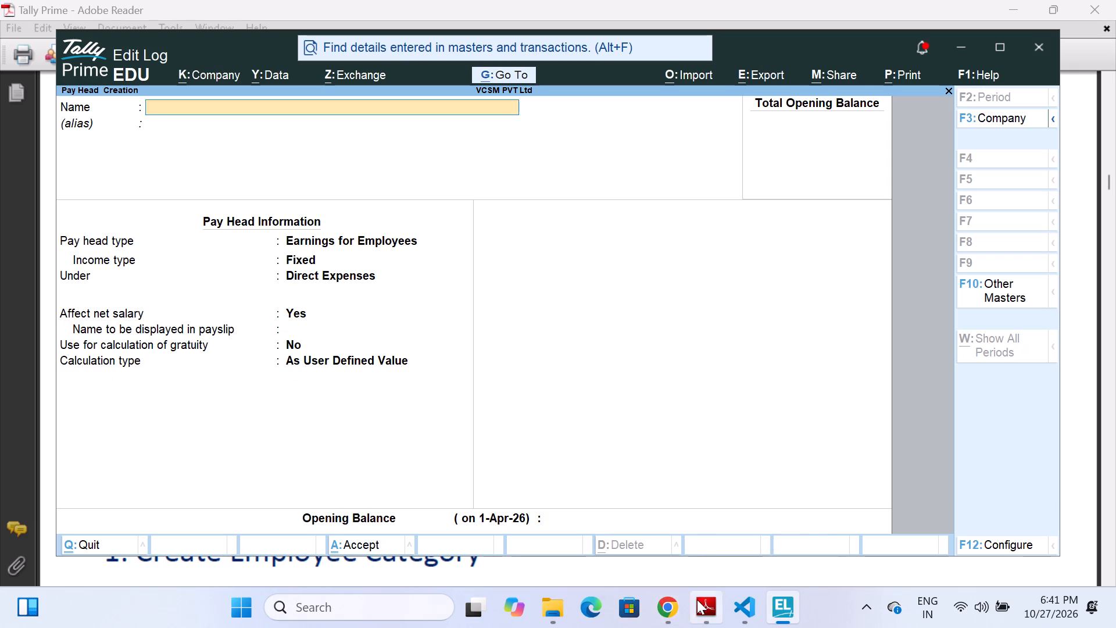
After checking the Professional Tax entry in the PDF, start pay head Profesational Tax as Deductions From Employees under Current Liabilities.
click(707, 538)
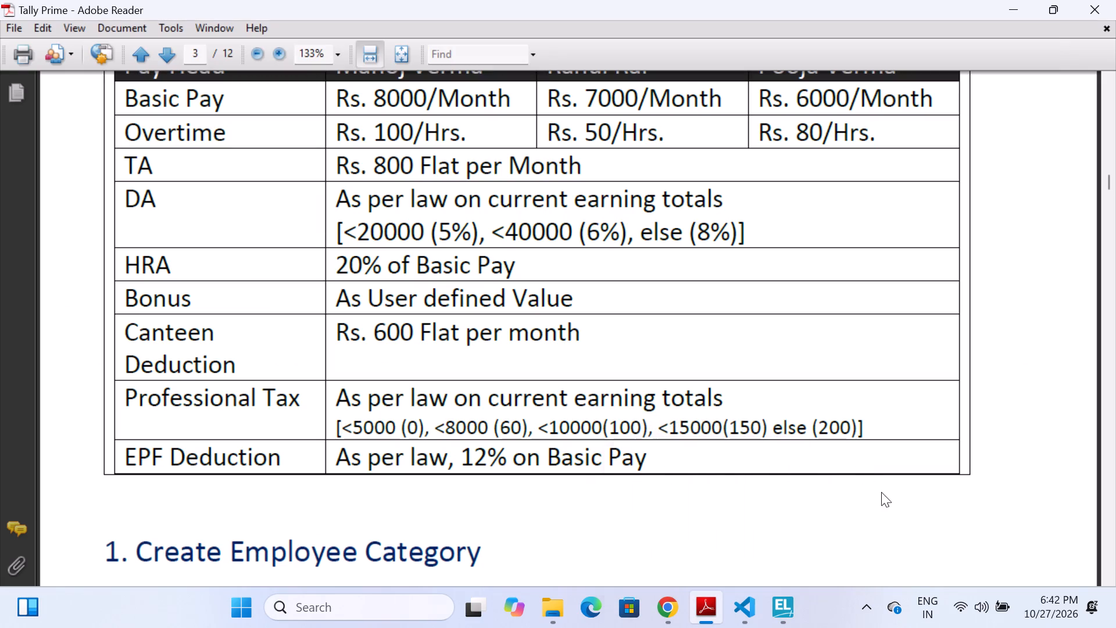
click(777, 497)
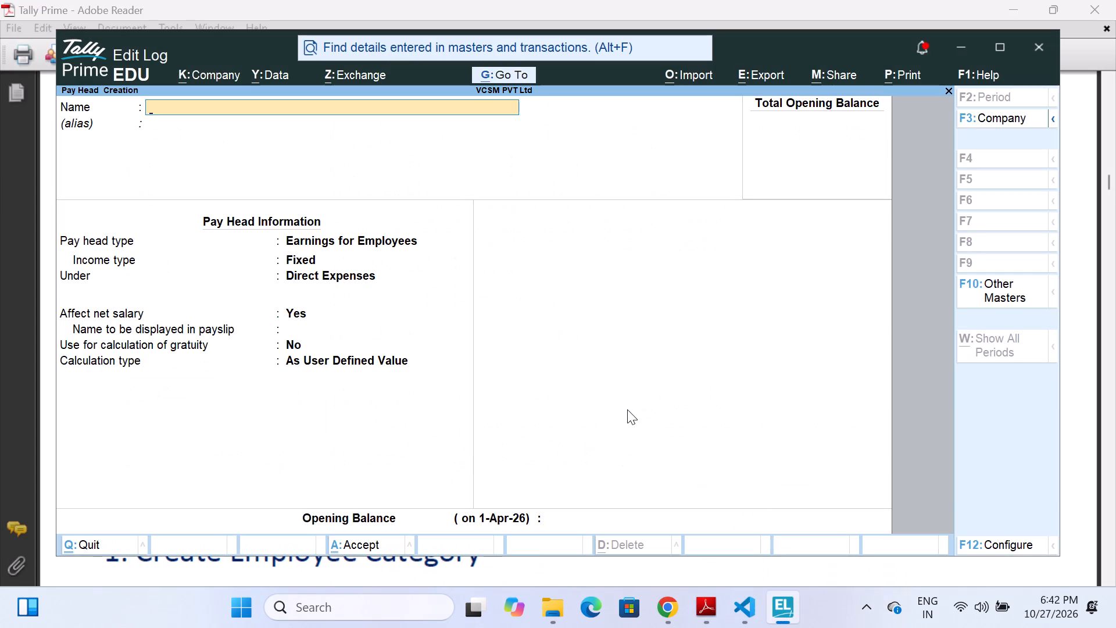
key(space)
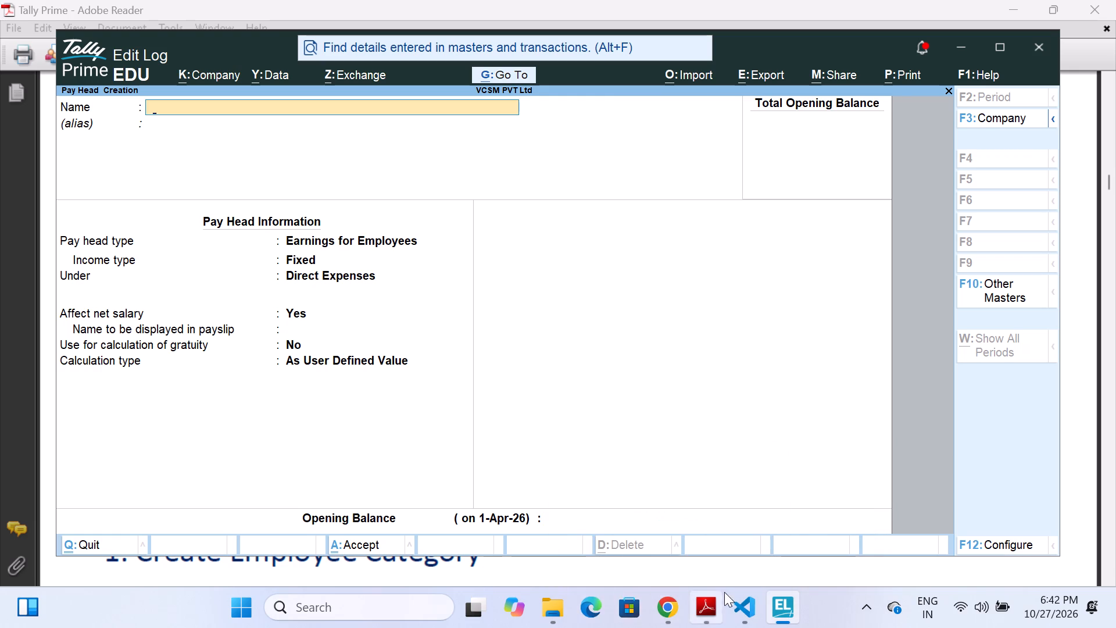
click(703, 506)
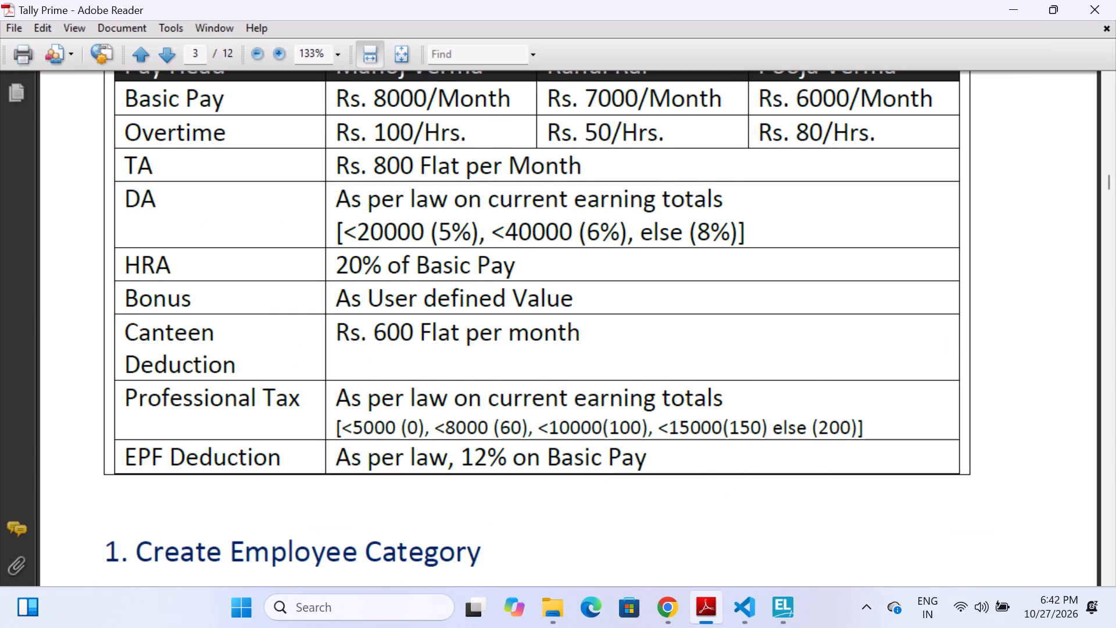
scroll(632, 379, down, 1)
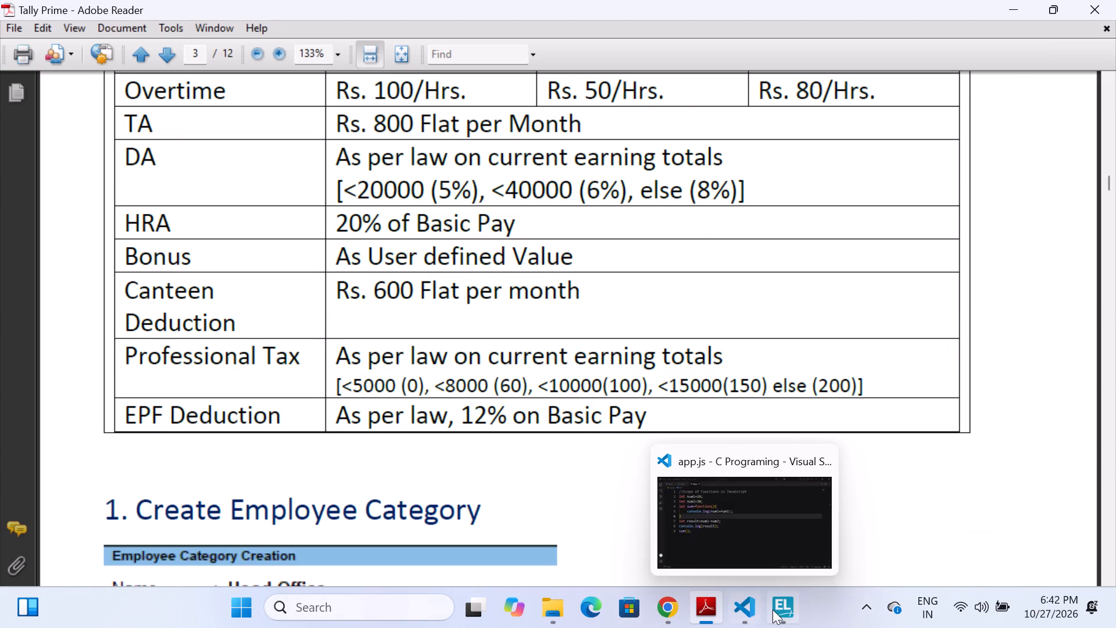
click(787, 521)
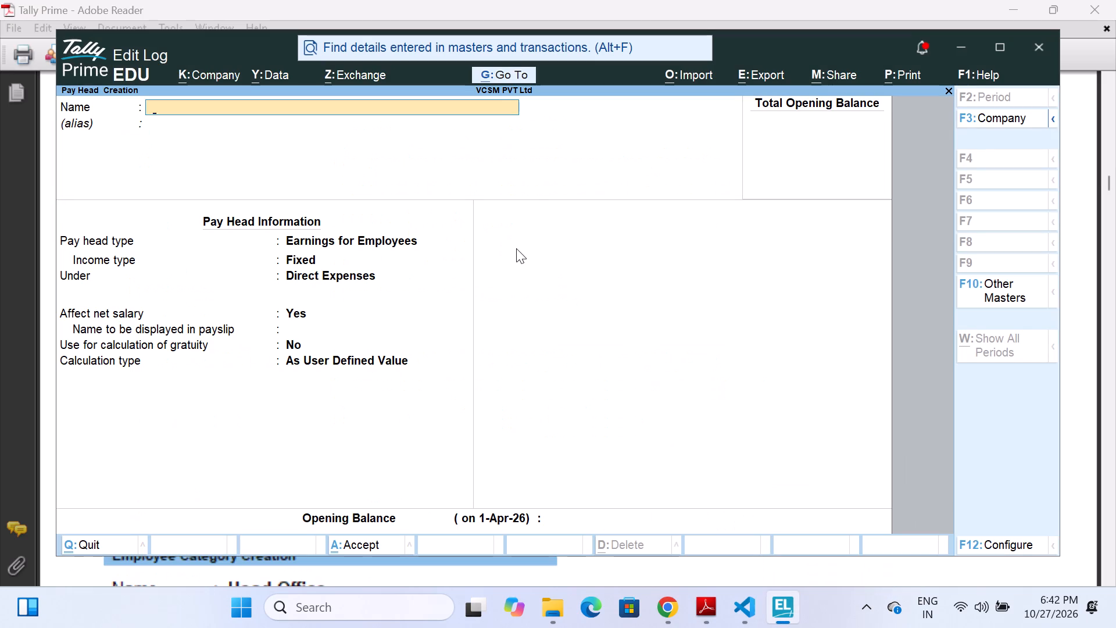
text(Profesational Tax)
key(Return)
key(Return)
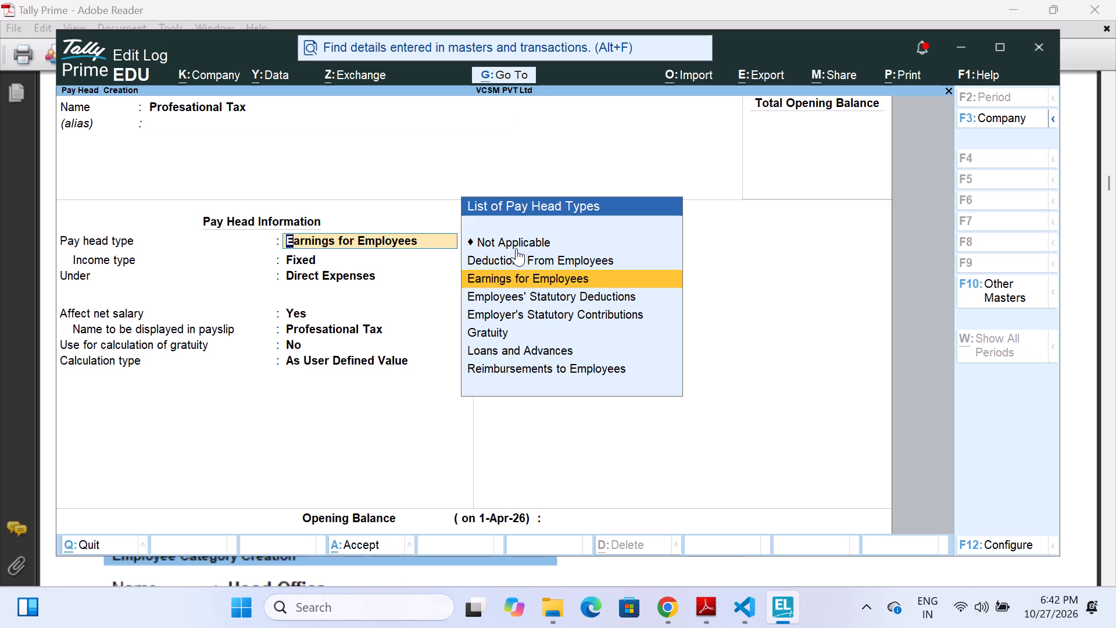
key(Up)
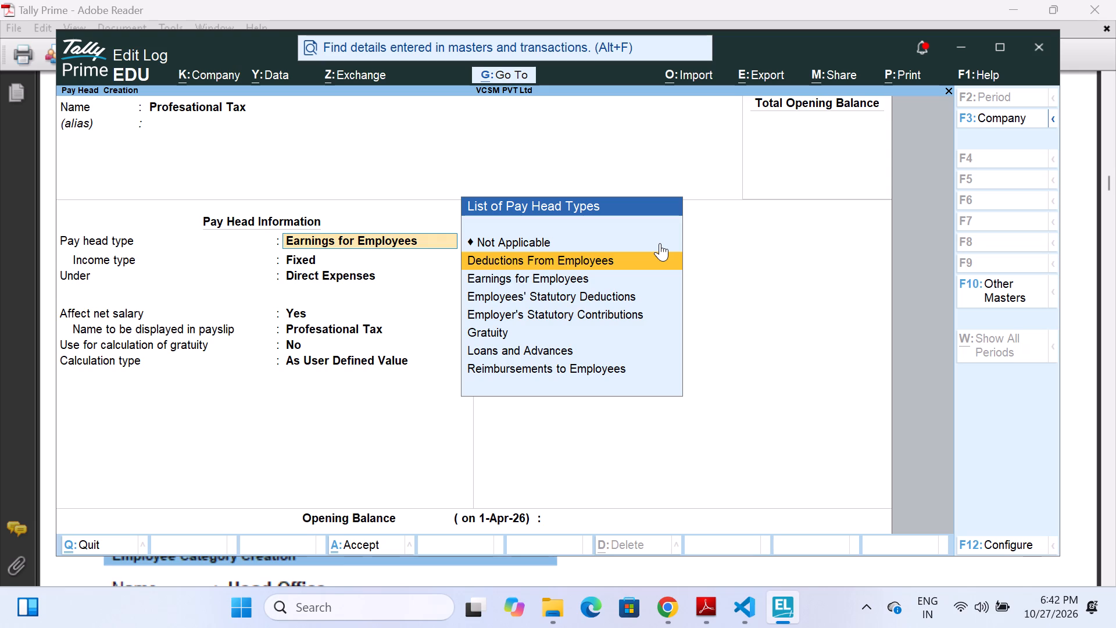
key(Return)
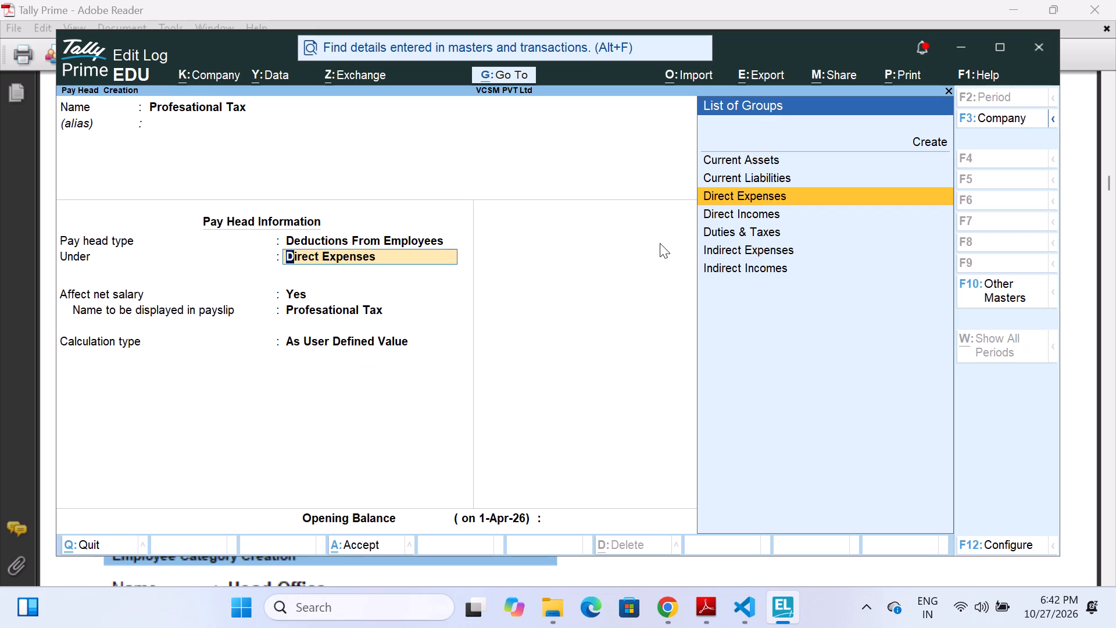
key(Up)
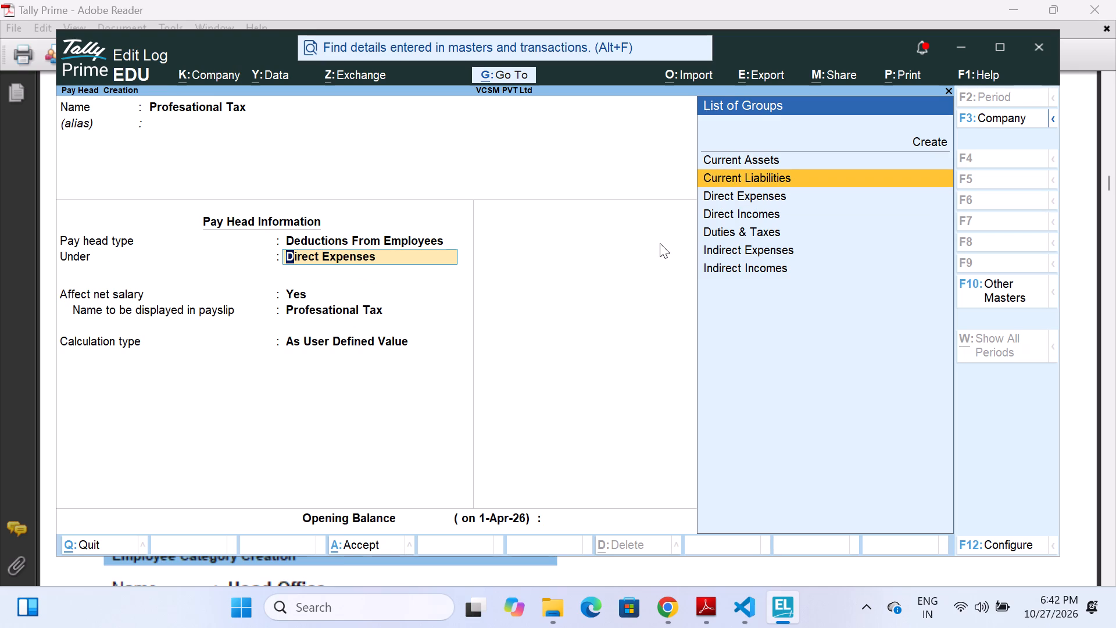
key(Return)
Make Profesational Tax affect net salary, calculated As Computed Value by Months, rounding Not Applicable, computed On Current Earnings Total.
key(Return)
key(Return)
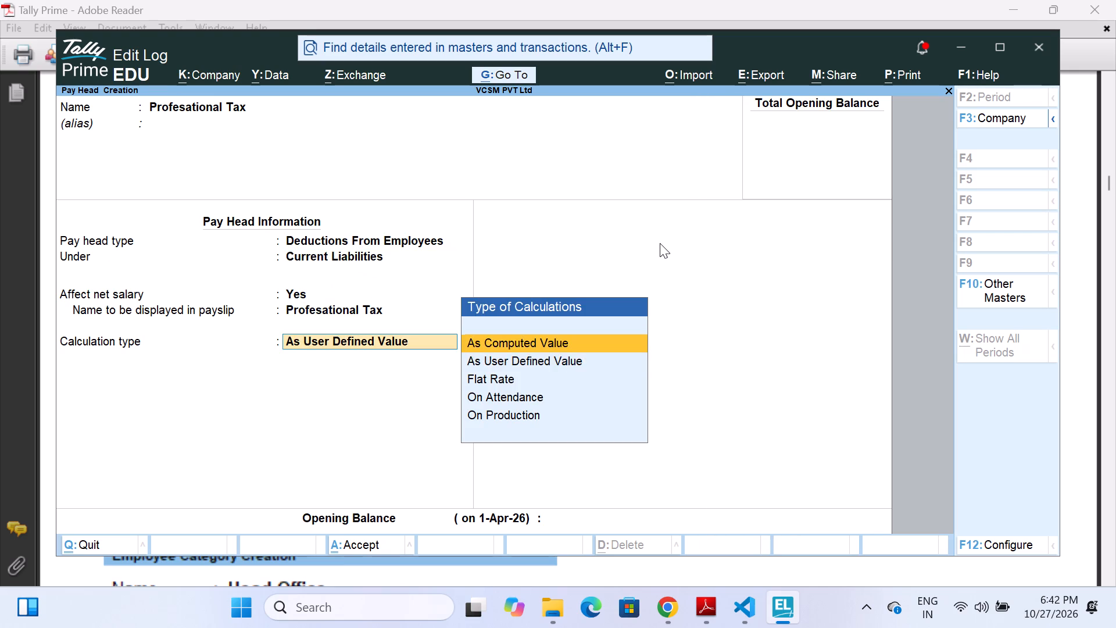
key(Up)
key(Return)
key(Return)
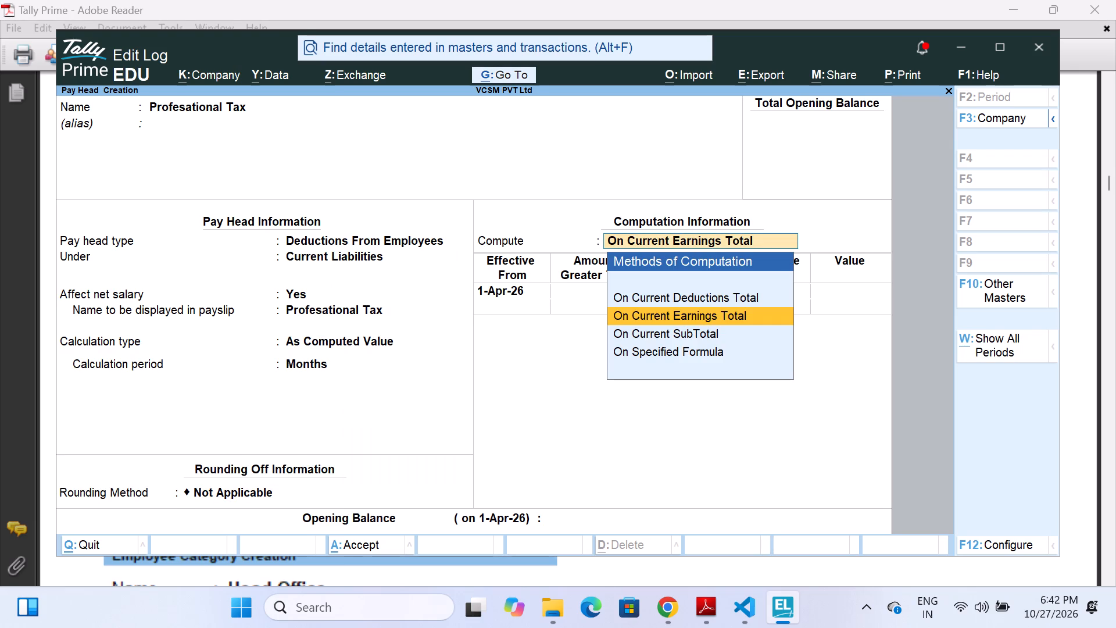
key(Return)
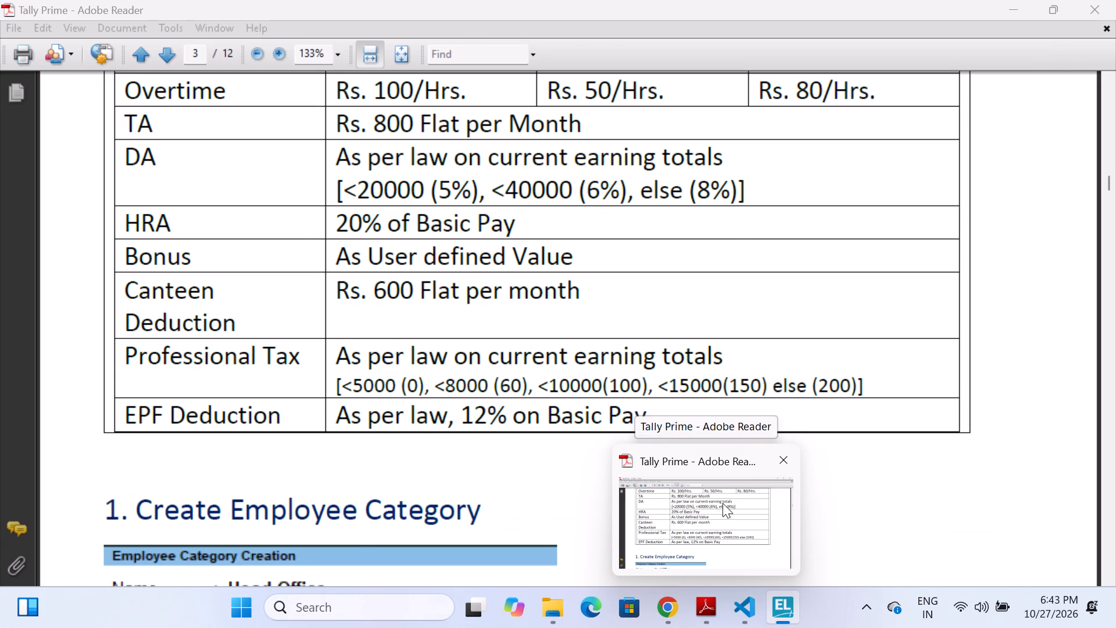
Begin the first Profesational Tax slab effective 1-Apr-26 with an upper amount of 5000.
key(Return)
key(Return)
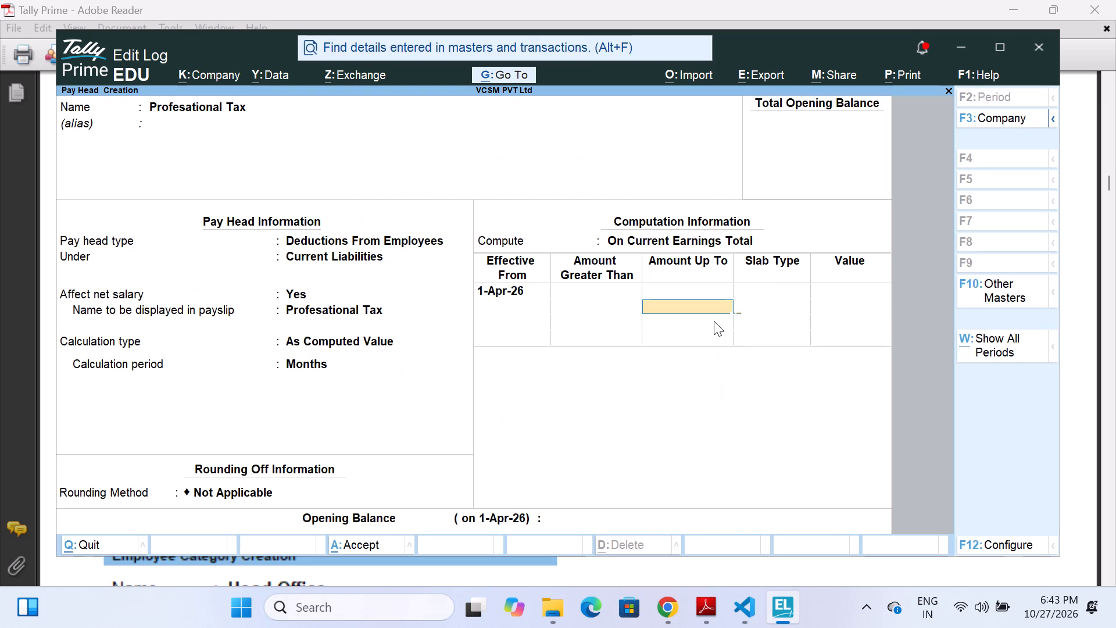
key(BackSpace)
text(5000)
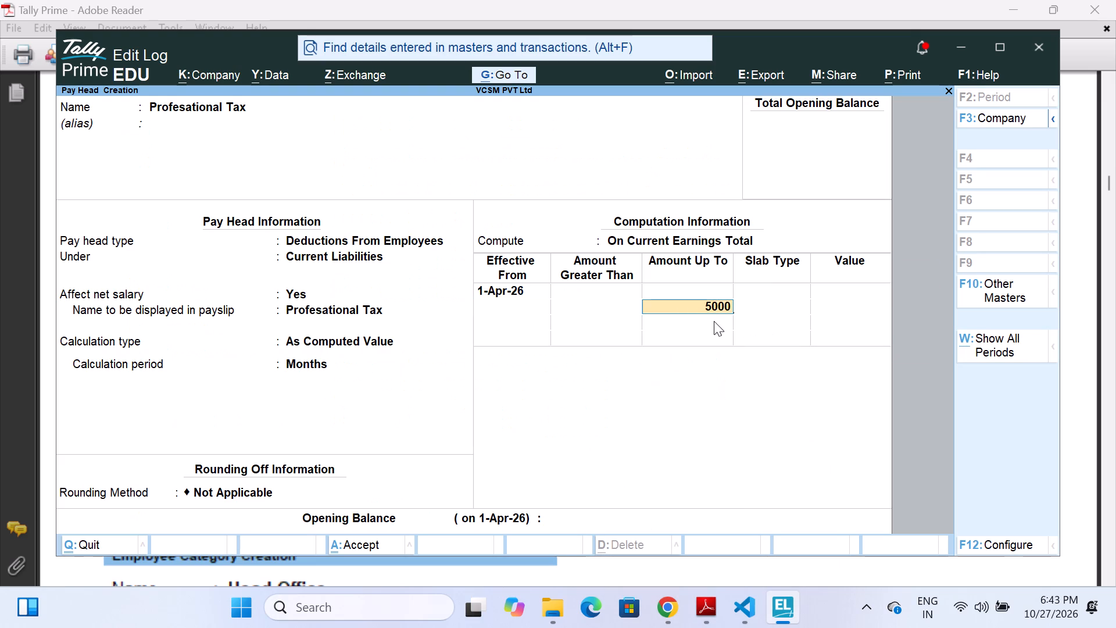
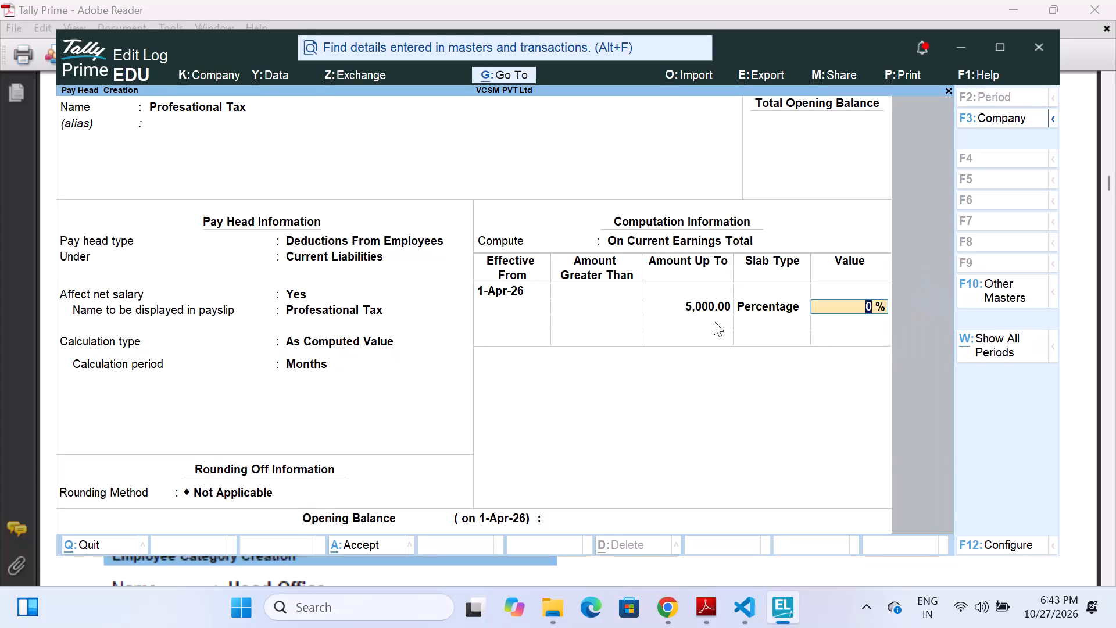
Set the first Profesational Tax slab, up to 5000, to slab type Value with an amount of 0.
key(BackSpace)
key(Return)
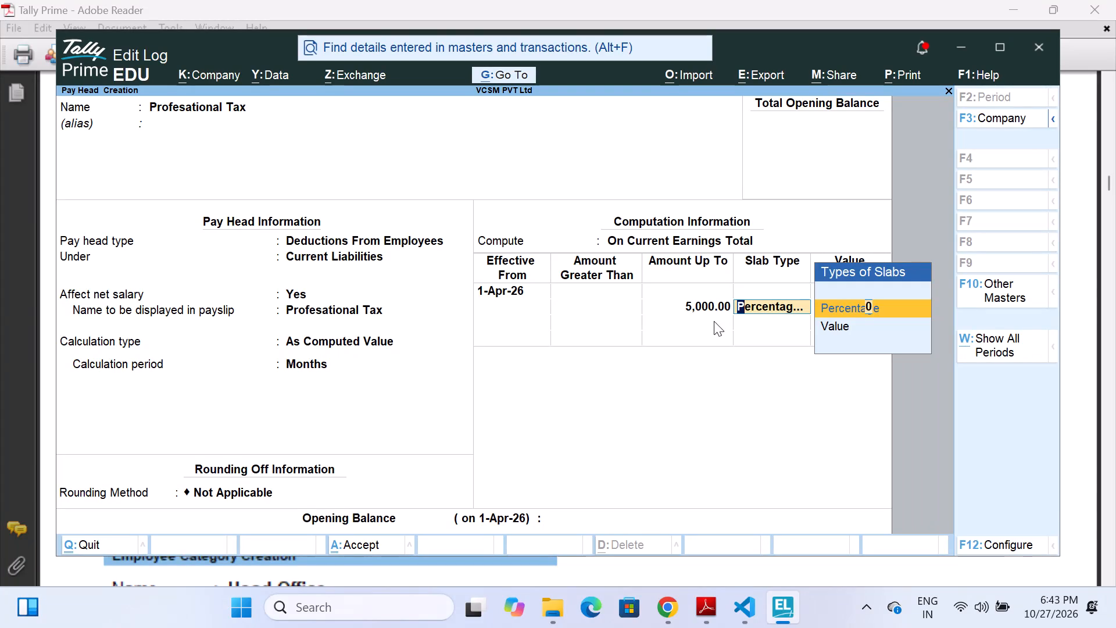
key(BackSpace)
key(Down)
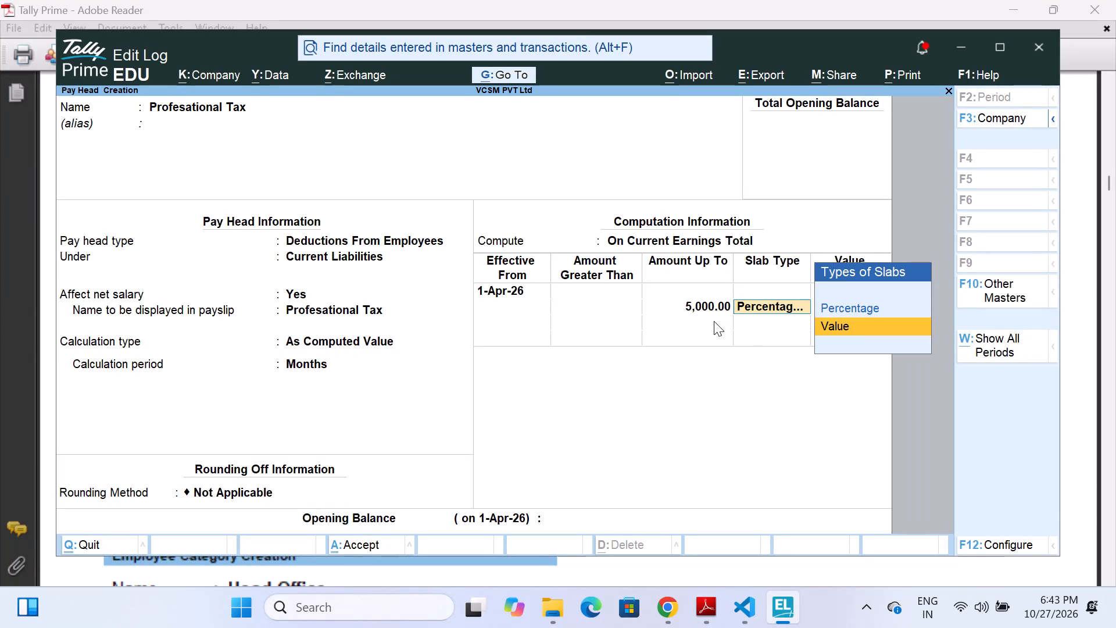
key(Return)
key(Return)
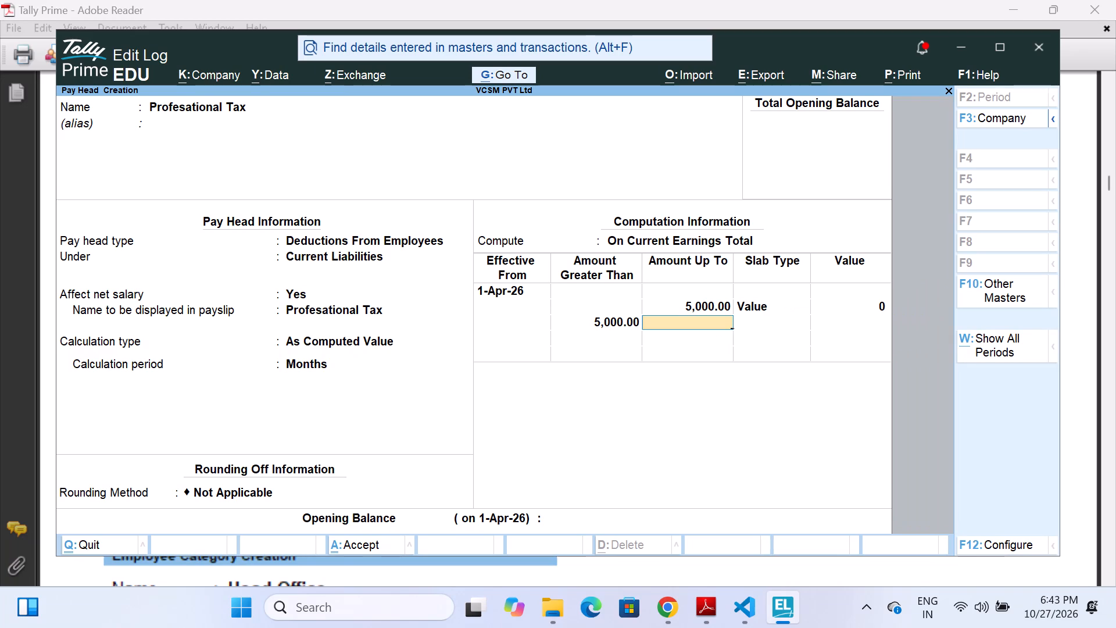
Add the second Profesational Tax slab up to 8000 with slab type Value and an amount of 60.
text(800)
text(00)
key(BackSpace)
key(Return)
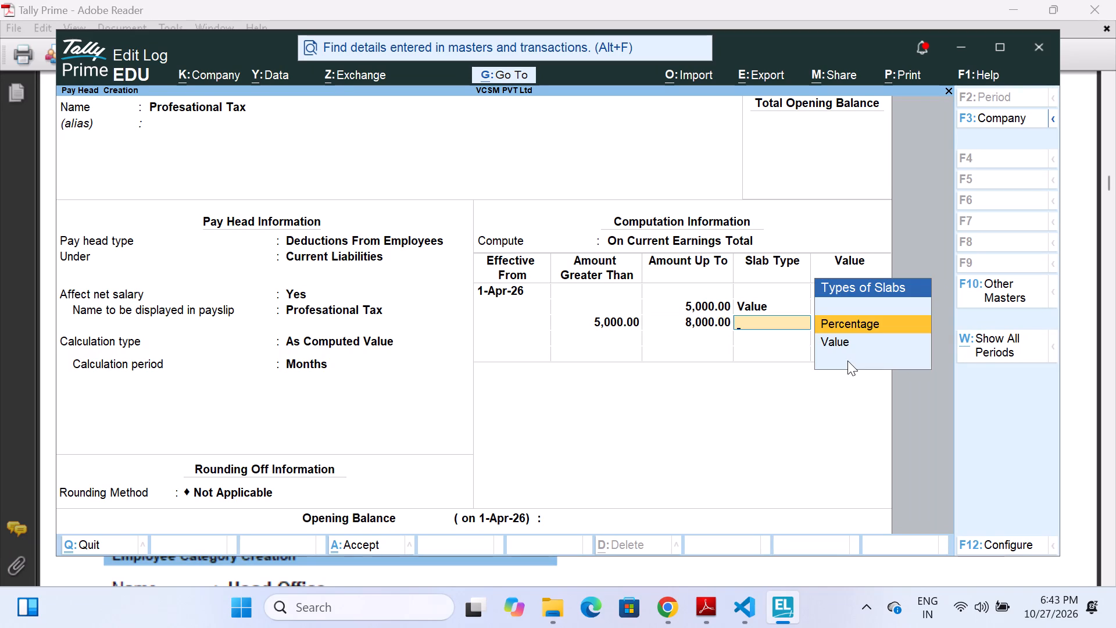
key(Down)
key(Return)
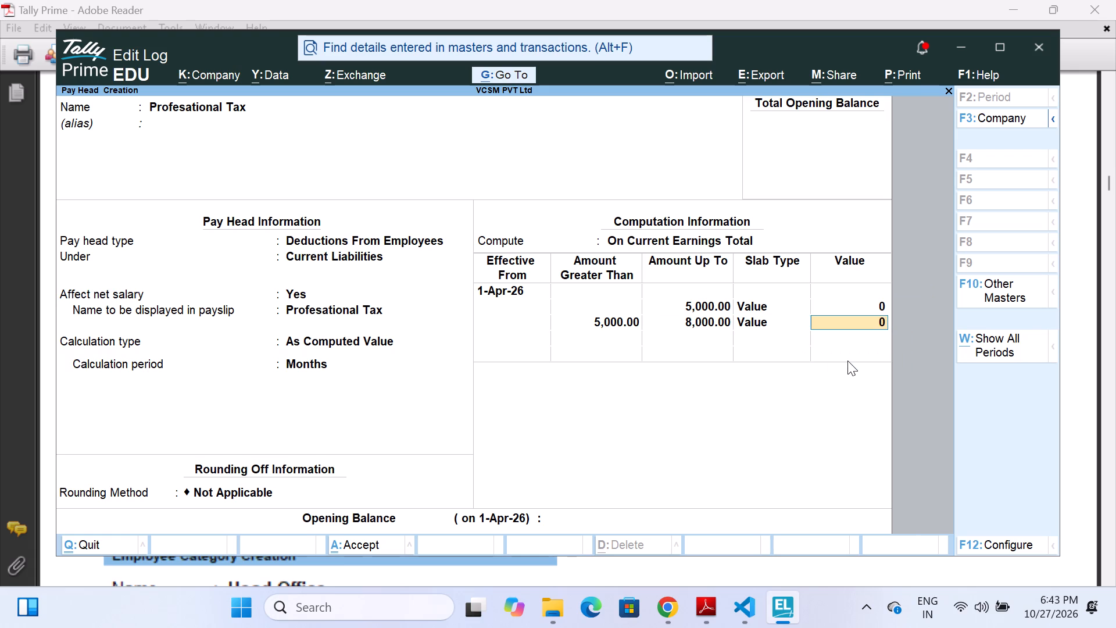
text(60)
key(Return)
Add the third Profesational Tax slab up to 10000 with slab type Value and an amount of 100.
key(Return)
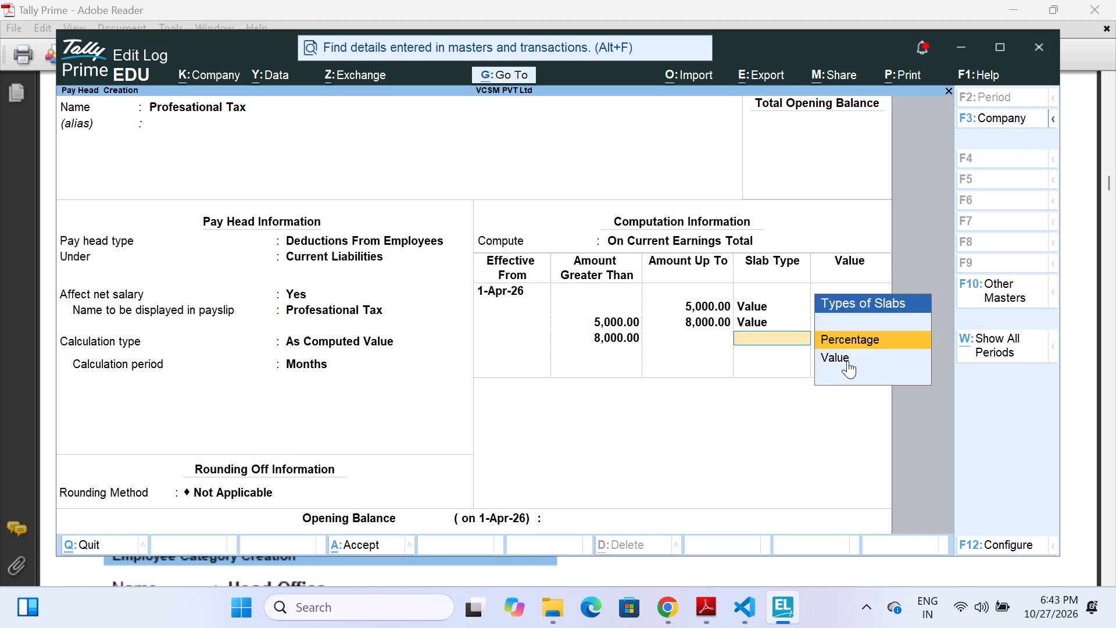
key(BackSpace)
text(100)
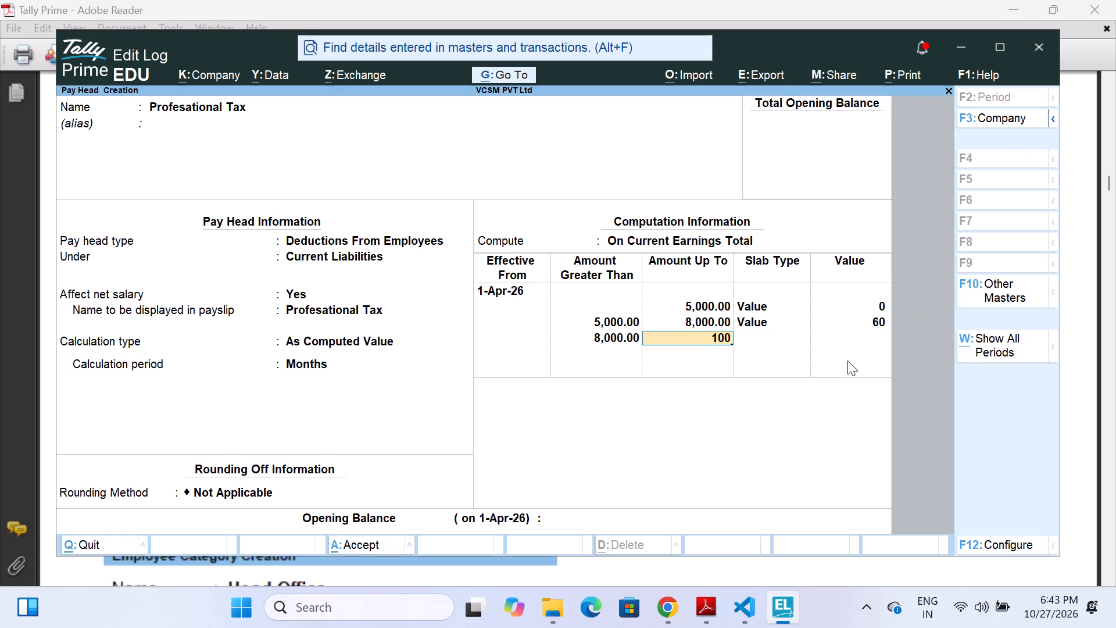
text(00)
key(Return)
key(Down)
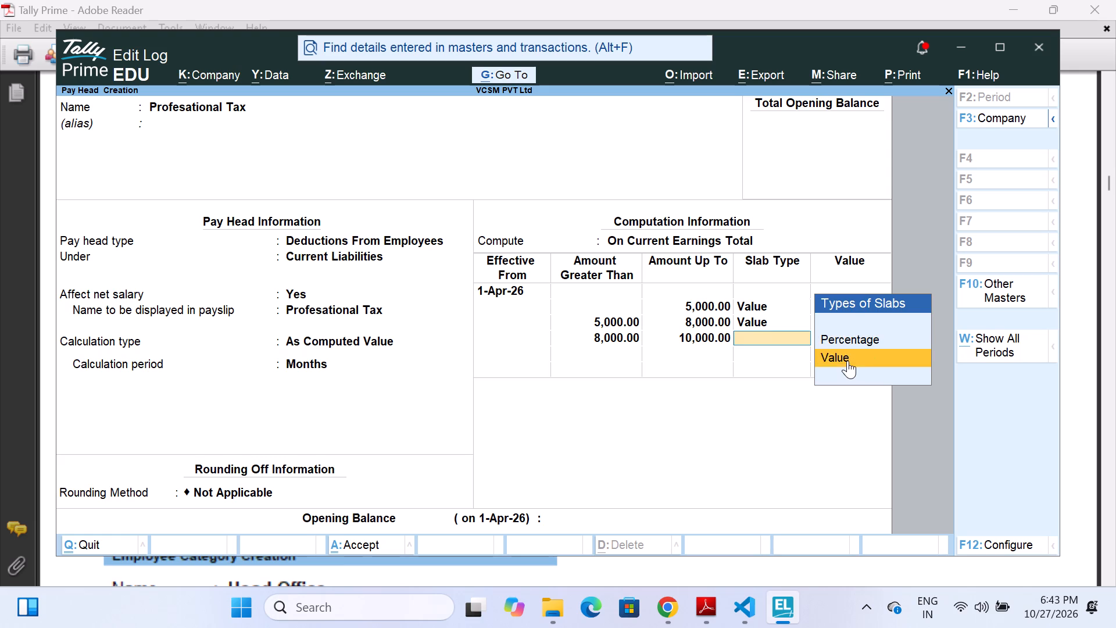
key(Return)
text(100)
key(Return)
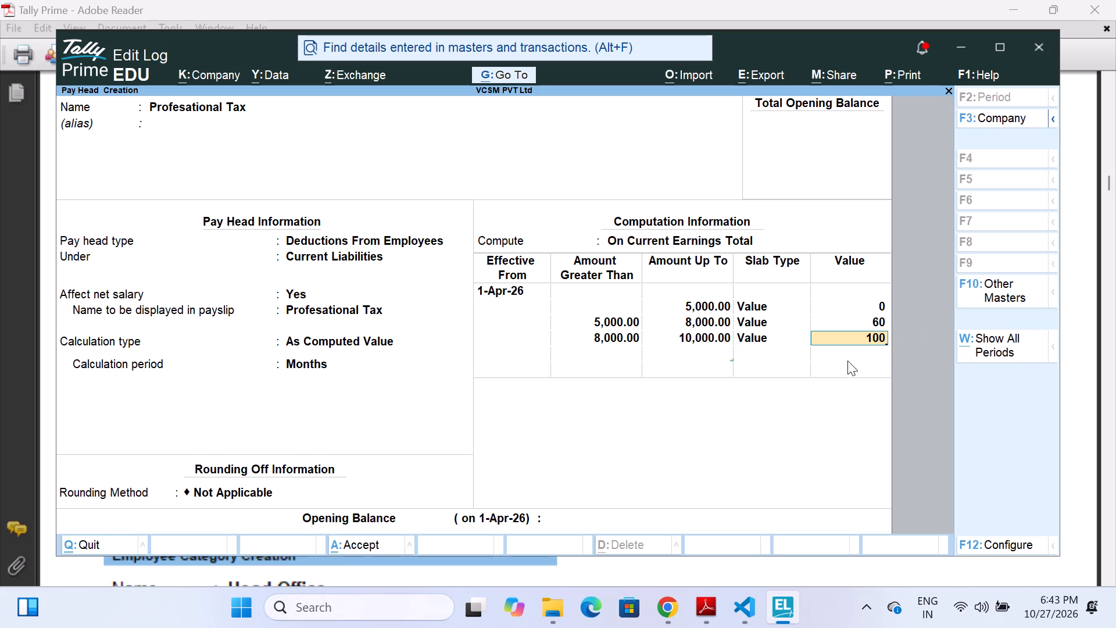
Add the fourth Profesational Tax slab up to 15000 with slab type Value and an amount of 150.
text(15000)
key(Return)
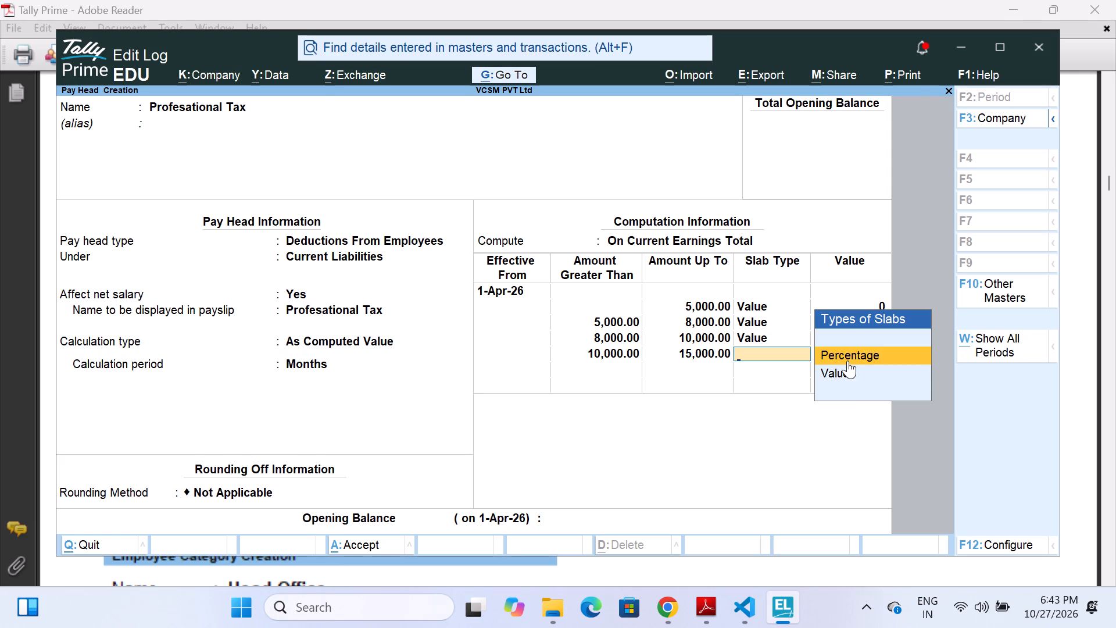
key(Down)
key(Return)
text(150)
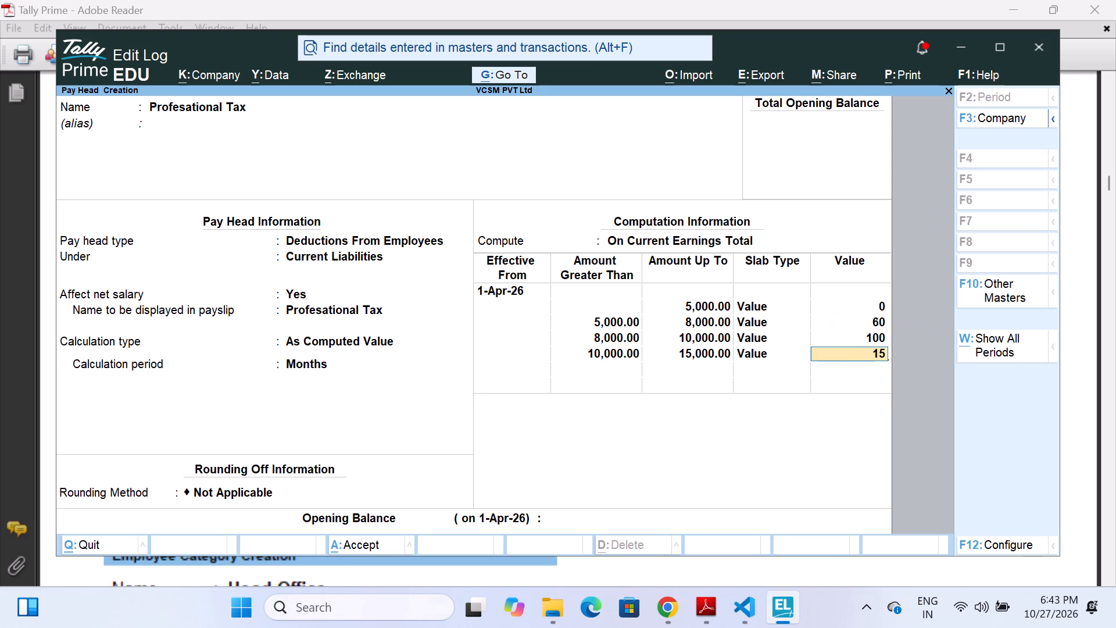
key(Return)
Add the open-ended slab above 15000 with slab type Value and an amount of 200, and save Profesational Tax.
key(Return)
key(Down)
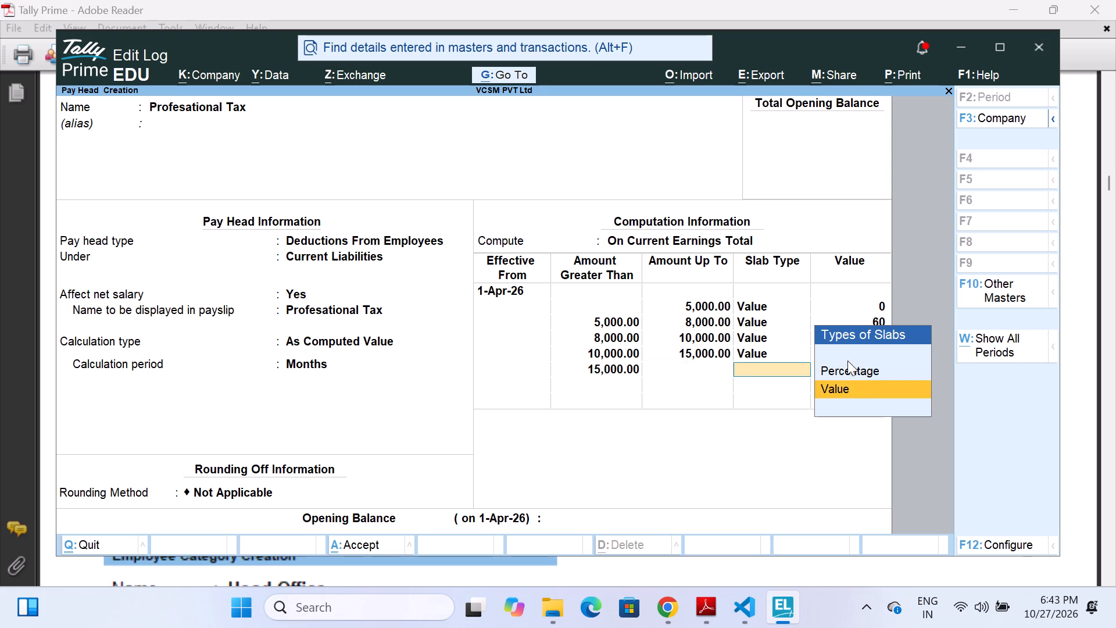
key(Return)
text(200)
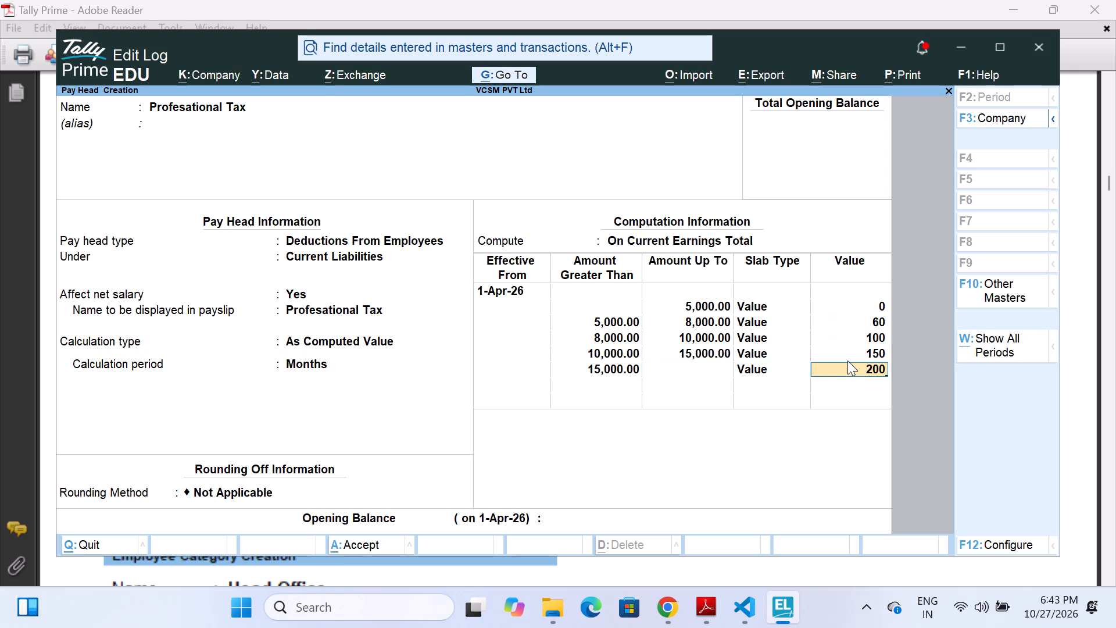
key(Return)
key(Return)
key(Return)
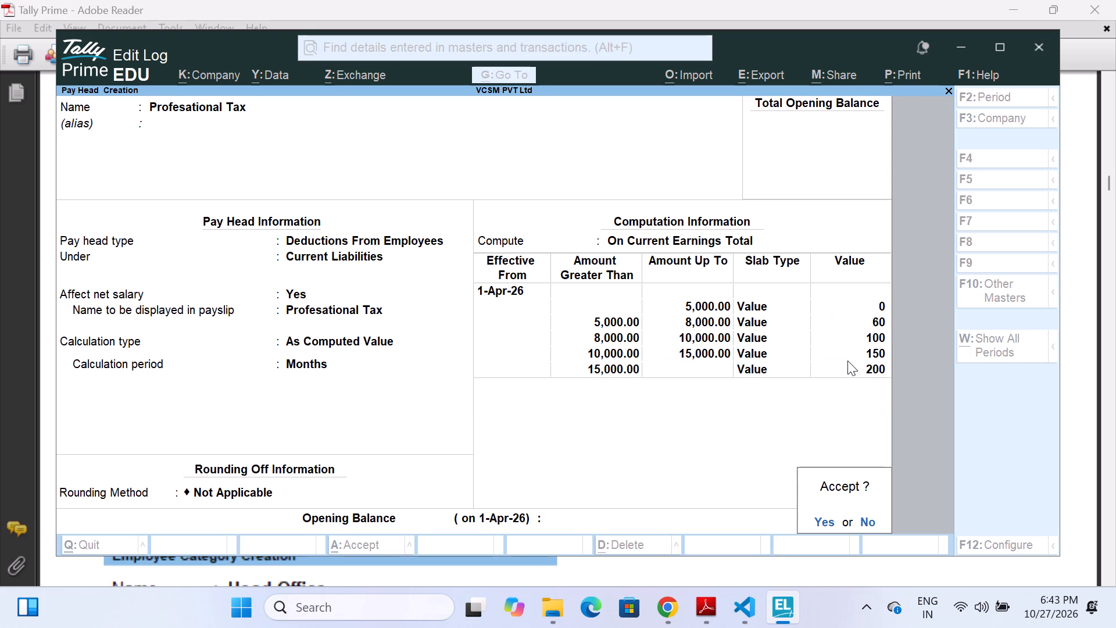
key(Return)
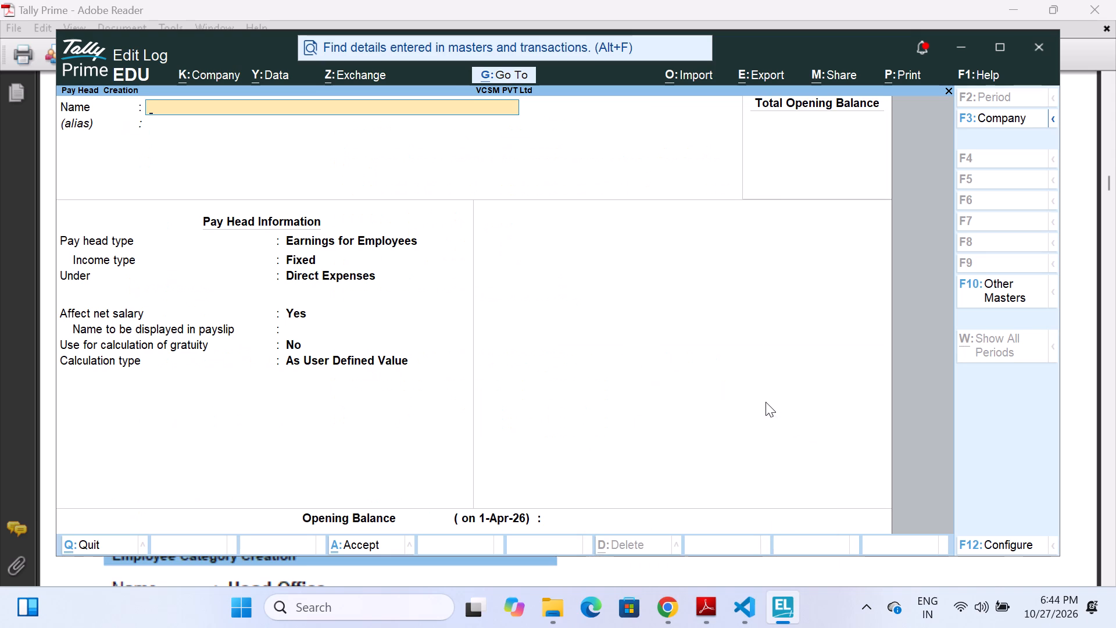
Start pay head EPF as Deductions From Employees under Current Liabilities.
text(EPF)
key(Return)
key(Return)
key(Return)
key(BackSpace)
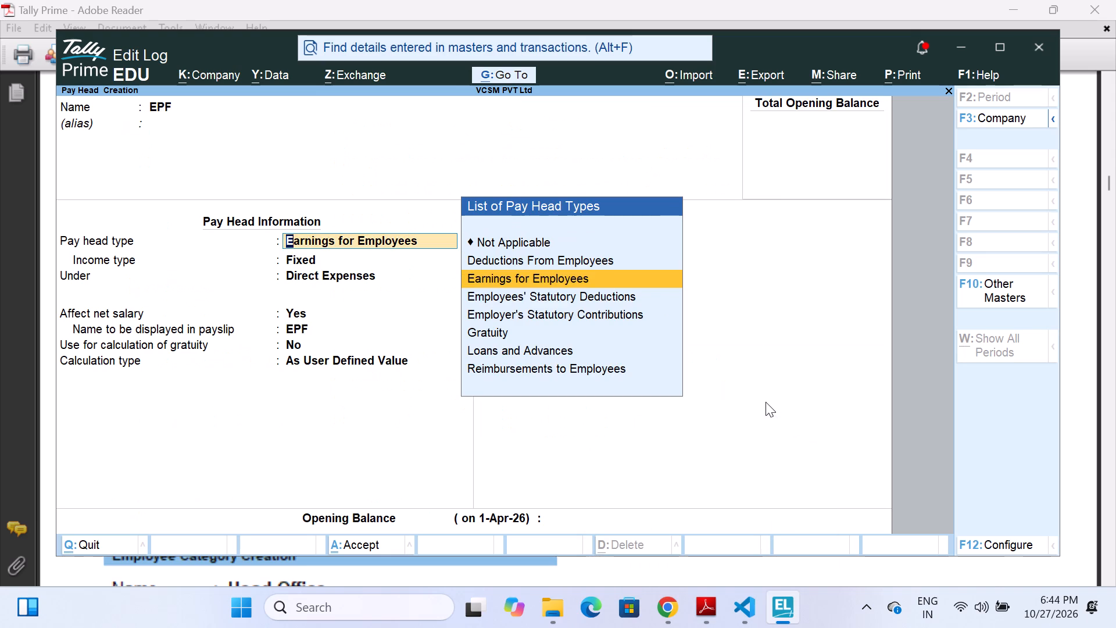
key(Up)
key(Return)
key(Return)
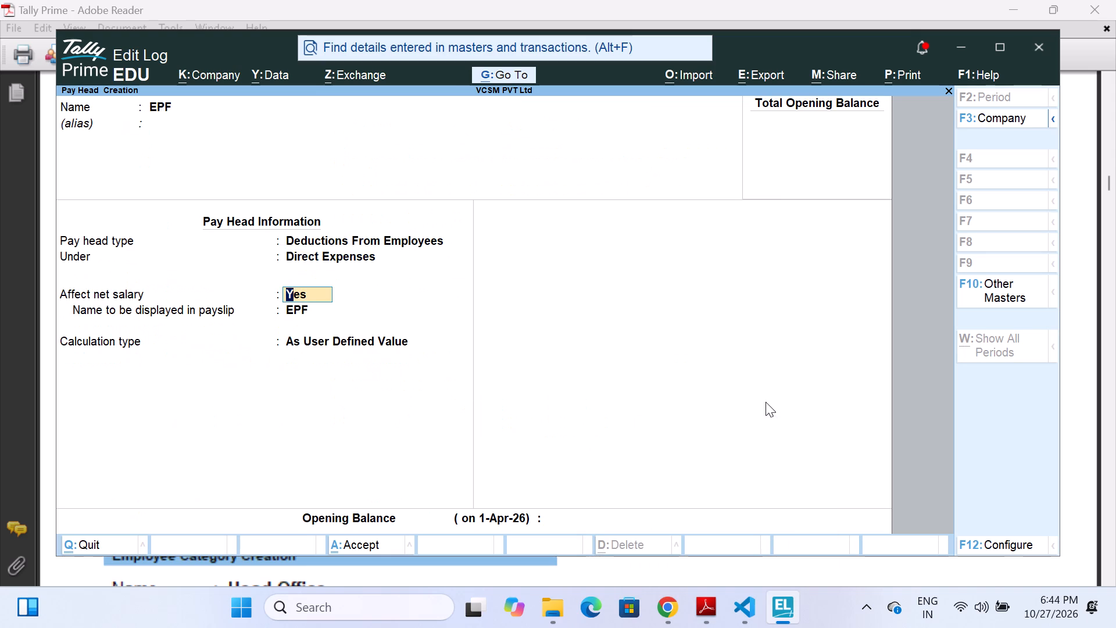
key(BackSpace)
key(Up)
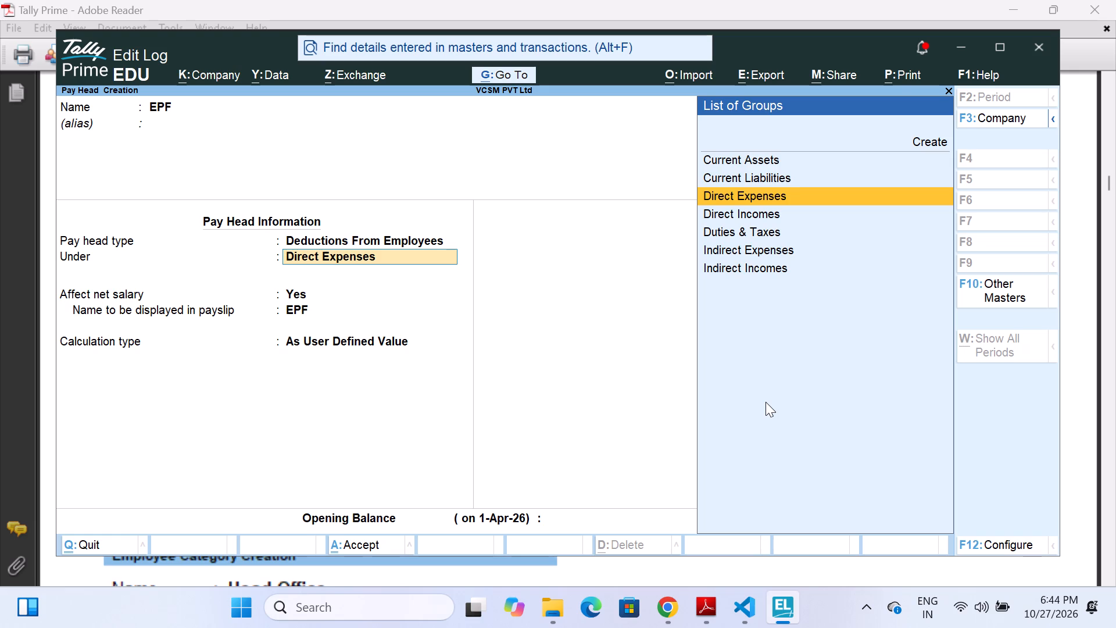
key(Return)
Make EPF affect net salary, As Computed Value by Months, rounding Not Applicable, computed On Specified Formula using Basic Pay.
key(Return)
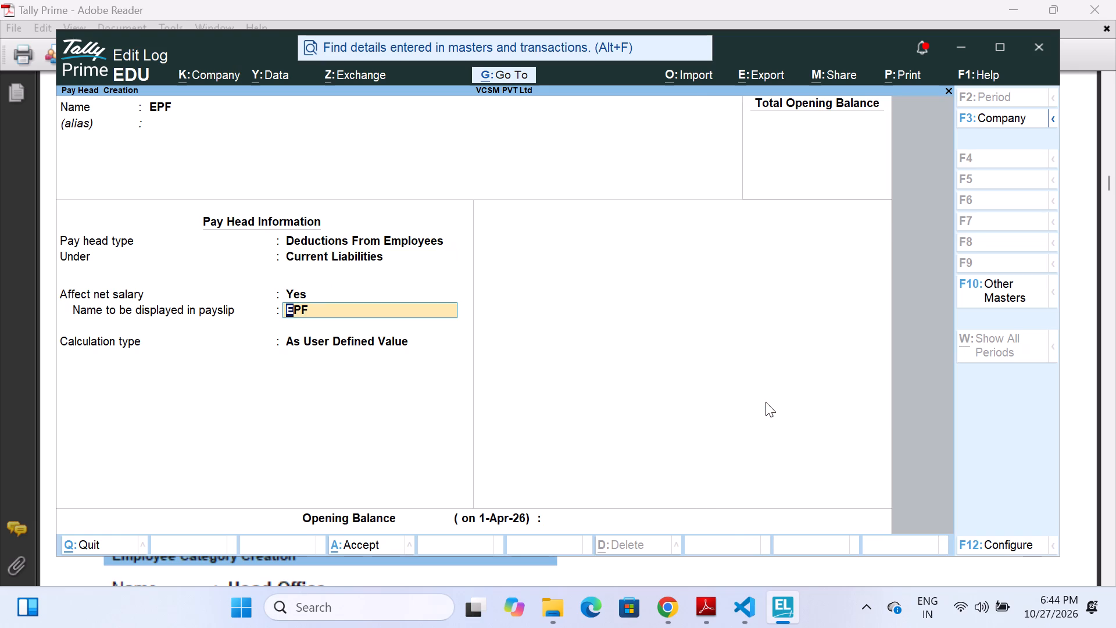
key(Return)
key(Up)
key(Return)
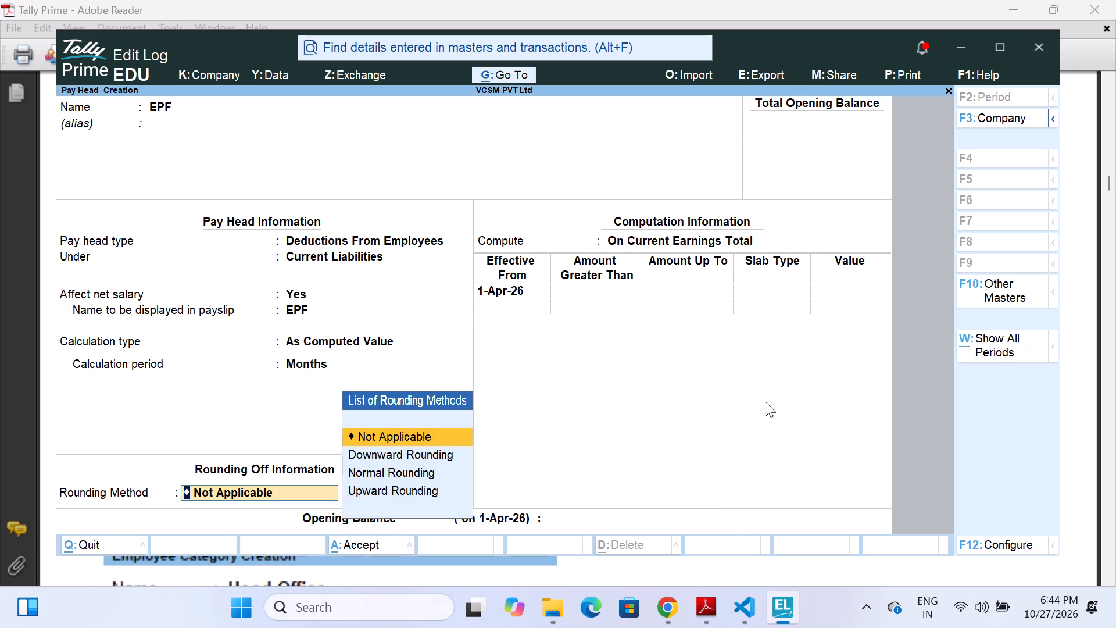
key(Return)
key(Down)
key(Down)
key(Return)
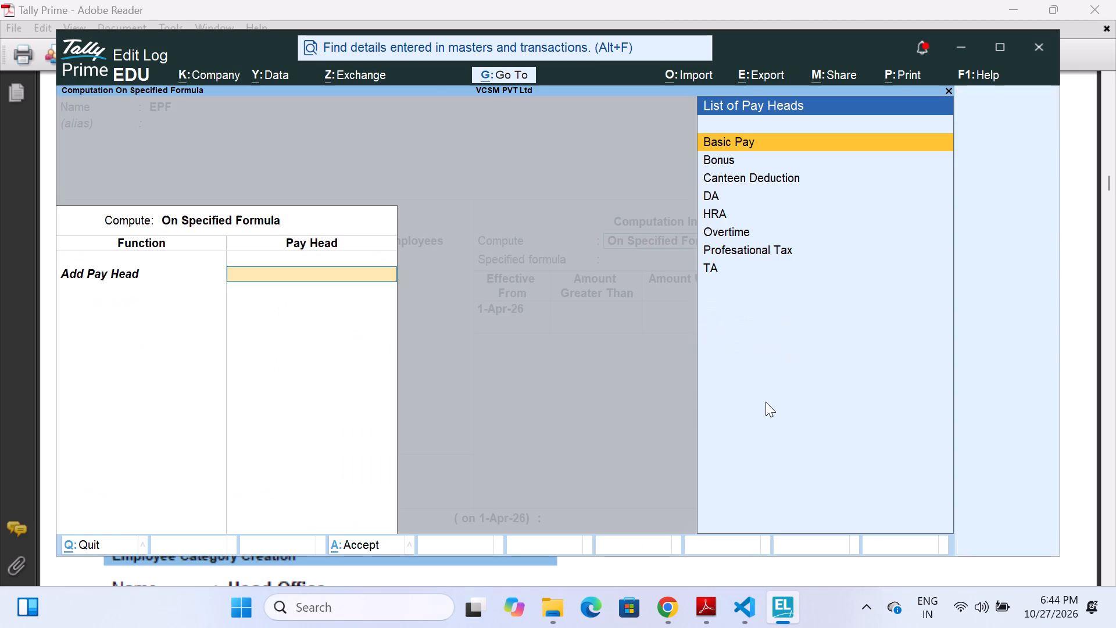
key(Return)
key(Return)
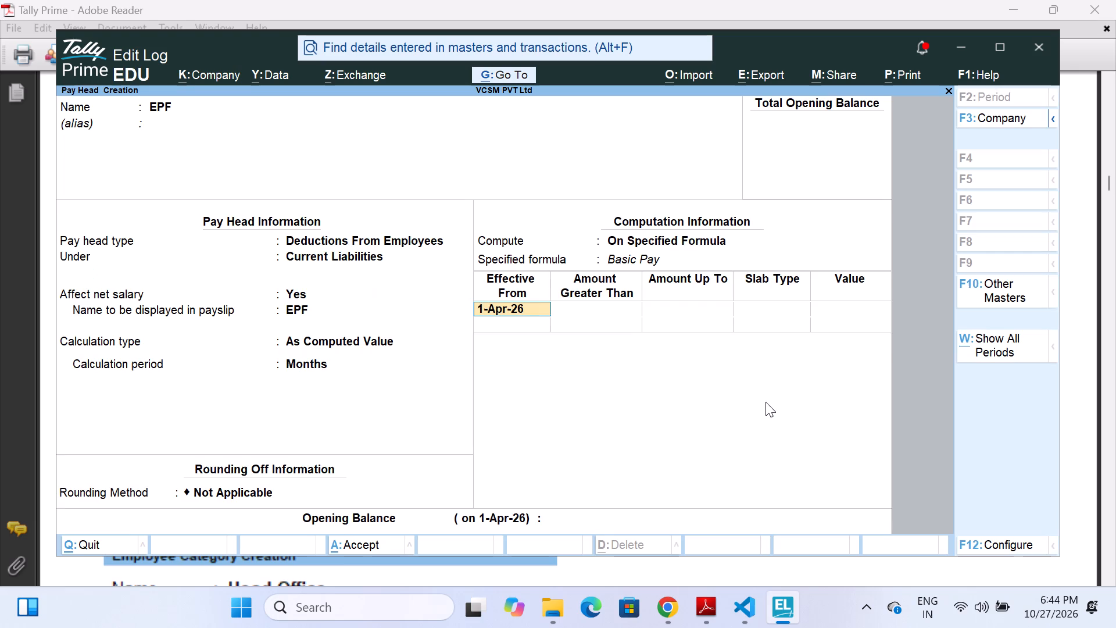
Add an EPF slab effective 1-Apr-26 without amount limits, at Percentage 12%, and save the pay head.
key(Return)
key(Return)
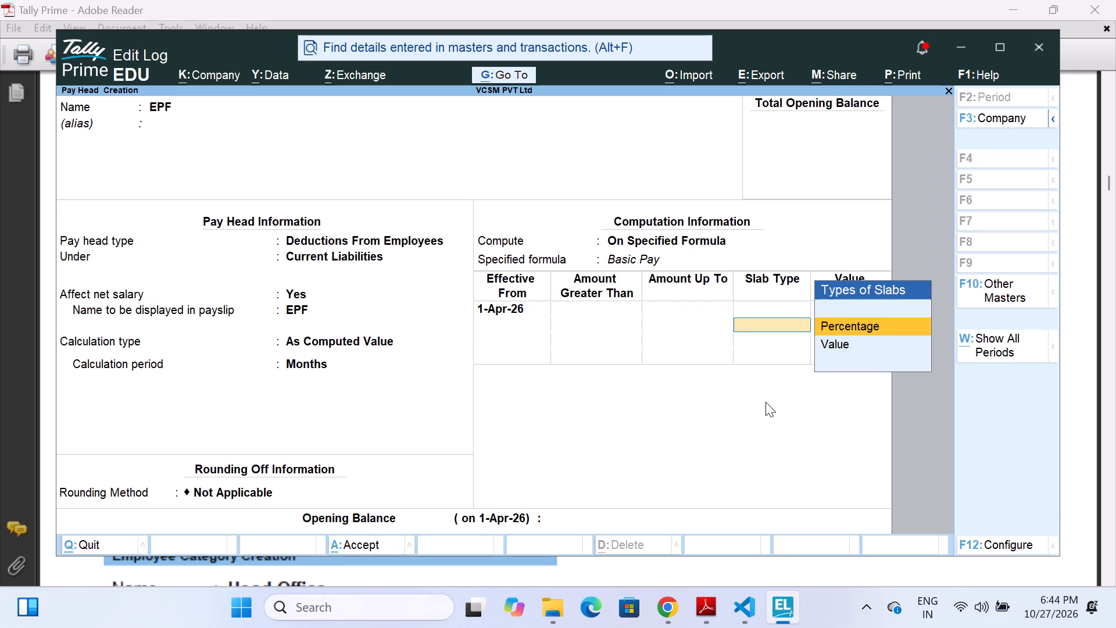
key(Return)
text(12)
key(Return)
key(Return)
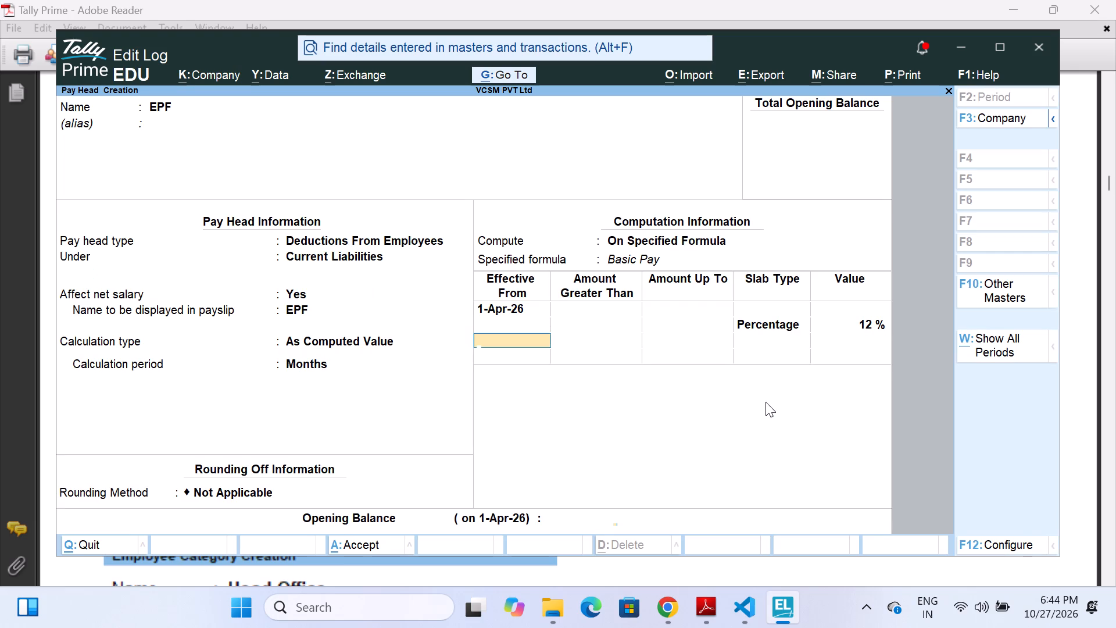
key(Return)
key(Return)
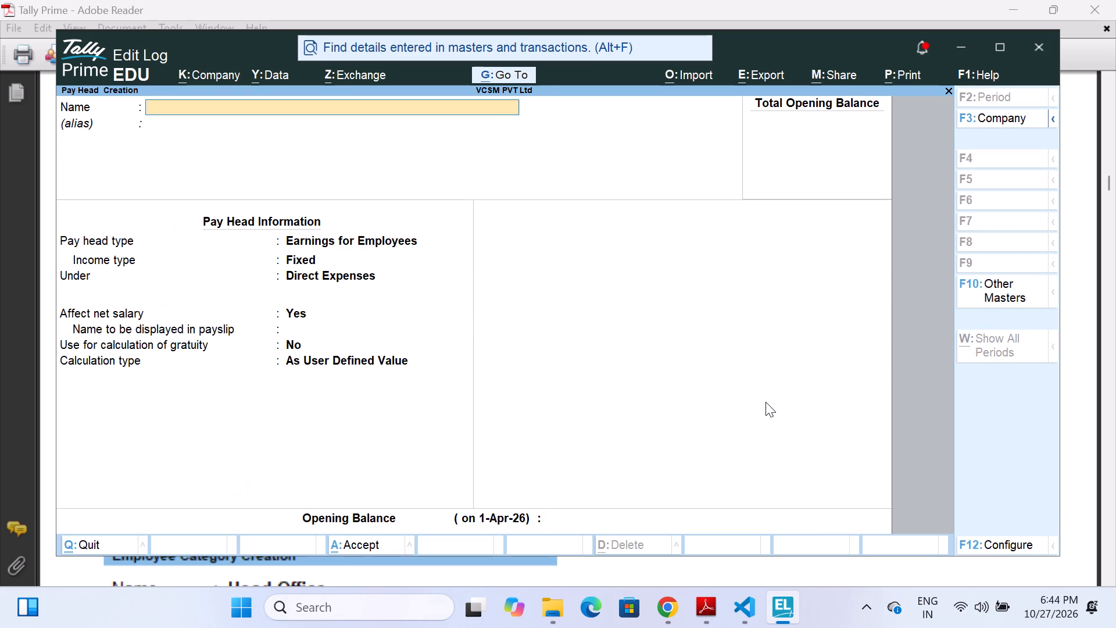
Leave pay head creation and open the Canteen Deduction pay head for alteration.
key(Escape)
key(Escape)
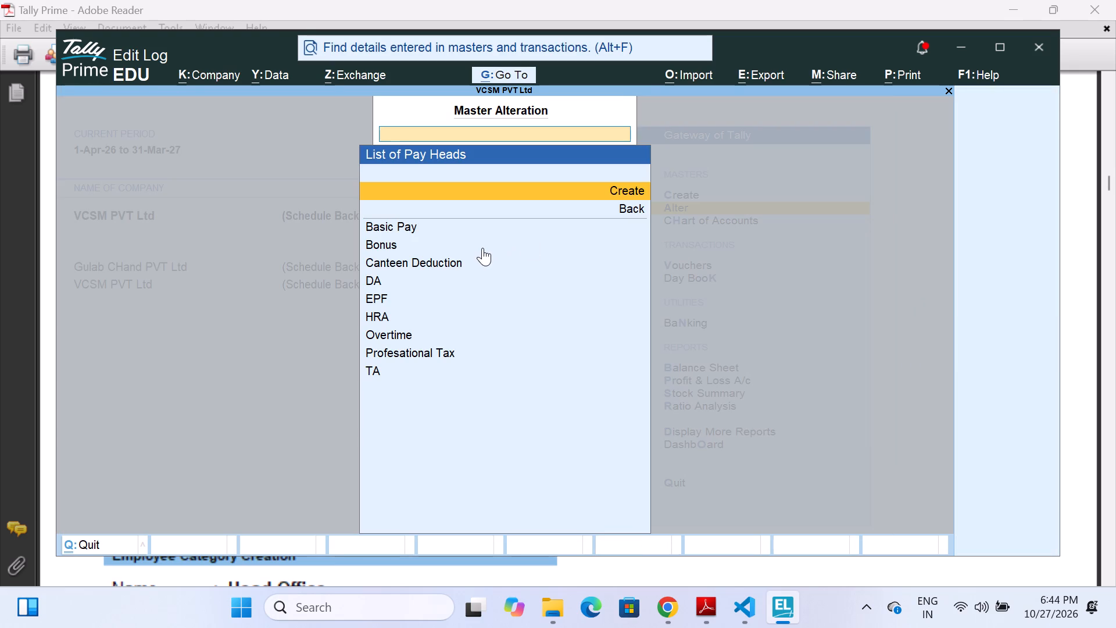
key(Down)
key(Down)
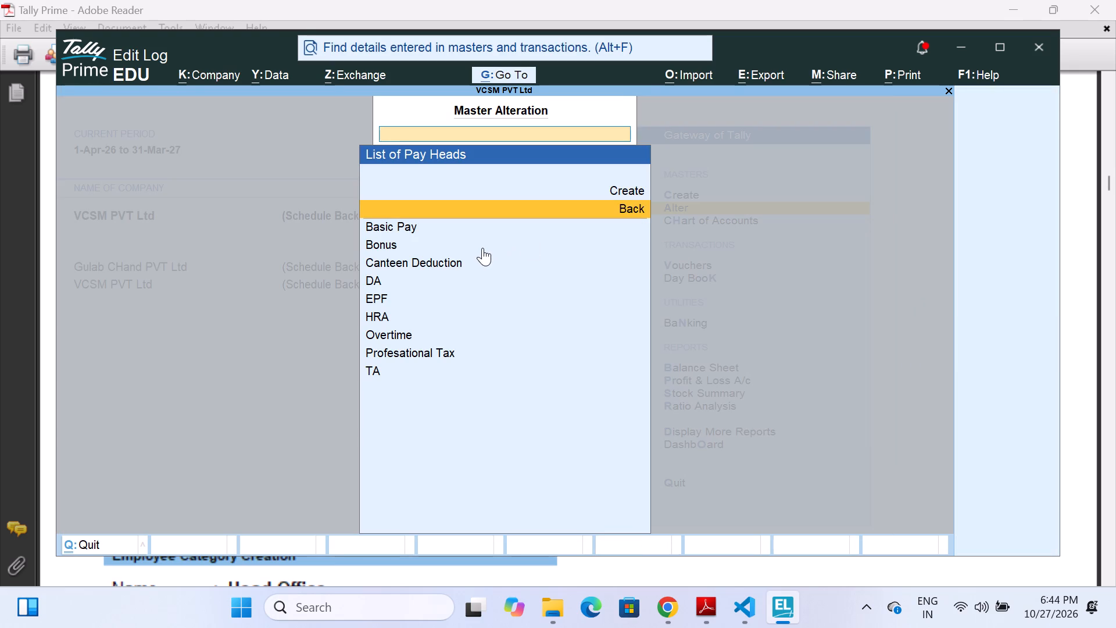
key(Down)
key(Down)
key(Down)
key(Down)
key(Down)
key(Down)
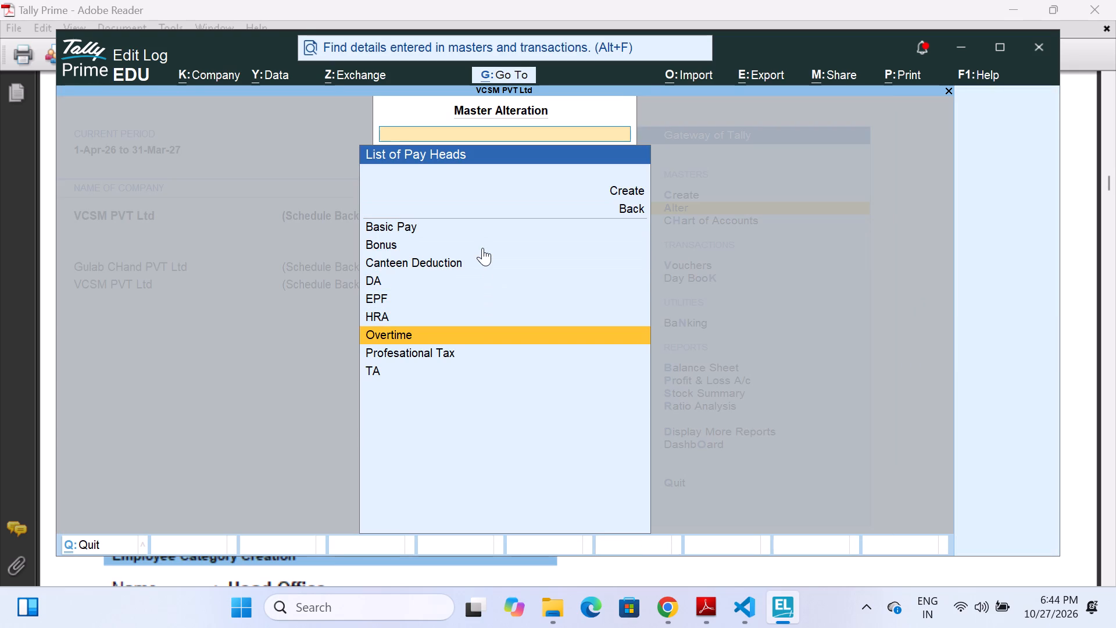
key(Up)
key(Up)
key(Up)
key(Up)
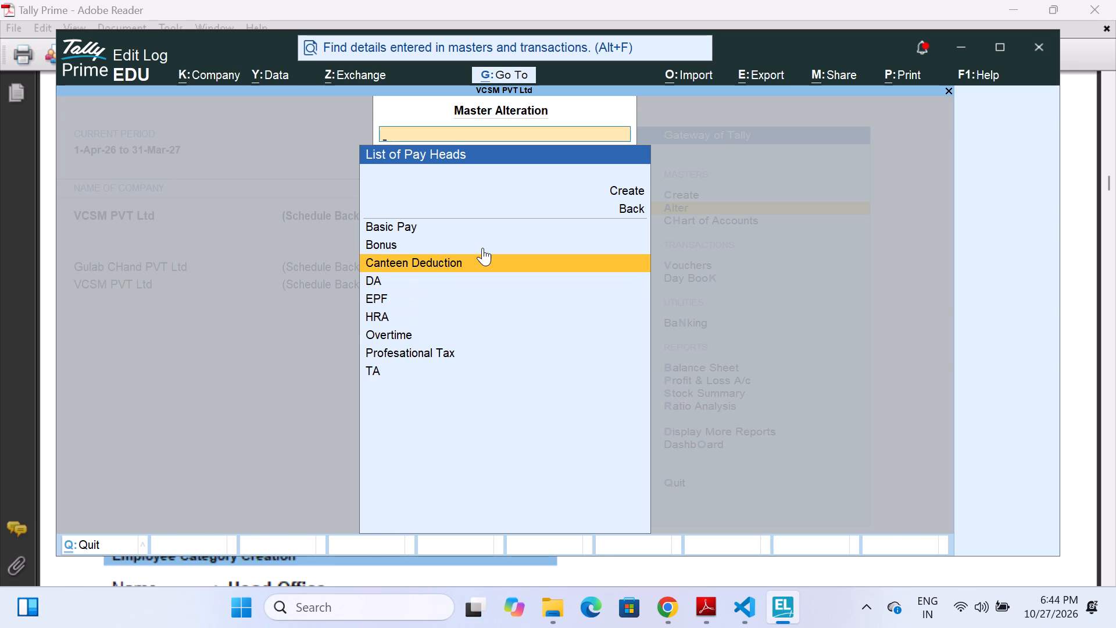
key(Return)
Change Canteen Deduction's pay head type to Deductions From Employees.
key(Return)
key(Return)
key(Return)
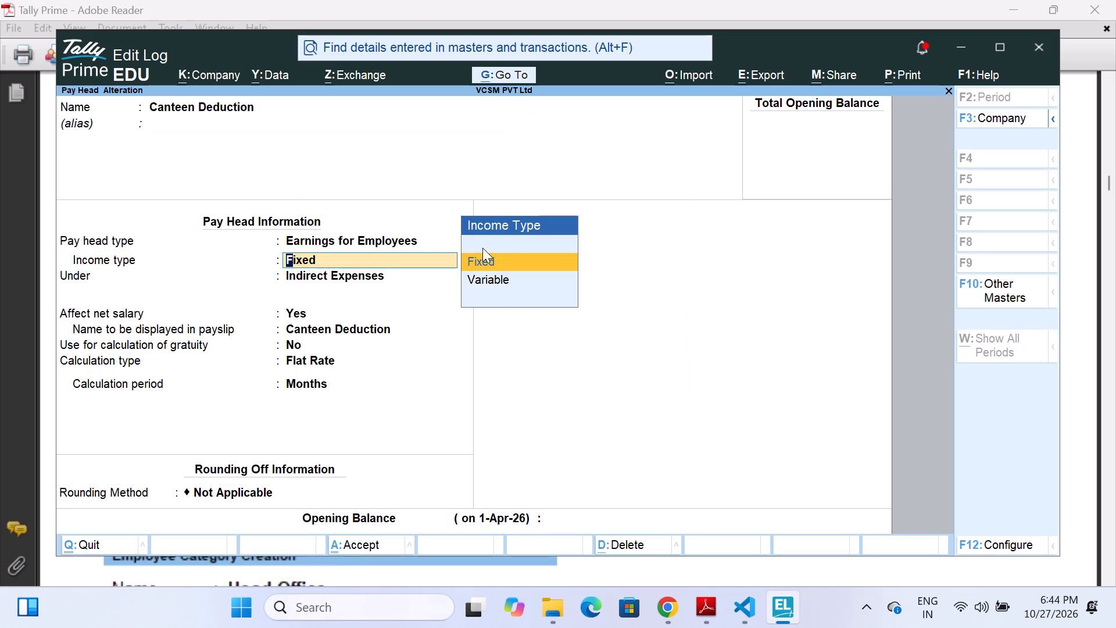
key(BackSpace)
key(Up)
key(Return)
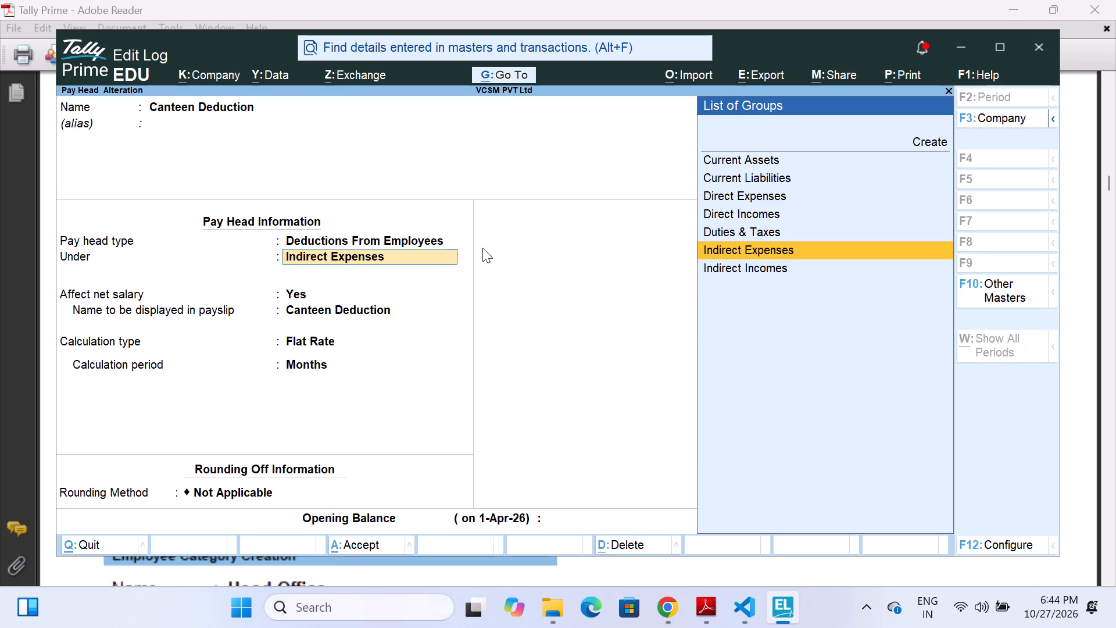
Place Canteen Deduction under Current Assets, keeping it affecting net salary at Flat Rate by Months with rounding Not Applicable.
key(Up)
key(Up)
key(Up)
key(Up)
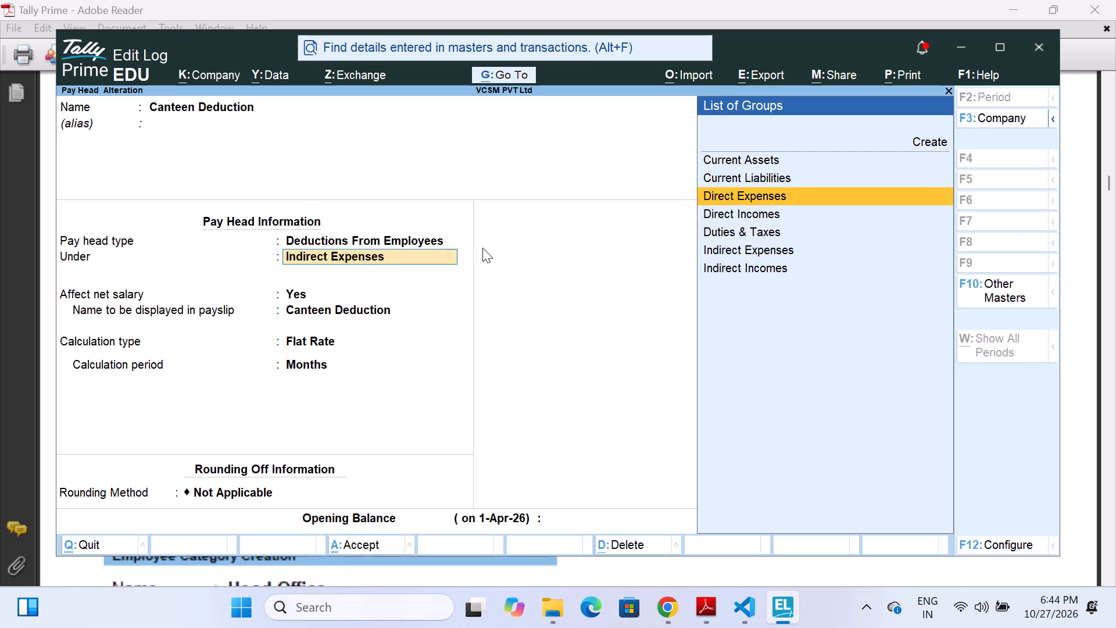
key(Up)
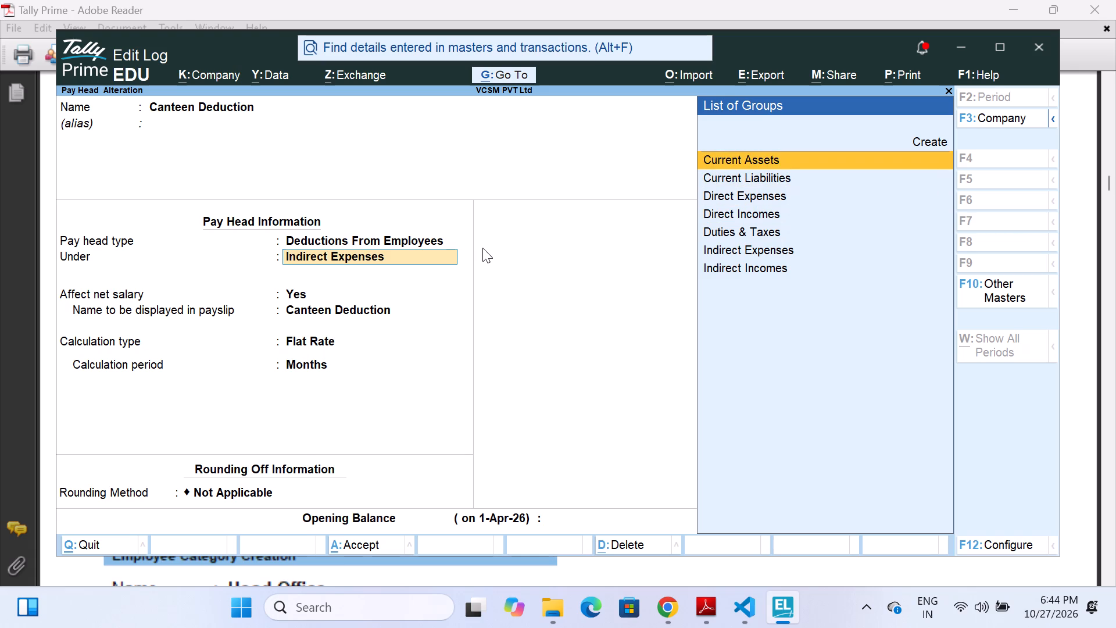
key(Return)
key(Return)
key(Return)
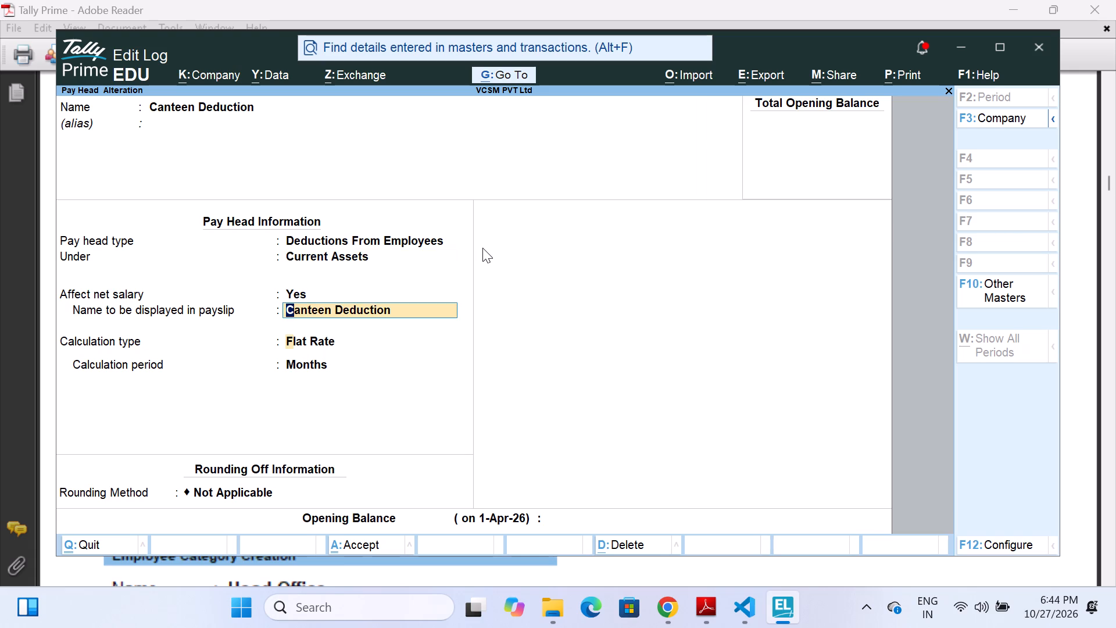
key(Return)
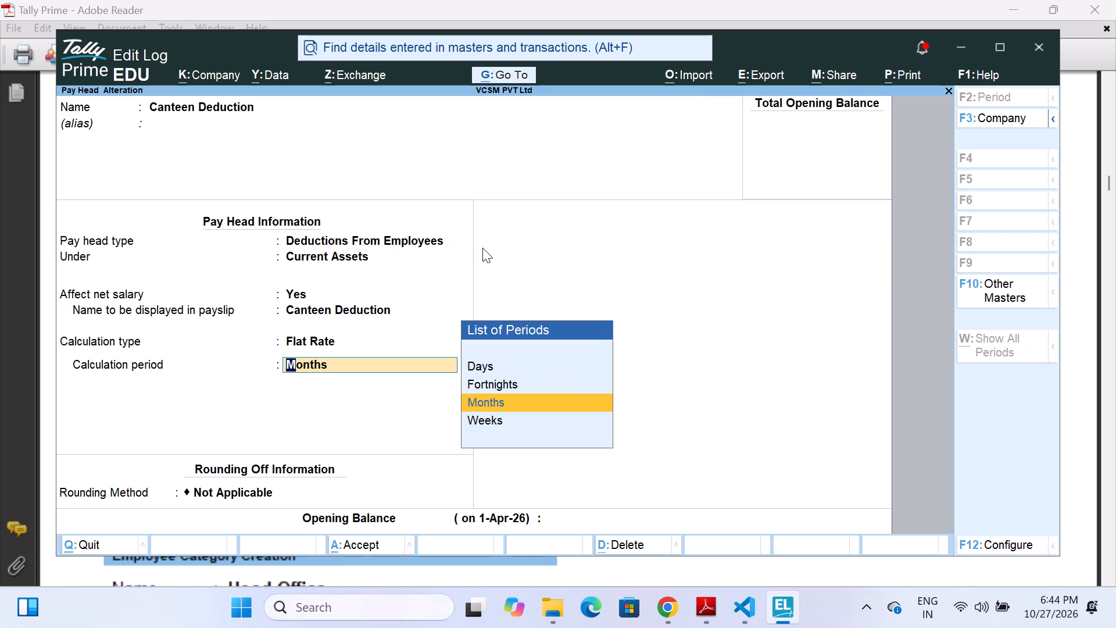
key(Return)
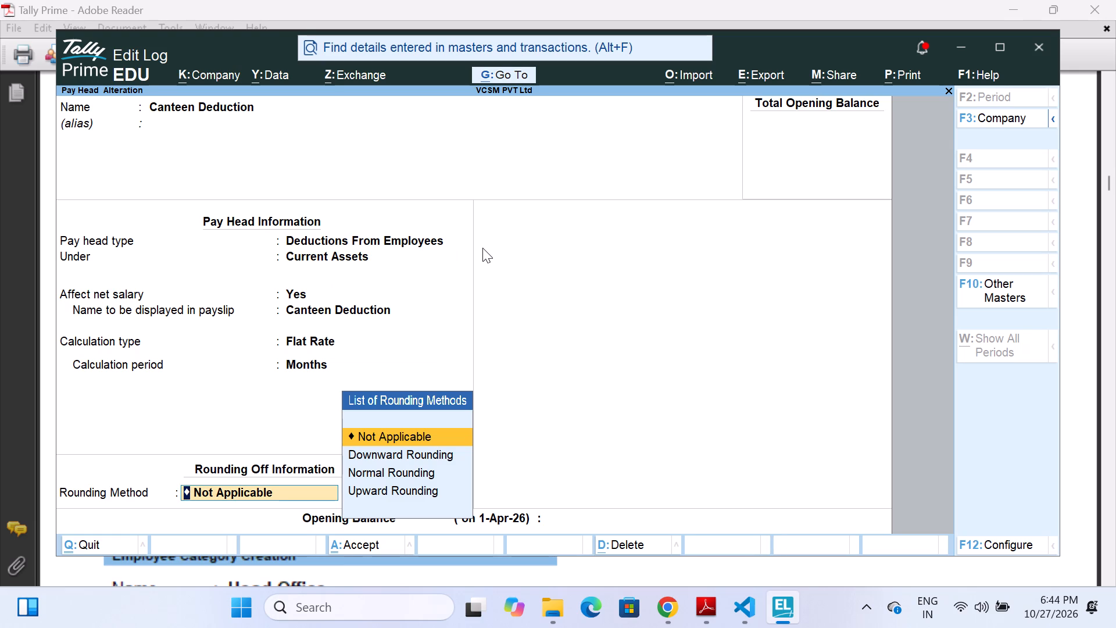
key(Return)
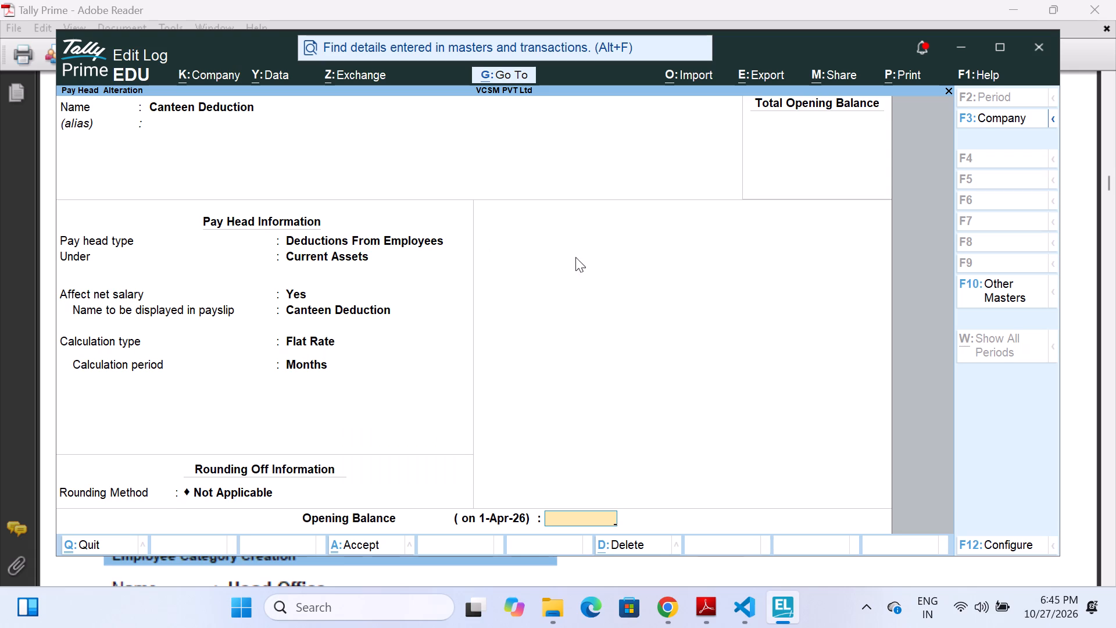
Change Canteen Deduction's calculation type to As User Defined Value and save the pay head.
key(BackSpace)
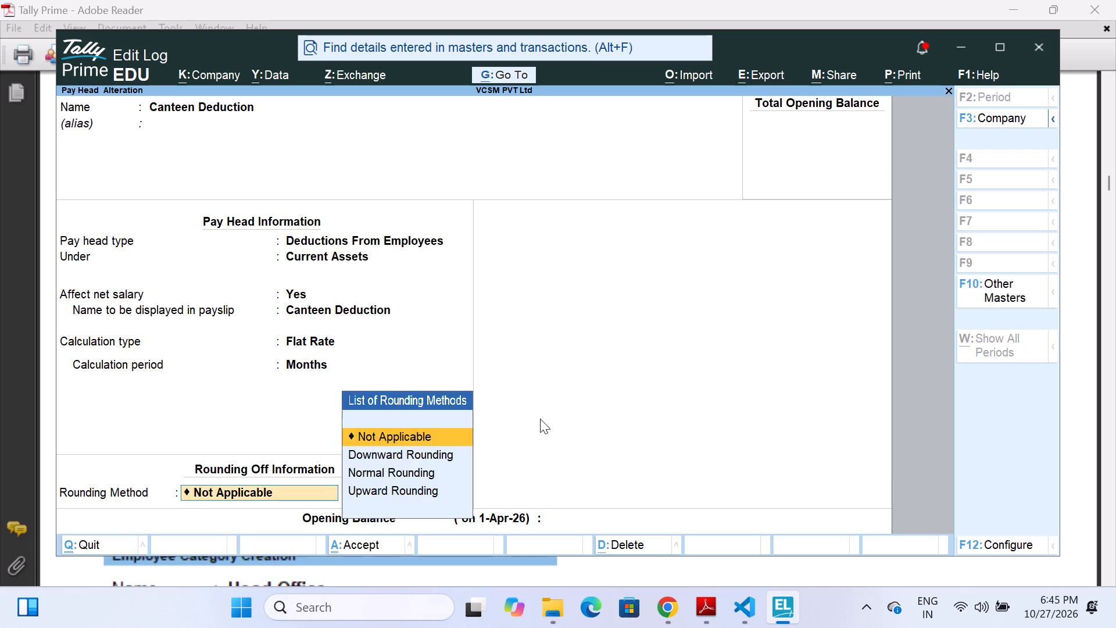
key(BackSpace)
key(BackSpace)
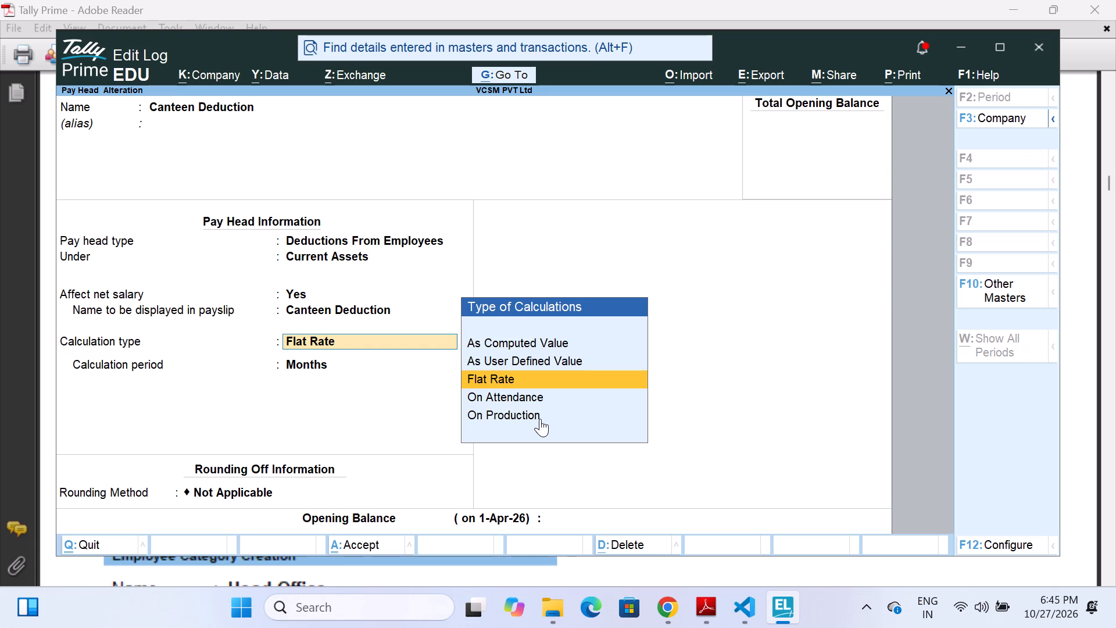
key(Up)
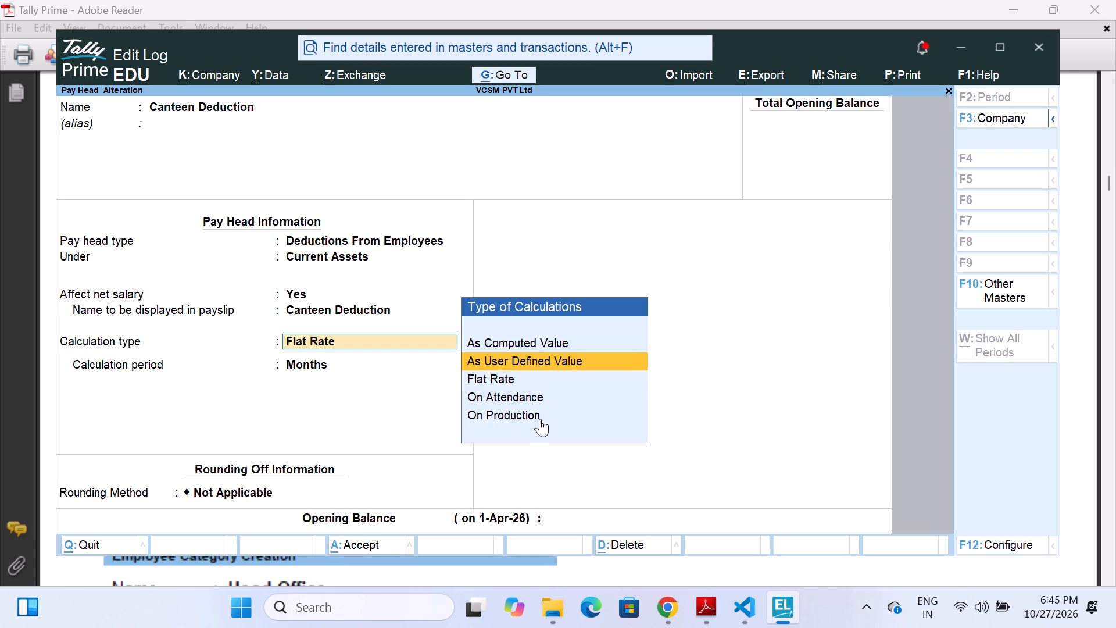
key(Return)
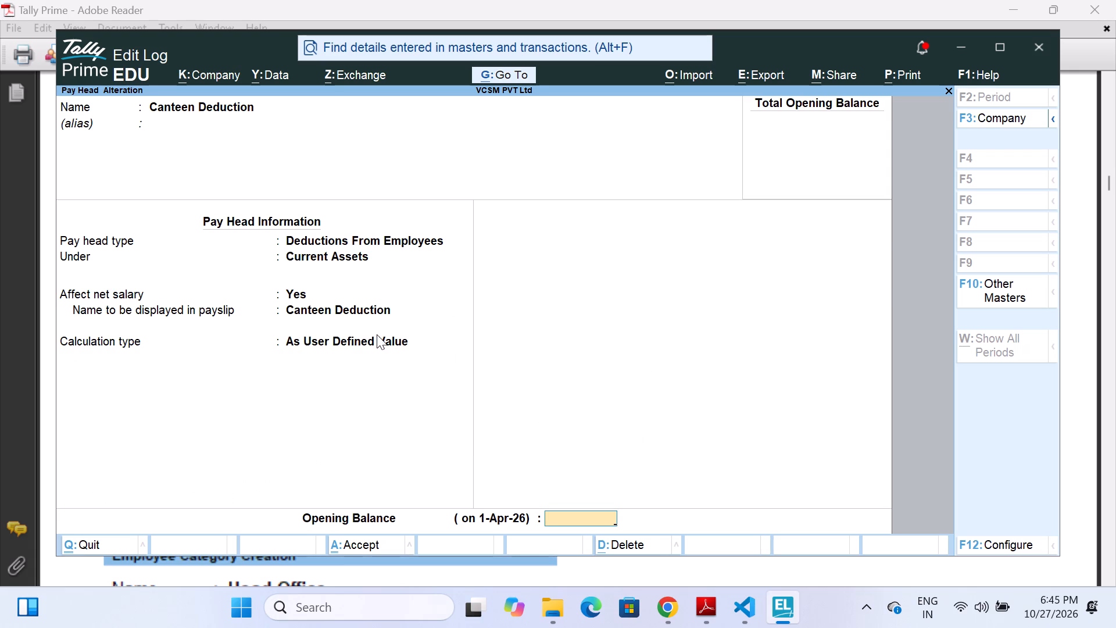
key(Return)
key(Return)
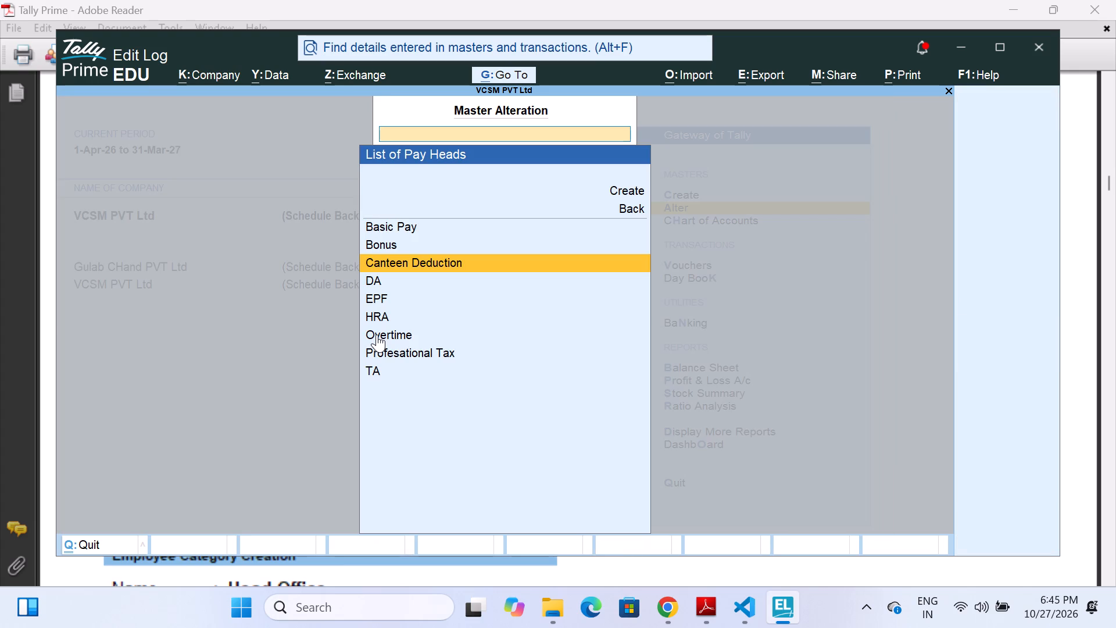
Reopen Canteen Deduction, set its calculation type to Flat Rate by Months with rounding Not Applicable, and save it.
key(Return)
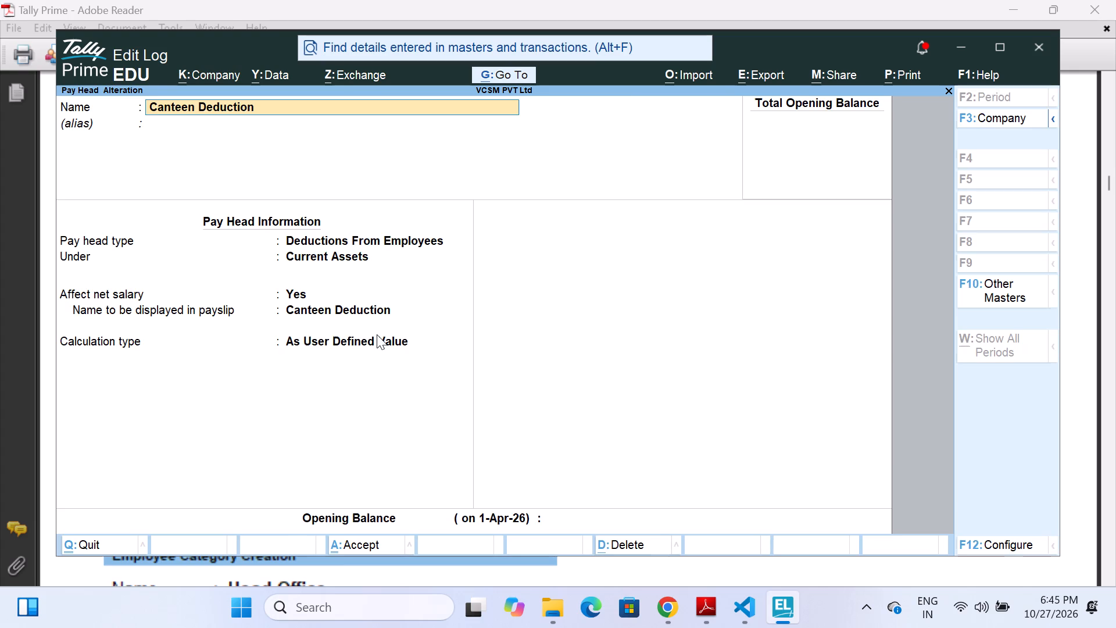
key(Return)
key(Return)
key(Return)
key(Return)
key(Return)
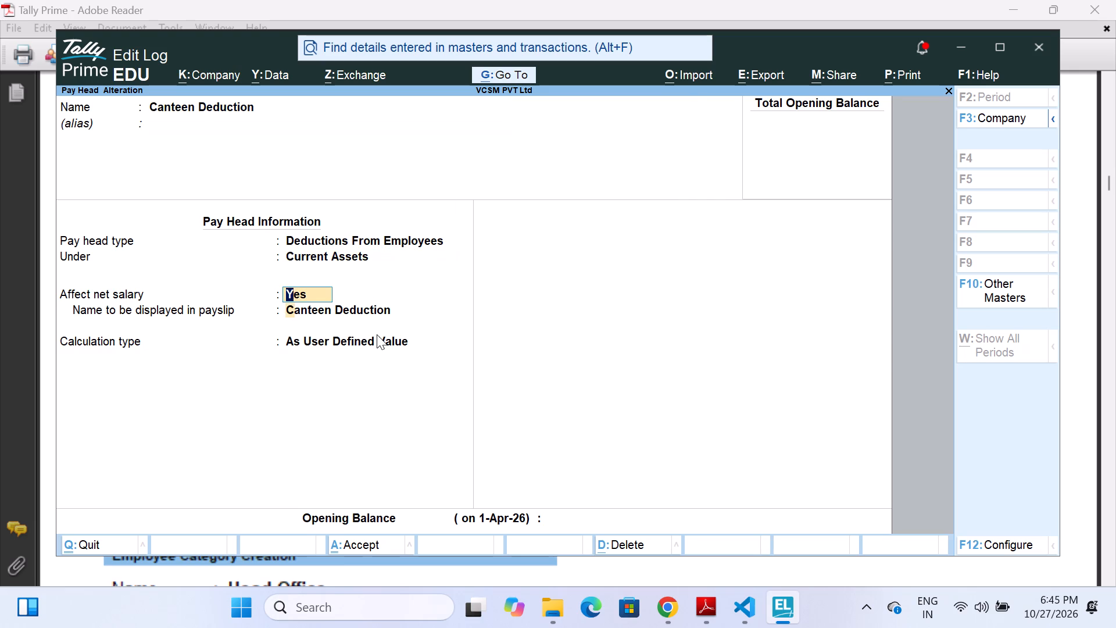
key(Return)
key(Down)
key(Return)
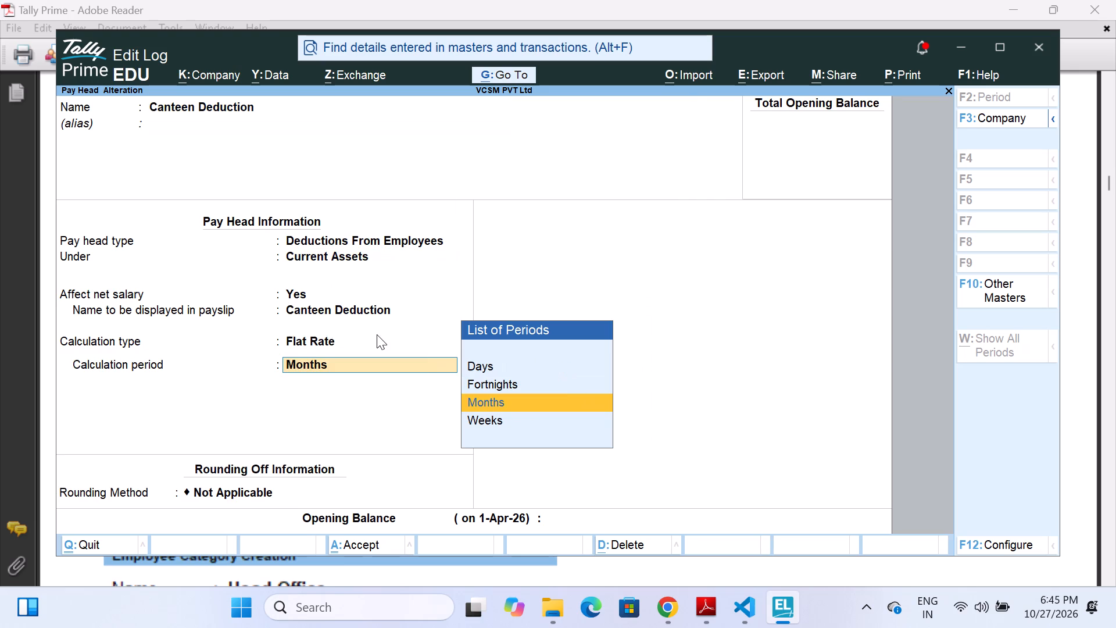
key(Return)
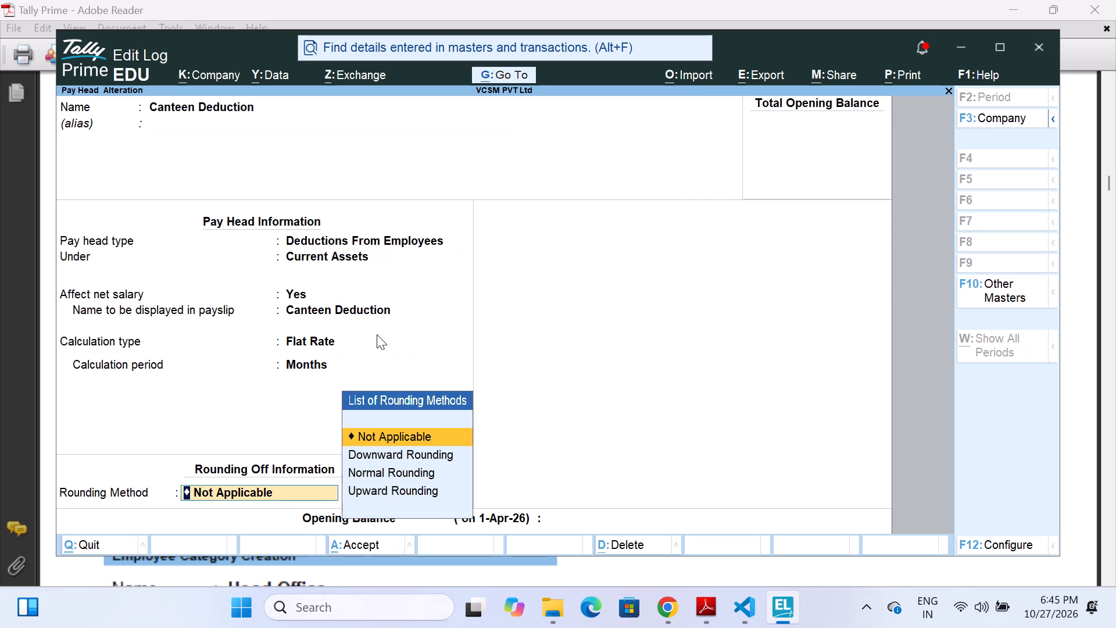
key(Return)
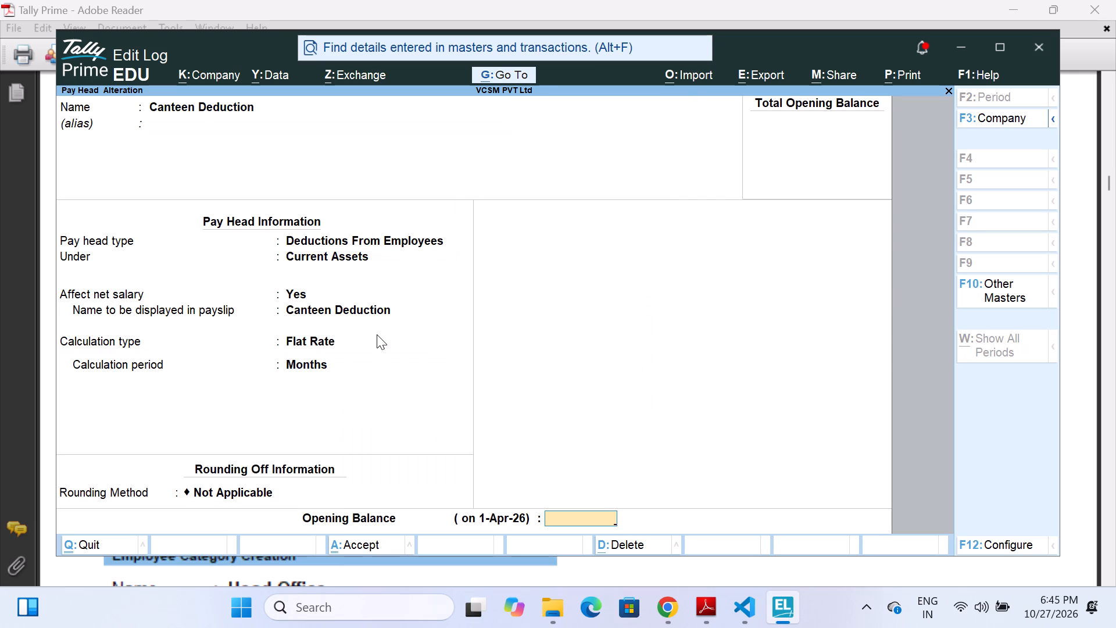
key(Return)
key(Return)
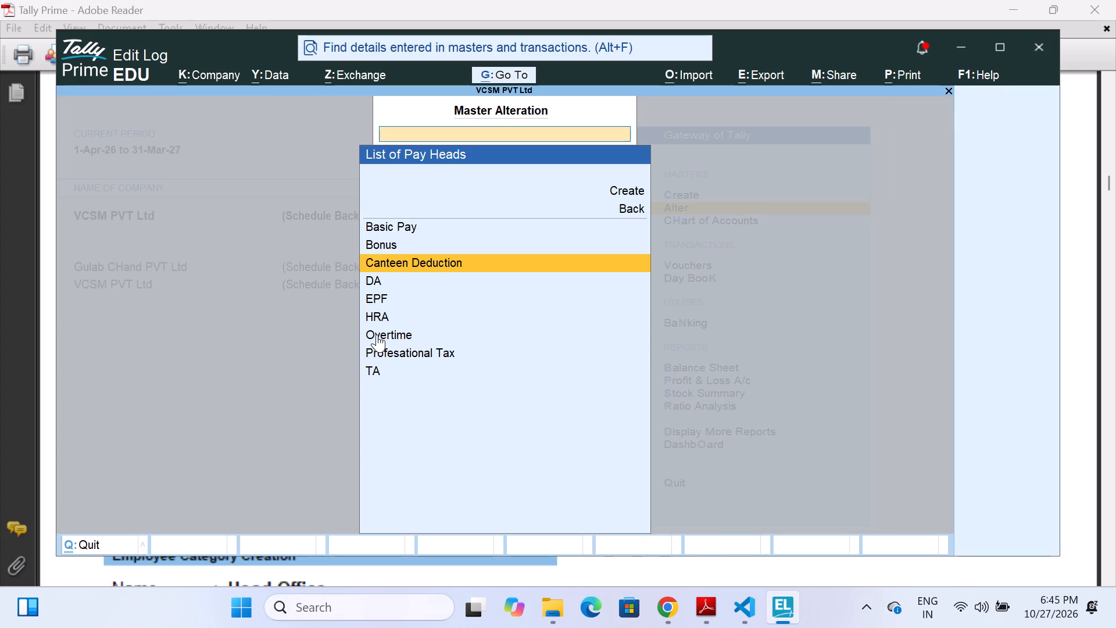
Leave pay head alteration and open the Define Salary details of the first employee listed under the Manager group.
key(Escape)
key(Escape)
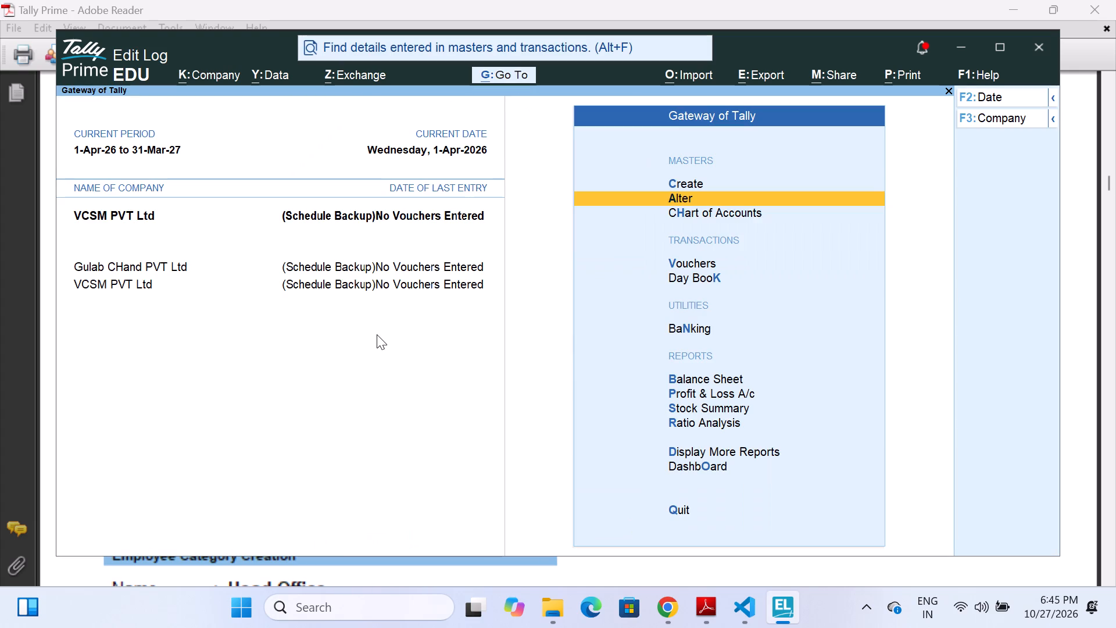
key(Return)
key(Down)
key(Down)
key(Down)
key(Down)
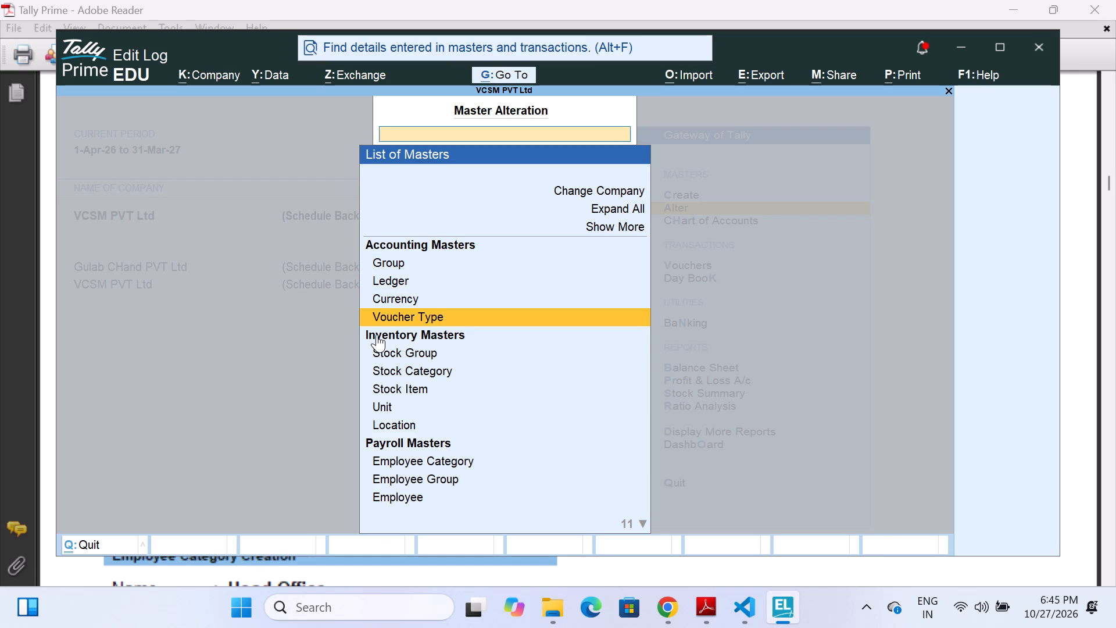
key(Down)
key(Down)
key(Down)
key(Down)
key(Down)
key(Down)
key(Down)
key(Down)
key(Down)
key(Down)
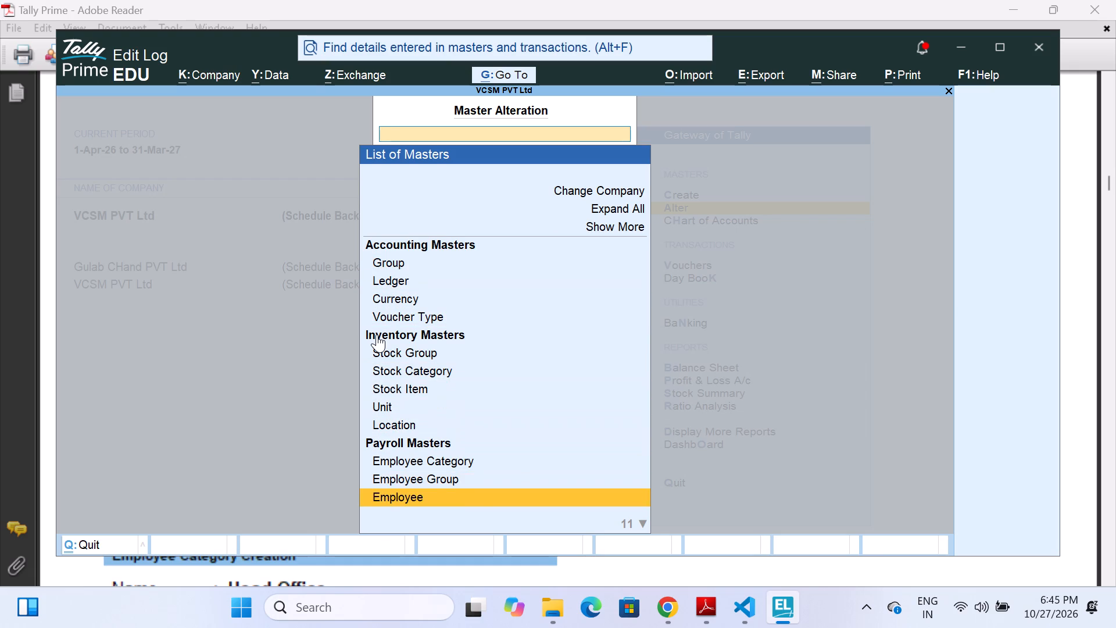
key(Down)
key(Down)
key(Down)
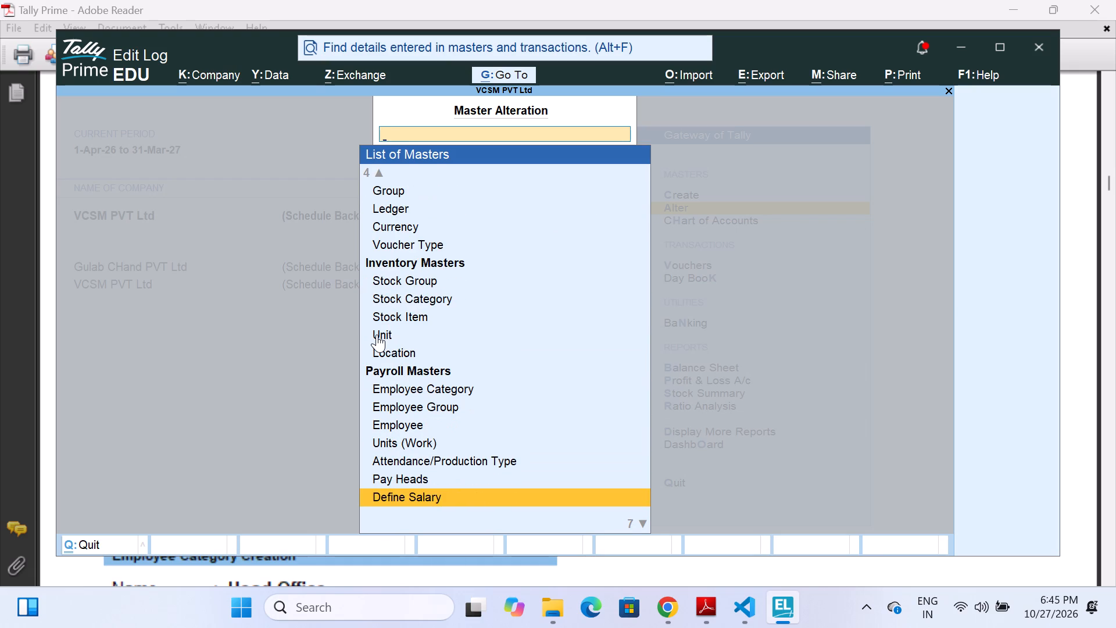
key(Return)
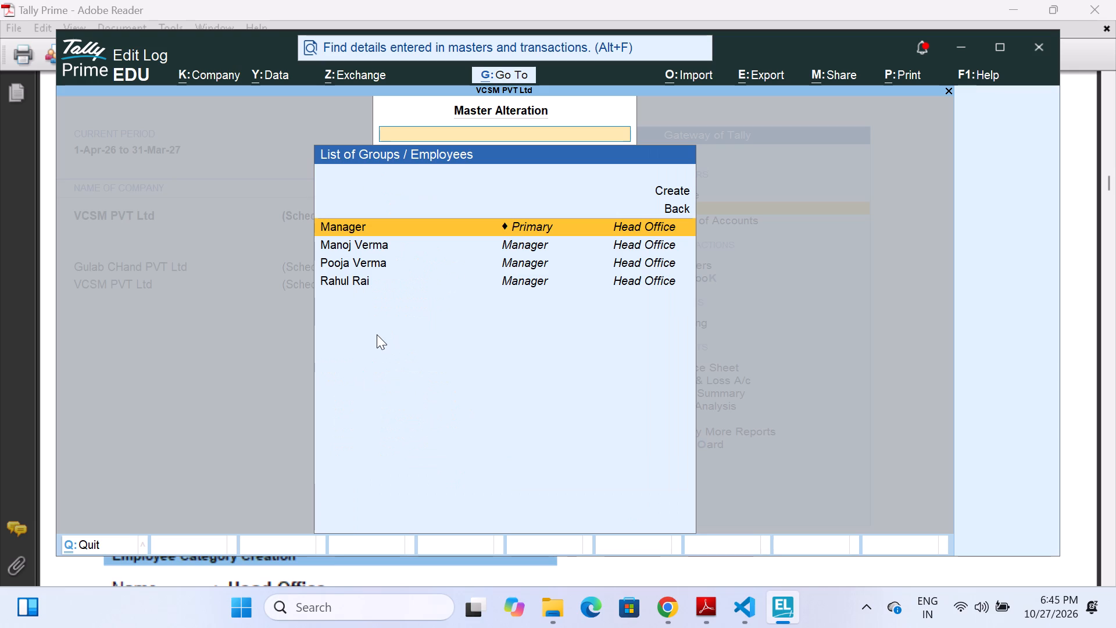
key(Down)
key(Return)
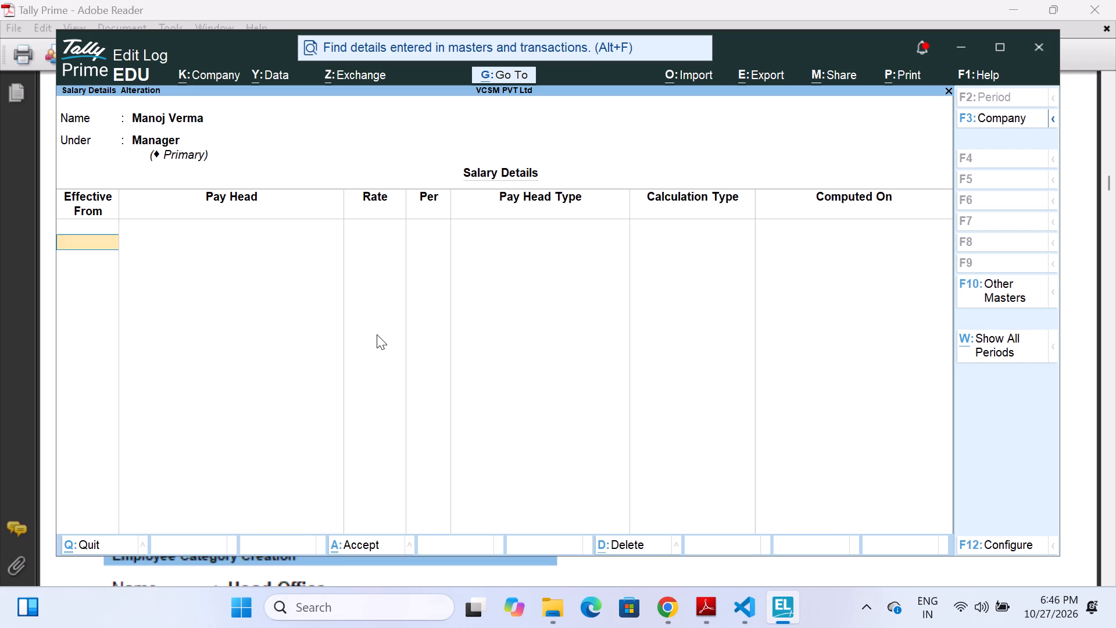
Start the employee's salary details effective from 1-Apr-26 with Basic Pay at a rate of 8000.
text(1 4)
key(space)
text(26)
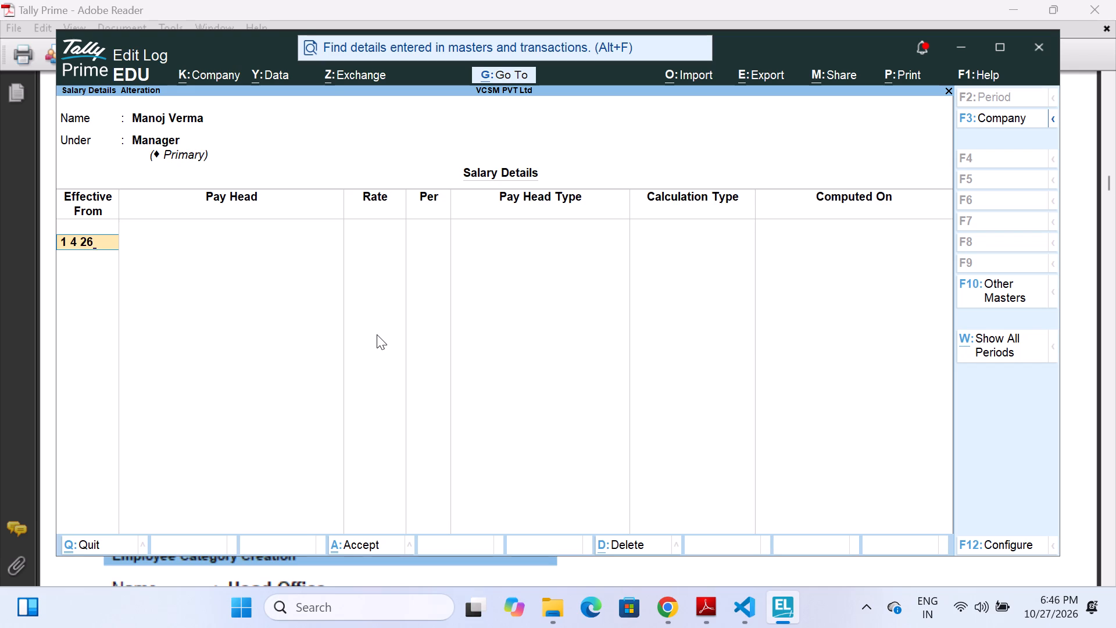
key(Return)
key(Down)
key(Return)
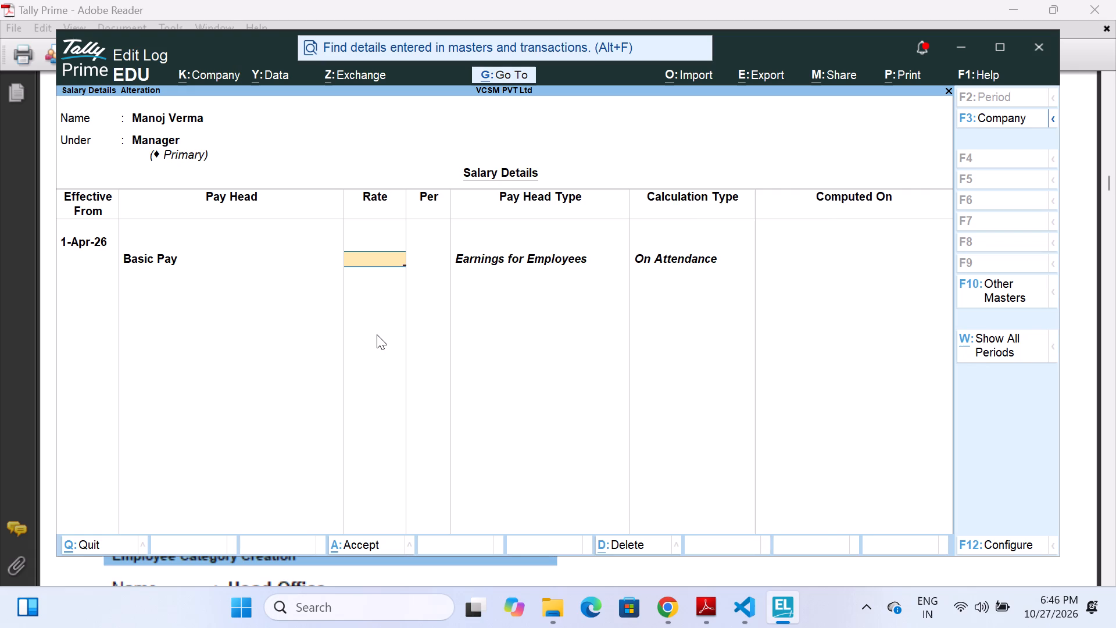
text(8000)
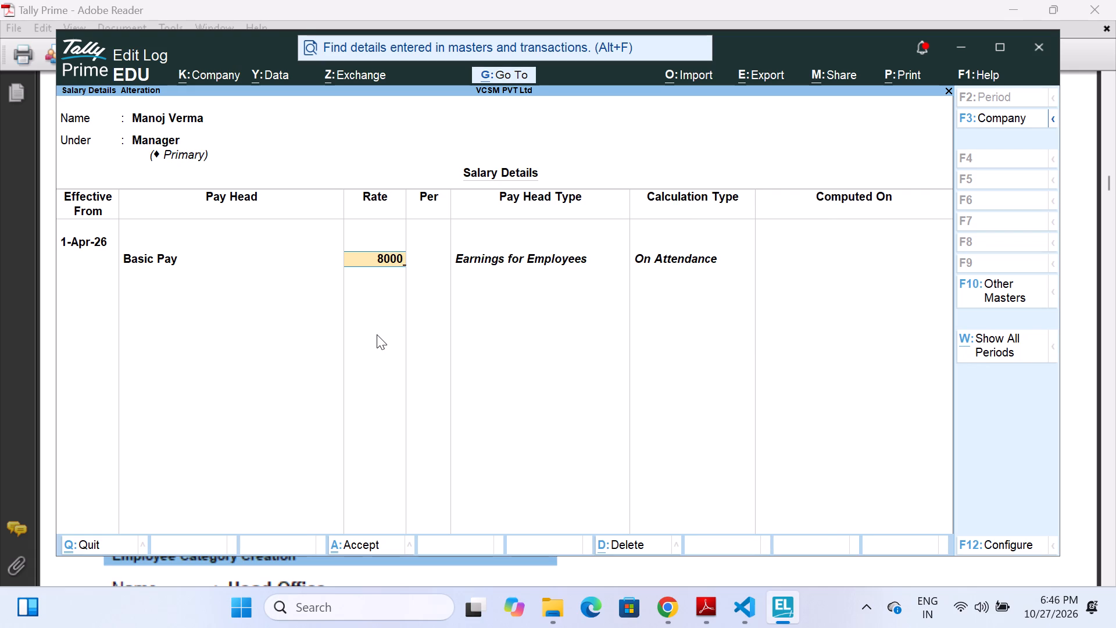
key(Return)
Add the Bonus pay head and Canteen Deduction at a rate of 600 to the salary details.
key(Down)
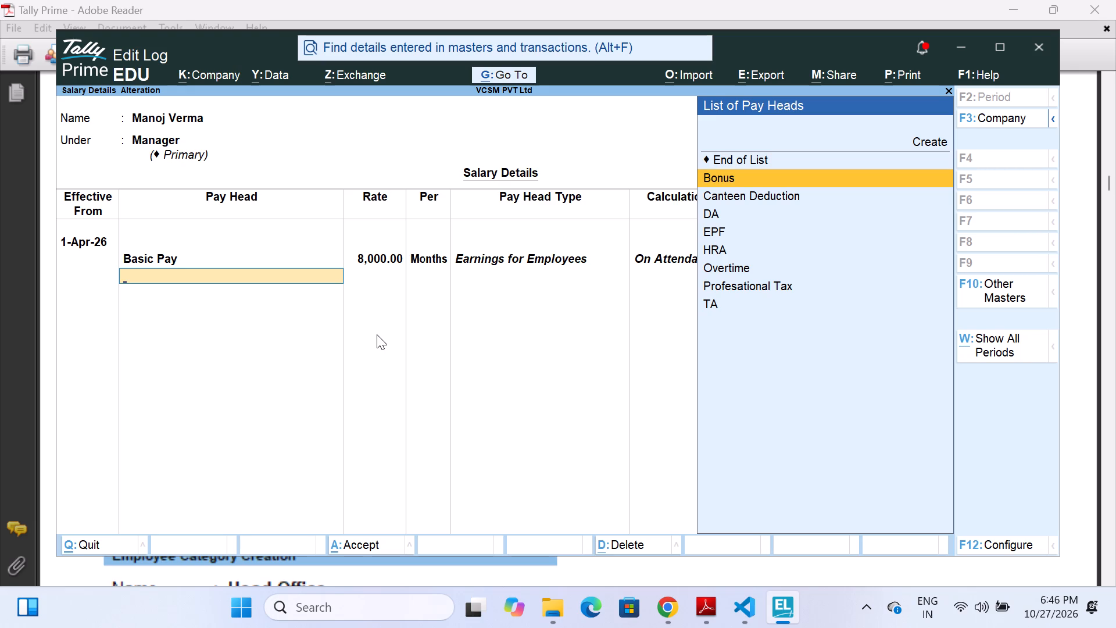
key(Return)
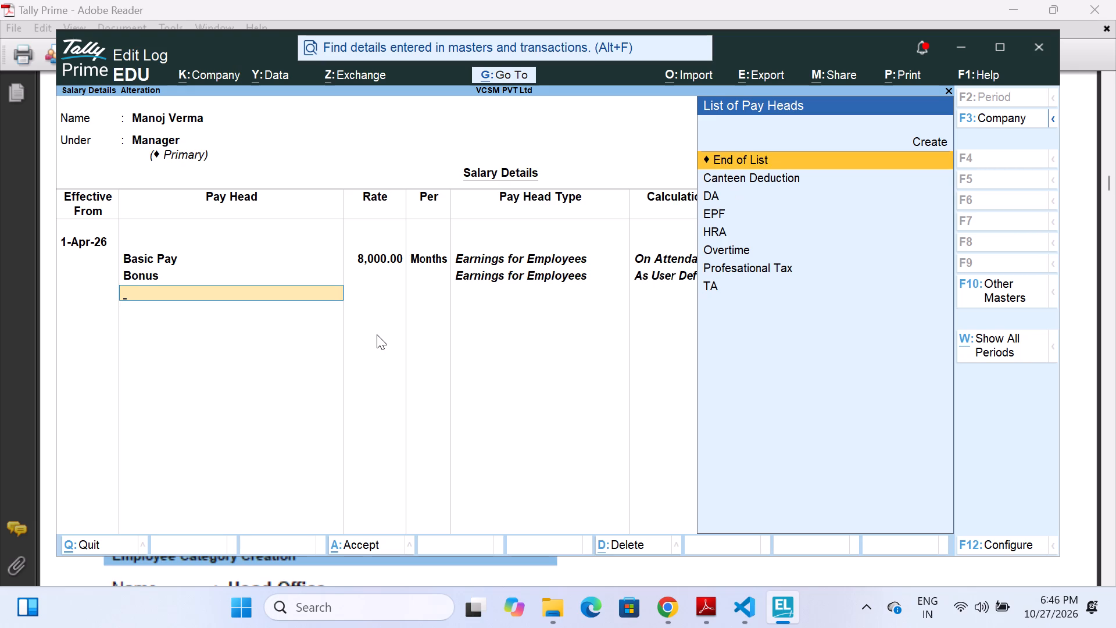
key(Down)
key(Return)
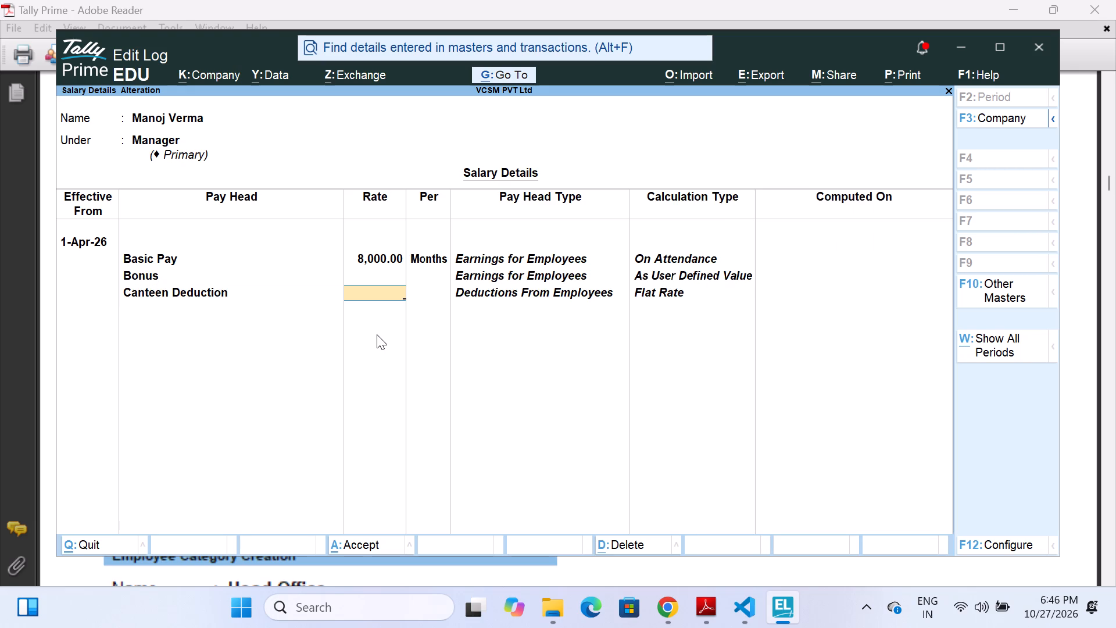
text(600)
key(Return)
Add the computed pay heads DA, EPF and HRA to the salary details.
key(Down)
key(Return)
key(Down)
key(Return)
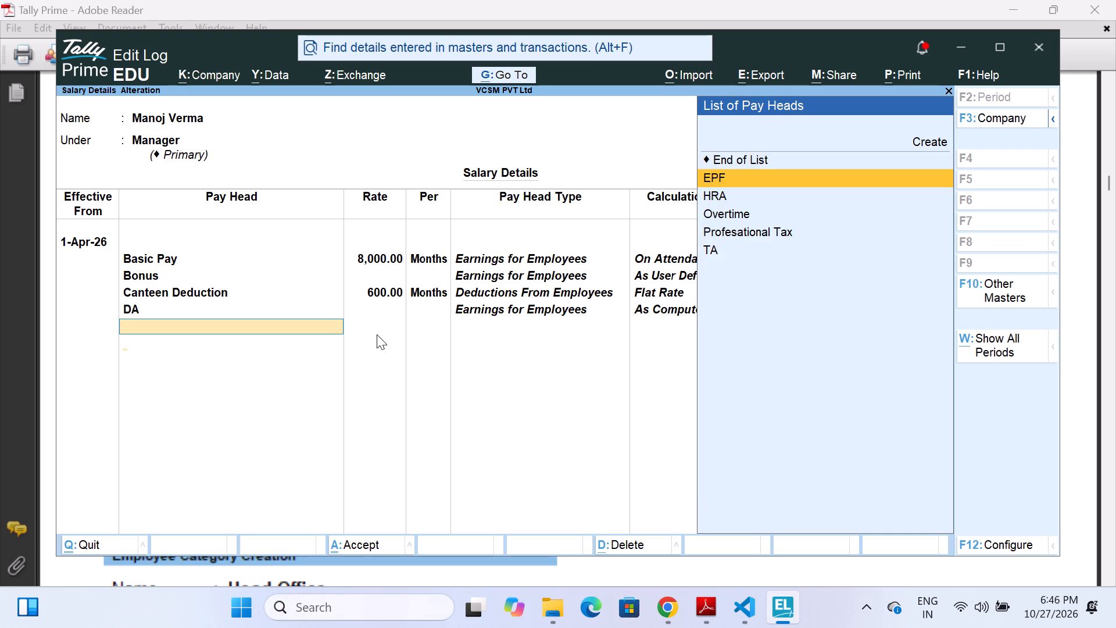
key(Down)
key(Return)
Add the Overtime pay head to the salary details at a rate of 100.
key(Down)
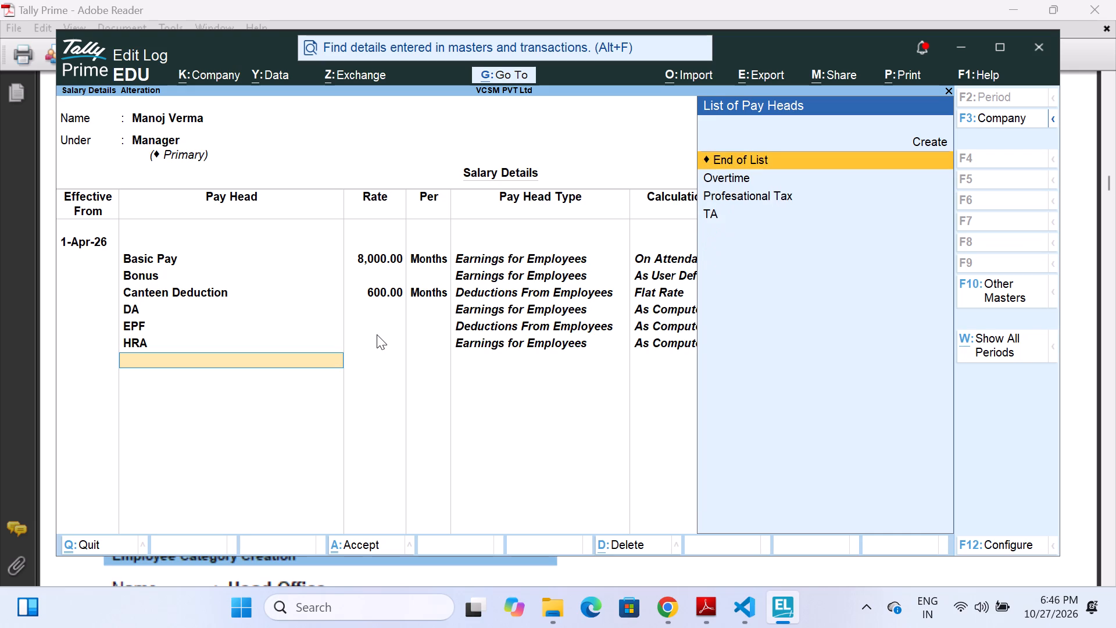
key(Return)
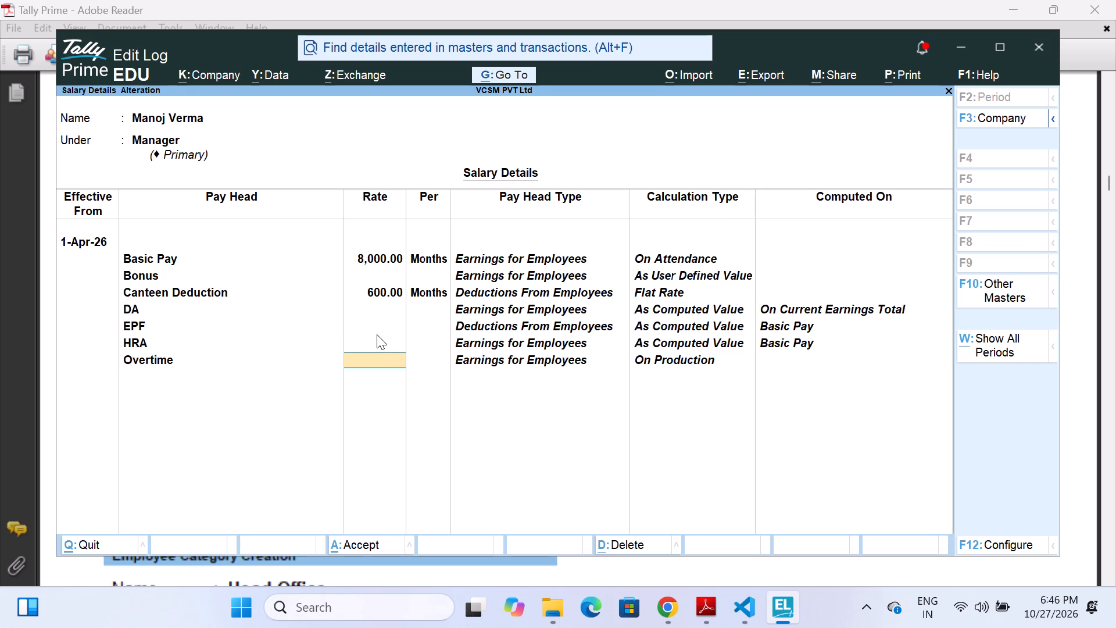
text(100)
key(Return)
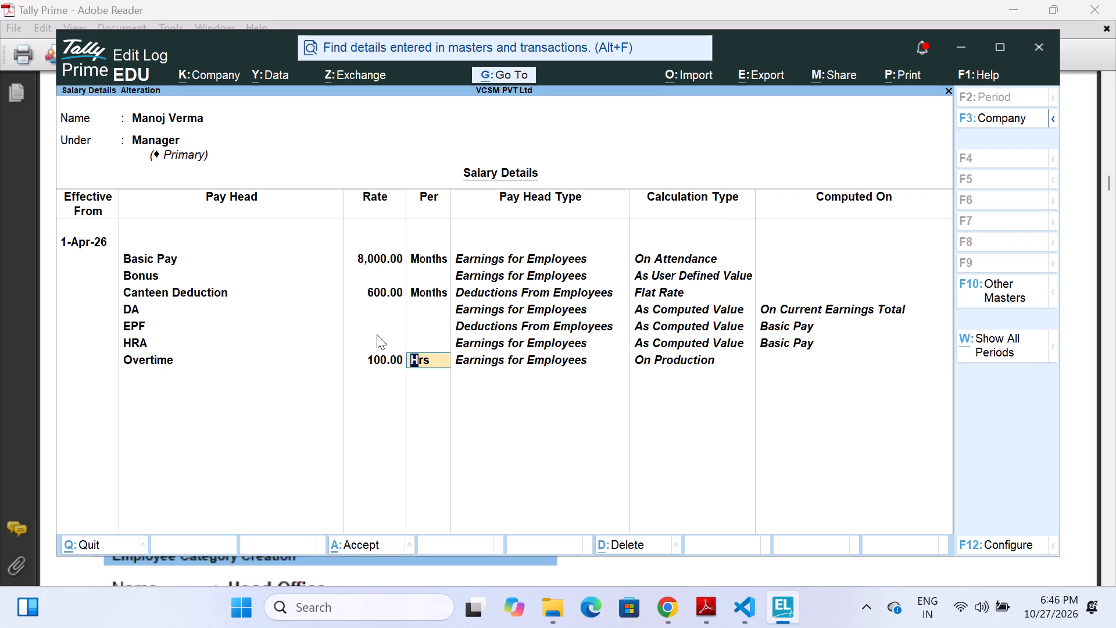
Add the Profesational Tax pay head and TA at a rate of 800, and save the employee's salary details.
key(Return)
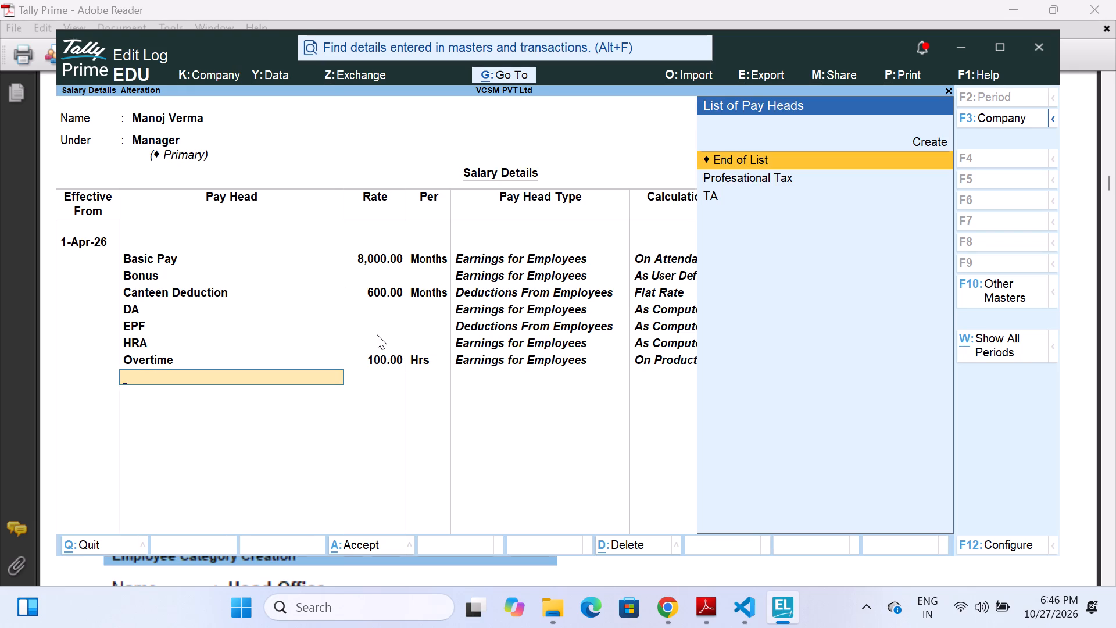
key(Down)
key(Return)
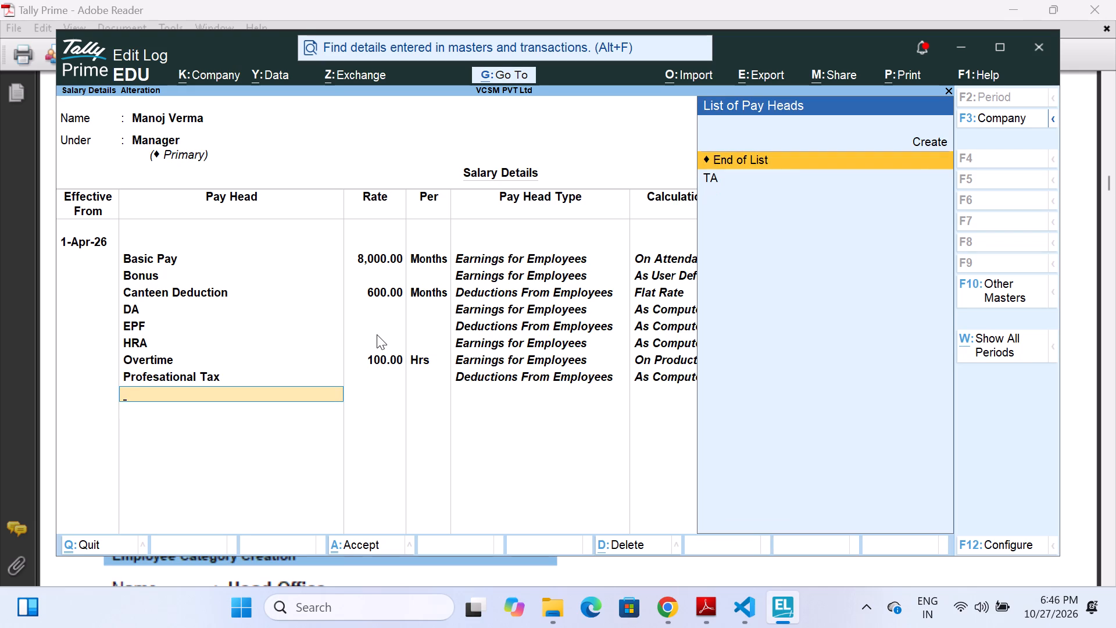
key(Down)
key(Return)
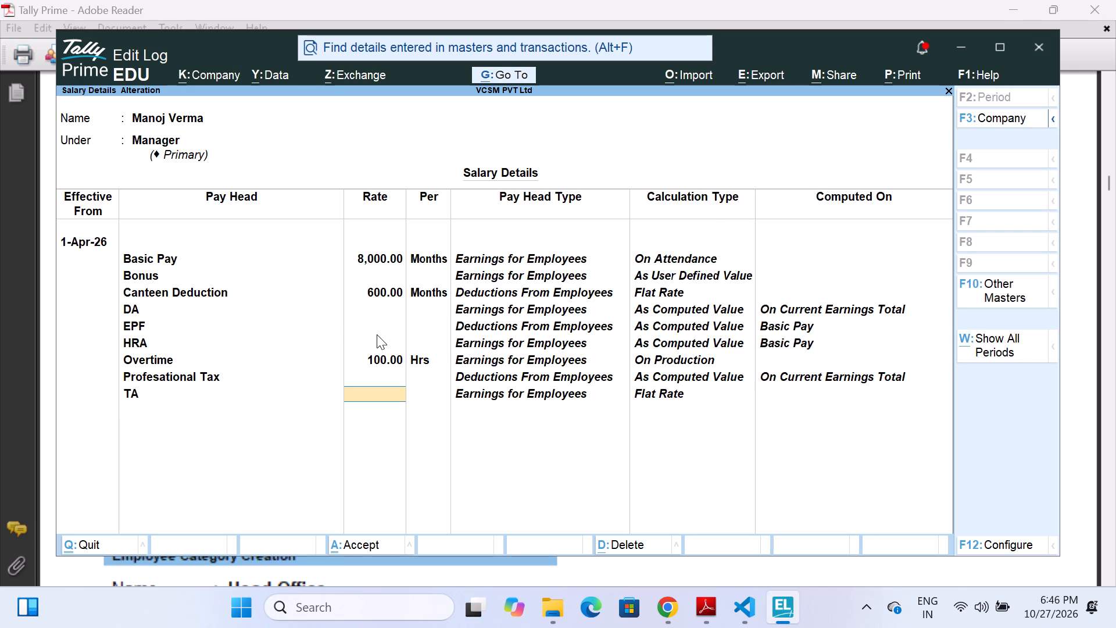
text(800)
key(Return)
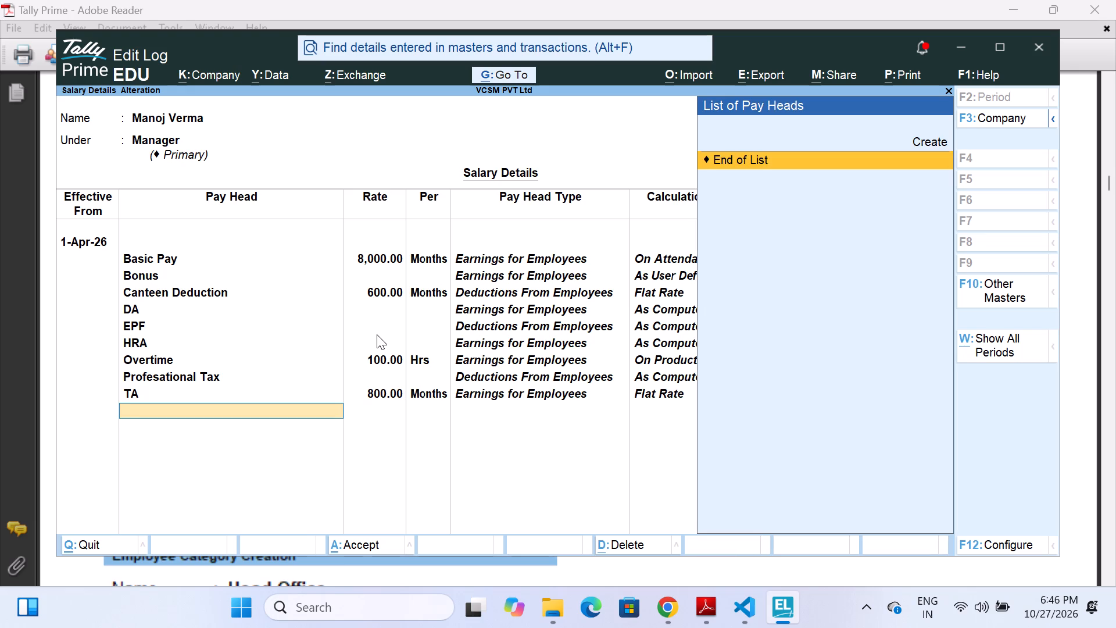
key(Return)
key(Return)
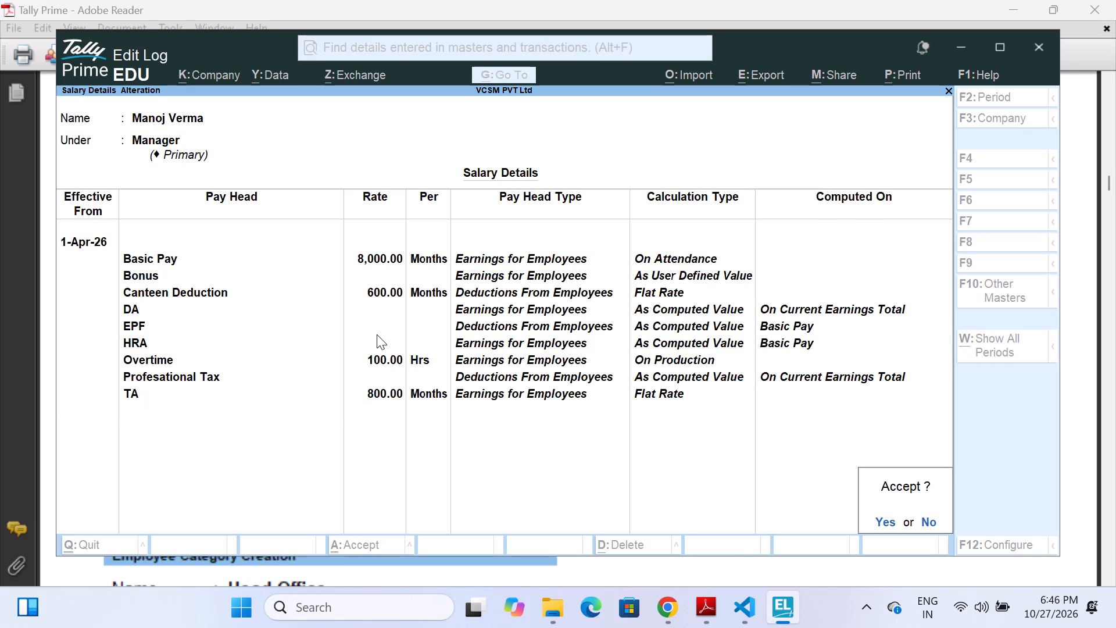
key(Return)
Start the next Manager-group employee's salary details effective from 1-Apr-26 with Basic Pay at a rate of 6000.
key(Down)
key(Return)
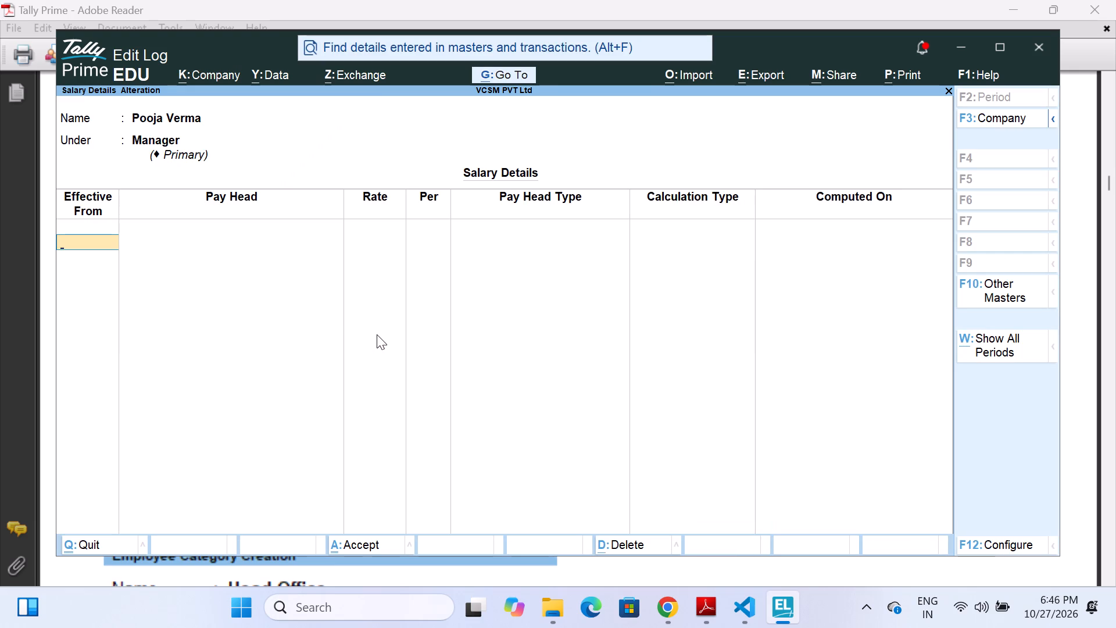
text(1 4 26)
key(Return)
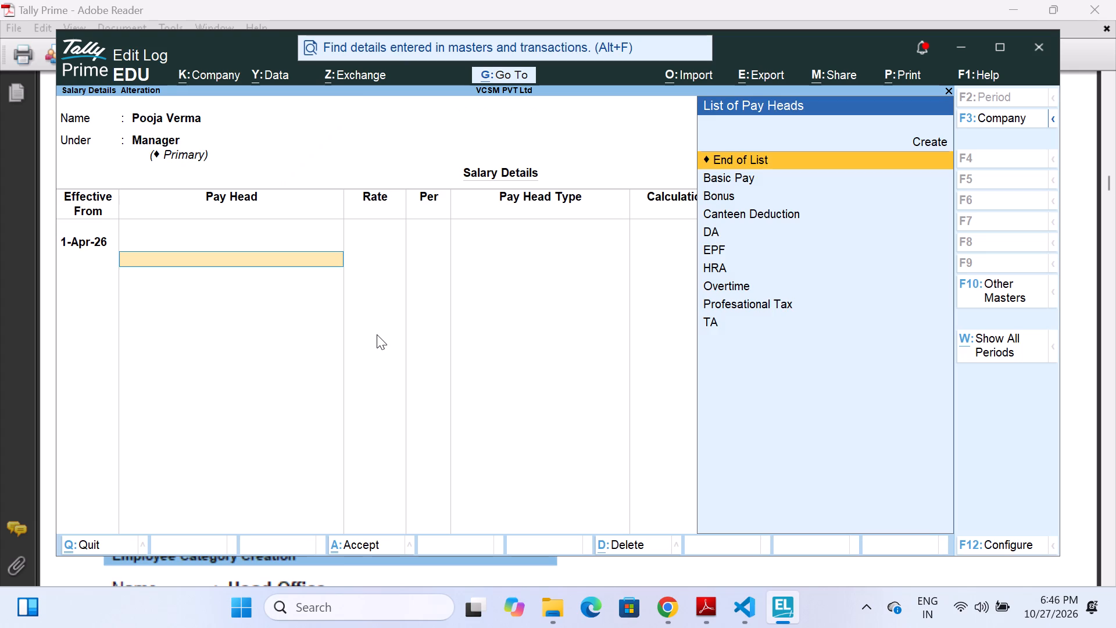
key(Down)
key(Return)
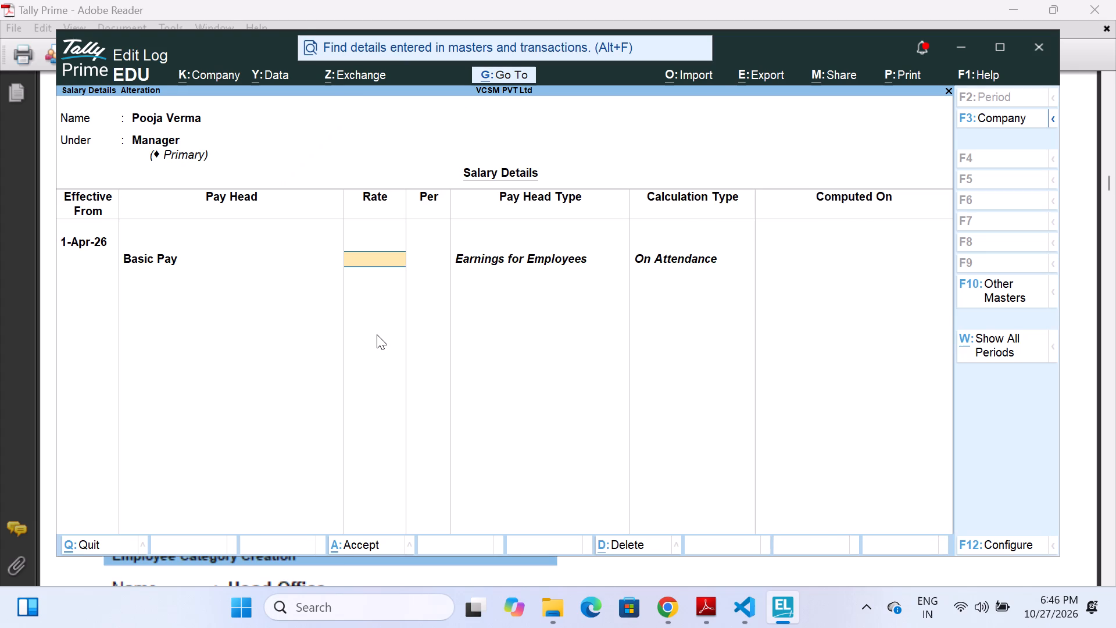
text(60090)
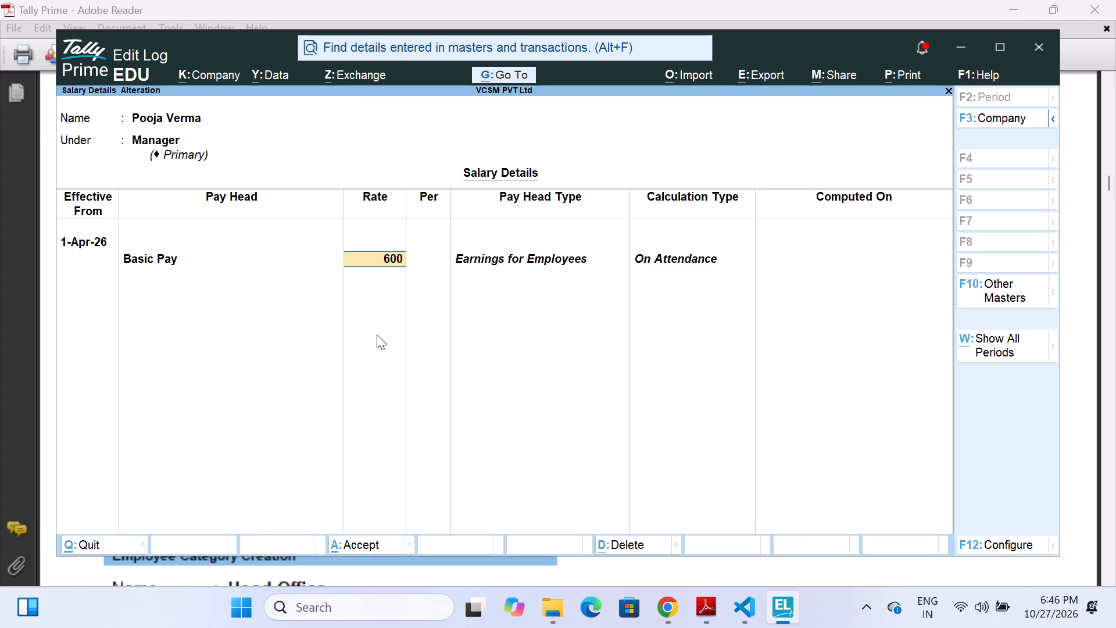
key(BackSpace)
key(BackSpace)
key(0)
key(Return)
Add the Bonus pay head and Canteen Deduction at a rate of 600 to this employee's salary details.
key(Down)
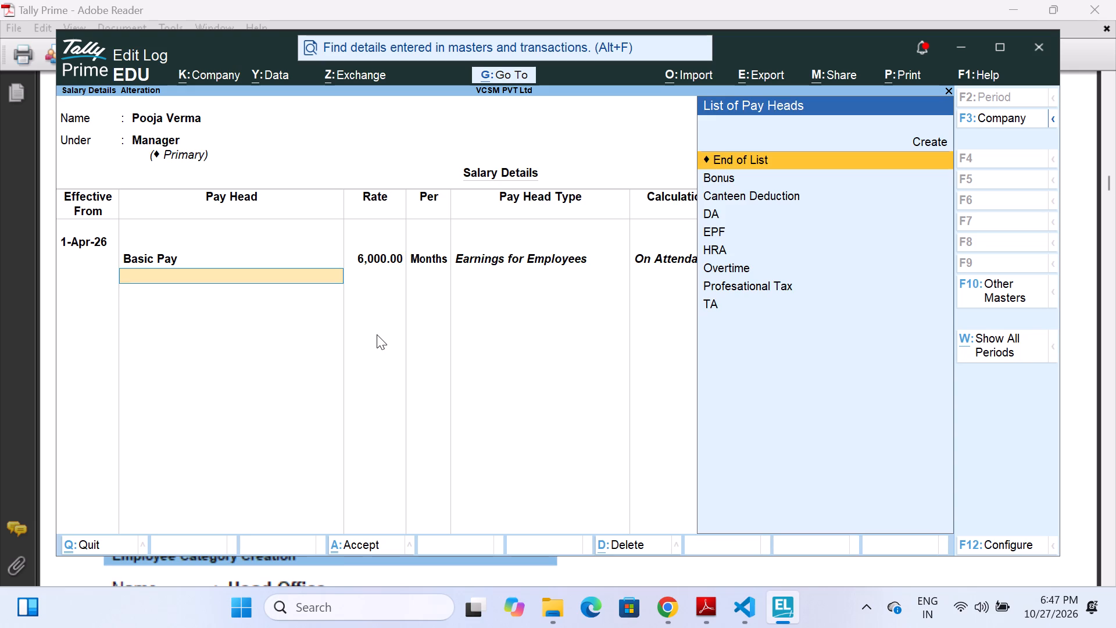
key(Return)
key(Down)
key(Return)
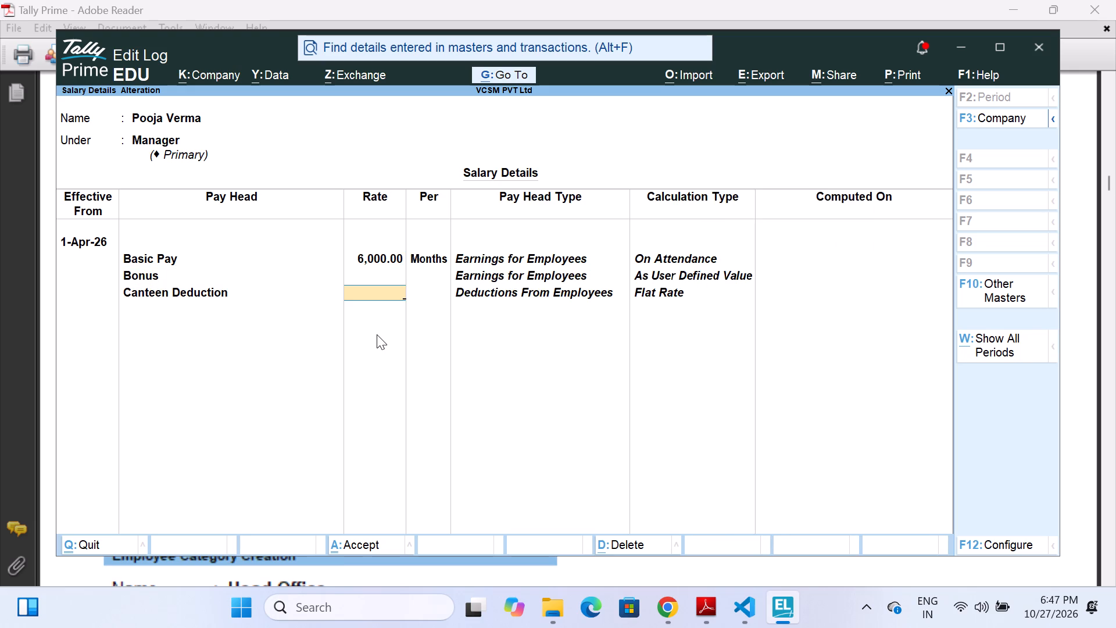
text(699)
key(Return)
key(BackSpace)
text(600)
key(Return)
Add the computed pay heads DA, EPF and HRA to the salary details.
key(Down)
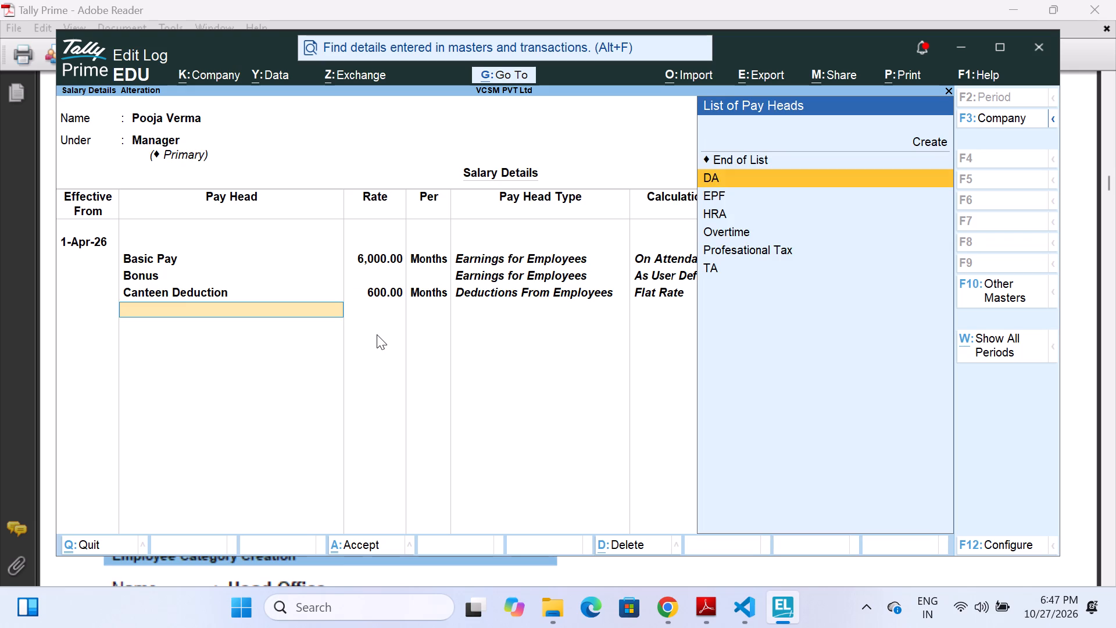
key(Return)
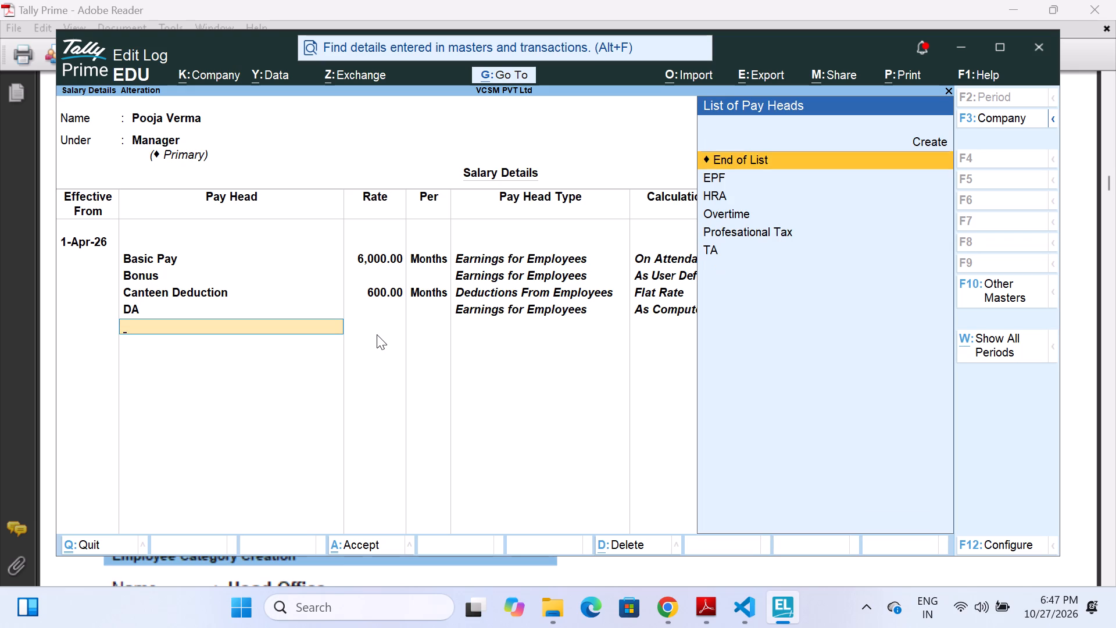
key(Down)
key(Return)
key(Down)
key(Return)
Add the Overtime pay head at a rate of 80 per Hrs to the salary details.
key(Down)
key(Return)
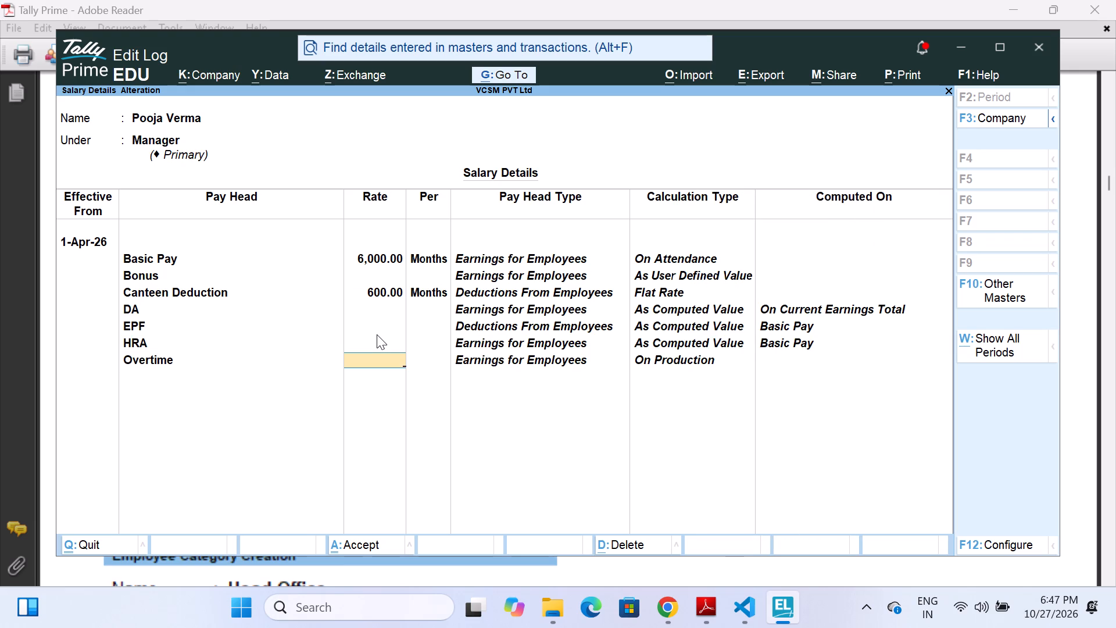
text(80)
key(Return)
key(Return)
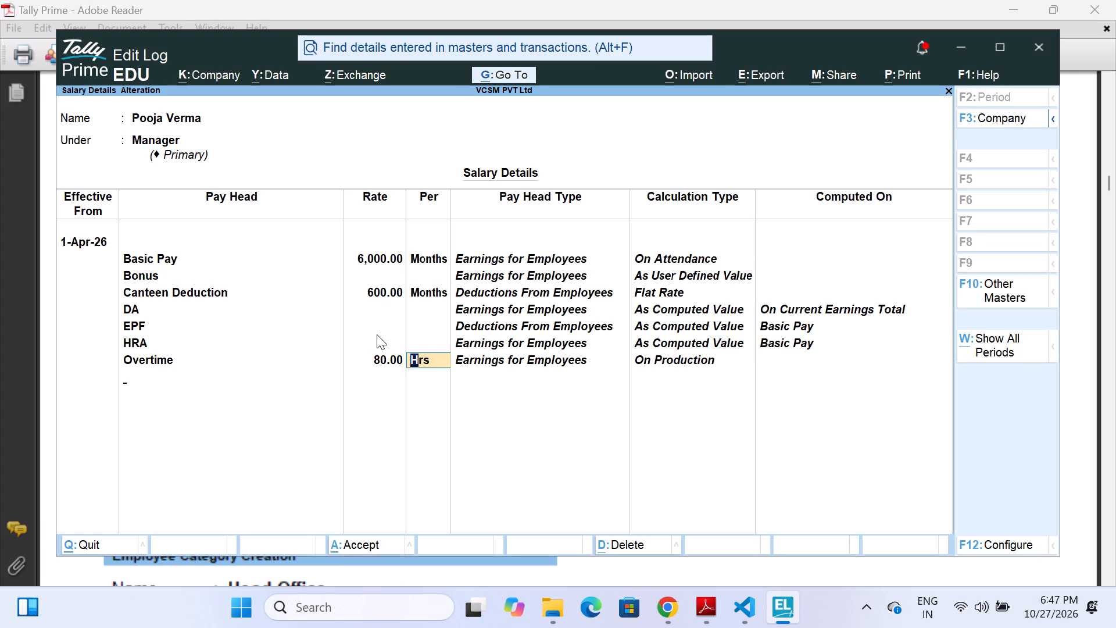
key(Return)
key(BackSpace)
key(BackSpace)
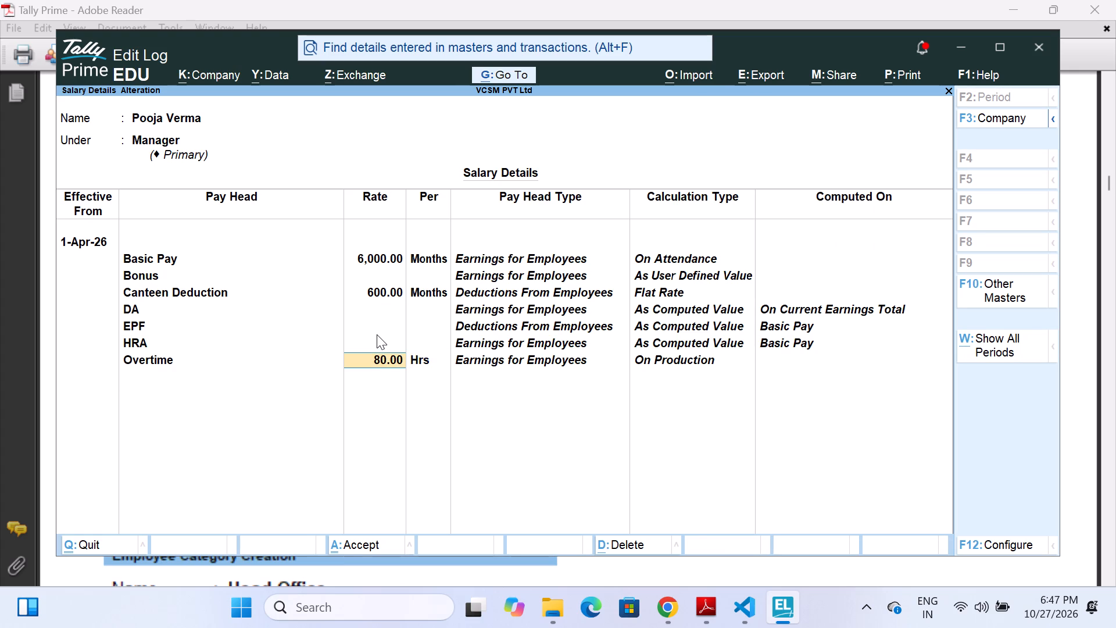
key(Return)
key(Return)
Add the Profesational Tax pay head and TA at a rate of 800, and save this employee's salary details.
key(Down)
key(Return)
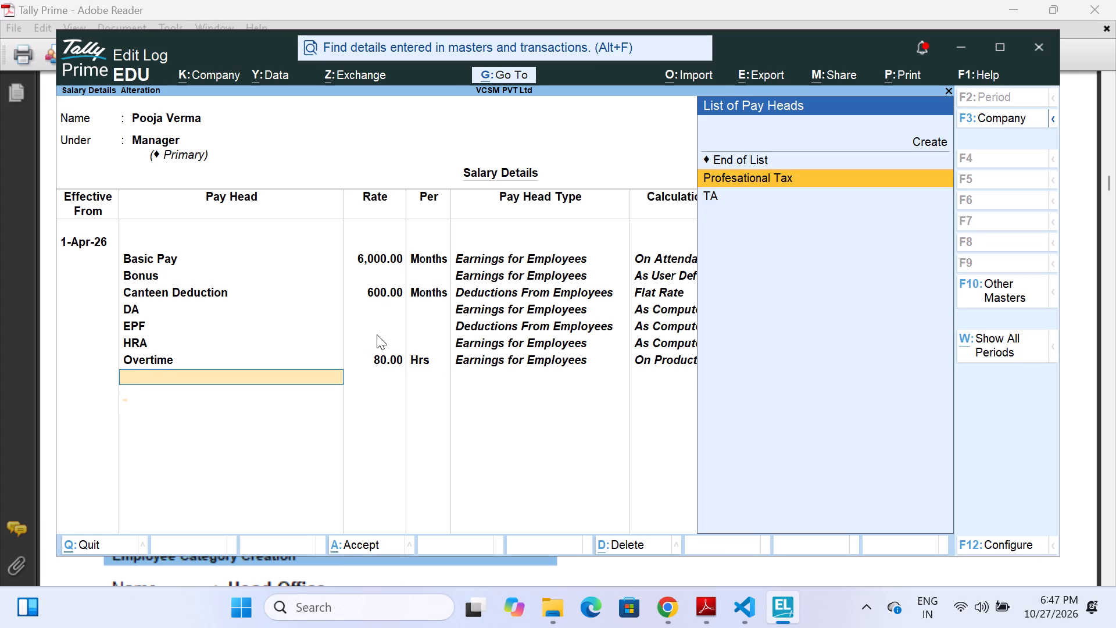
key(Down)
key(Return)
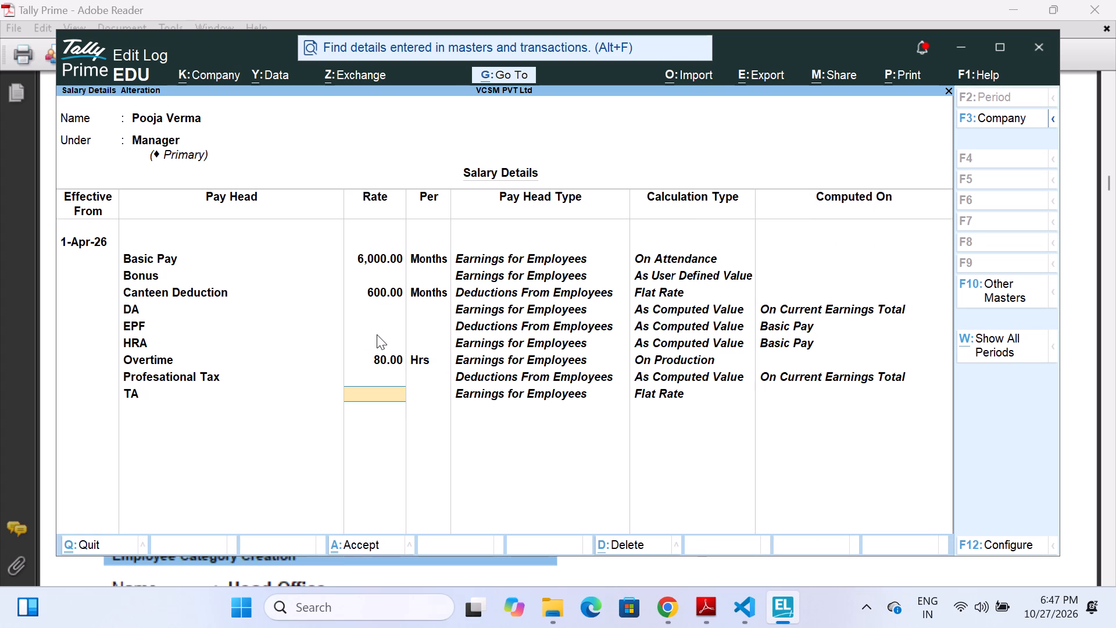
key(6)
key(BackSpace)
text(800)
key(Return)
key(Return)
key(Return)
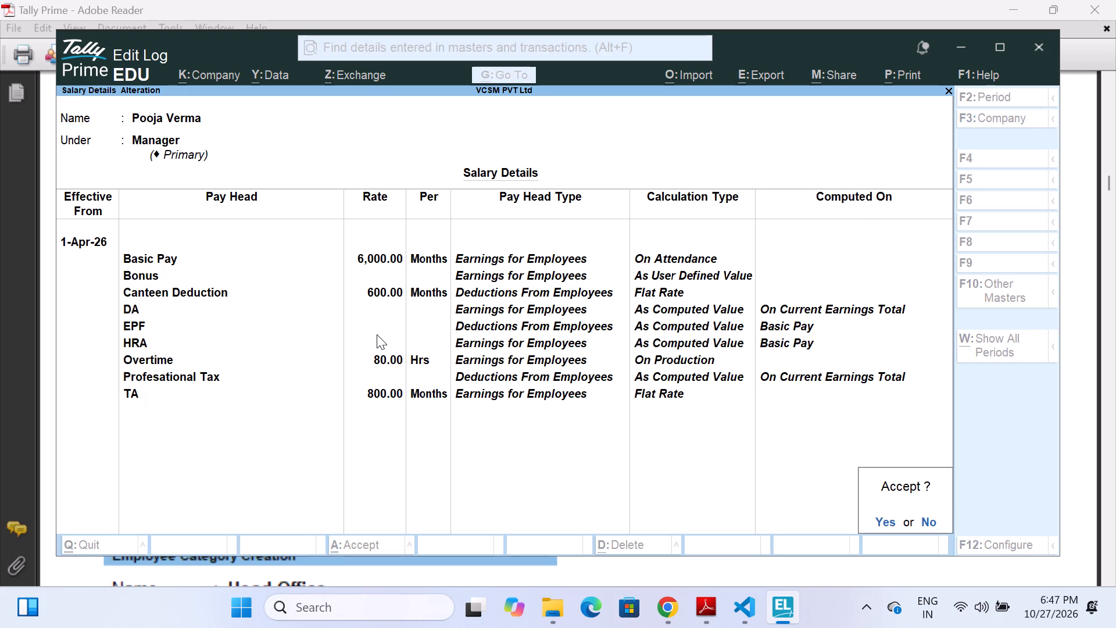
key(Return)
Start the following Manager-group employee's salary details effective from 1-Apr-26 with Basic Pay at a rate of 7000.
key(Down)
key(Return)
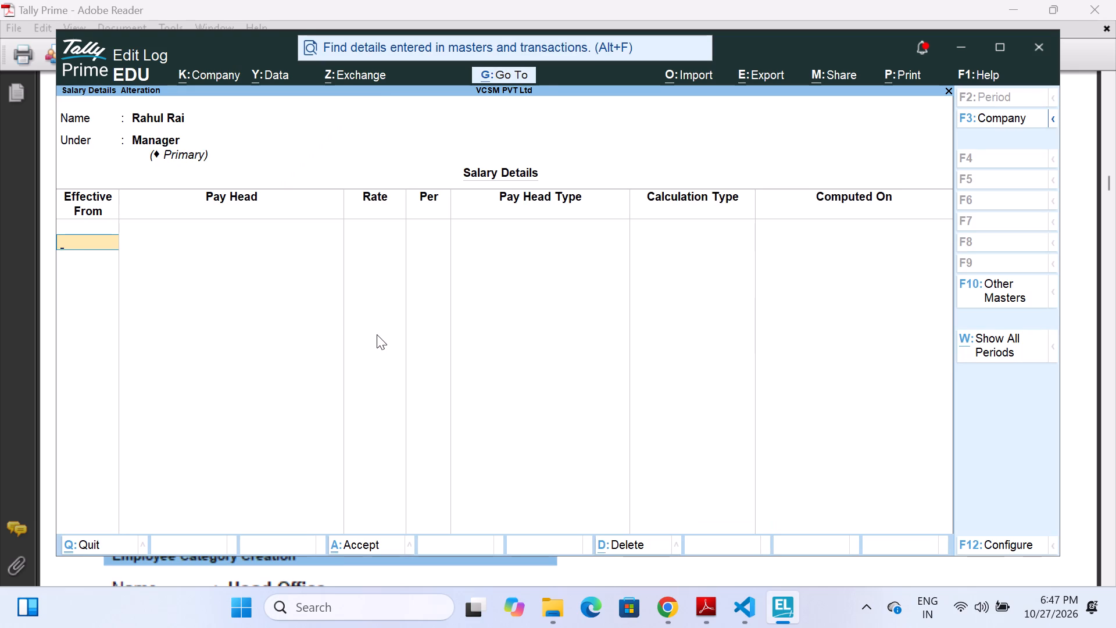
text(1 4)
key(space)
text(26)
key(Return)
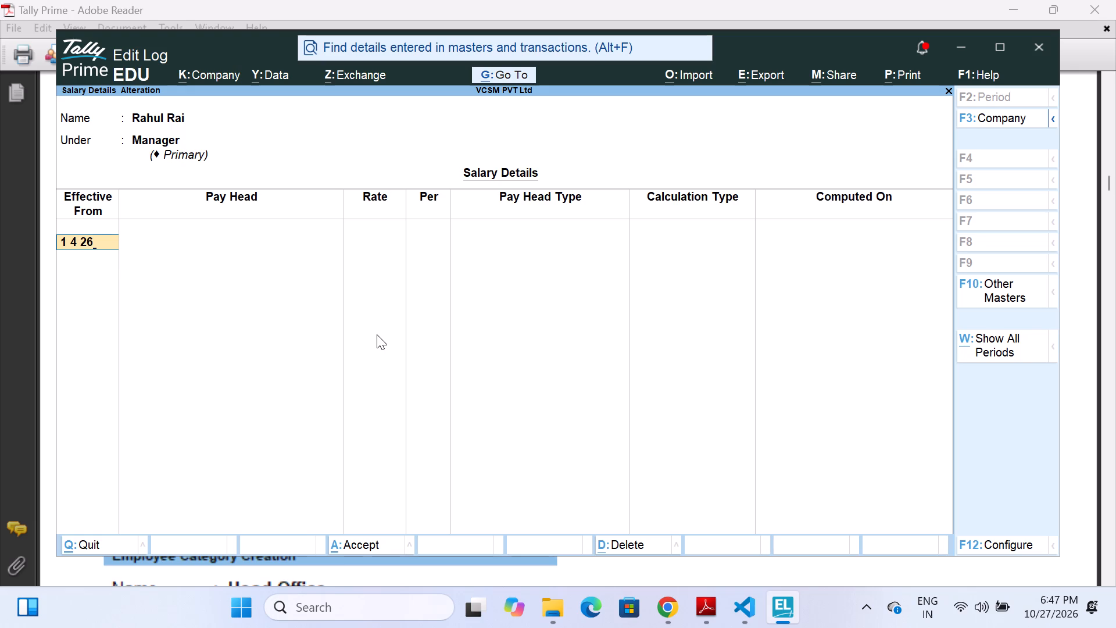
key(Down)
key(Return)
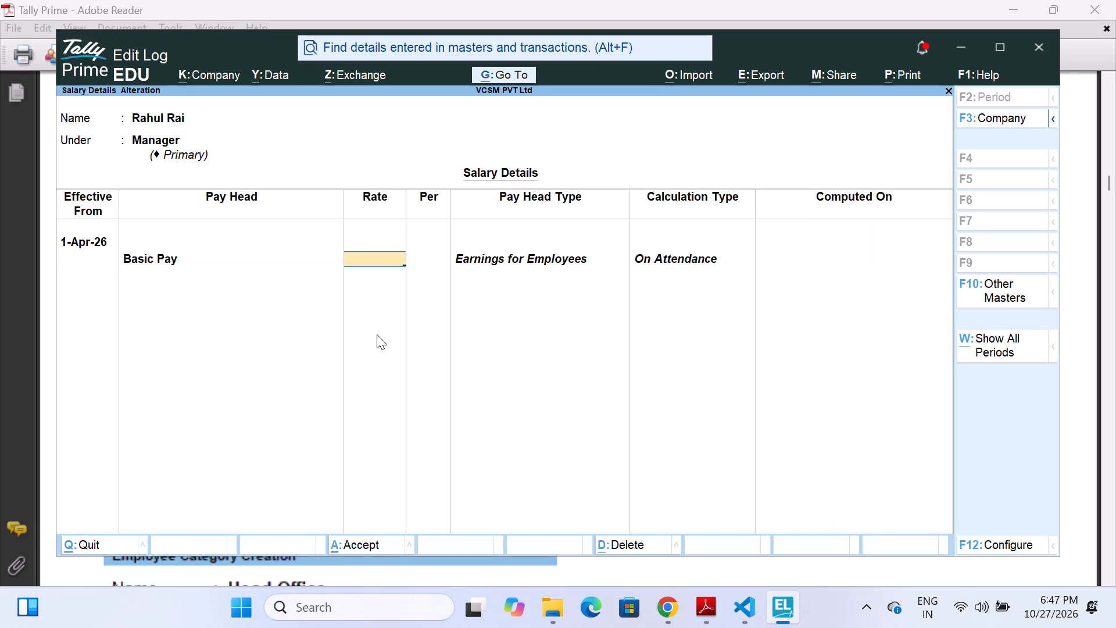
text(790)
key(BackSpace)
key(BackSpace)
text(000)
key(Return)
Add the Bonus pay head and Canteen Deduction at a rate of 600 to the salary details.
key(Down)
key(Return)
key(Return)
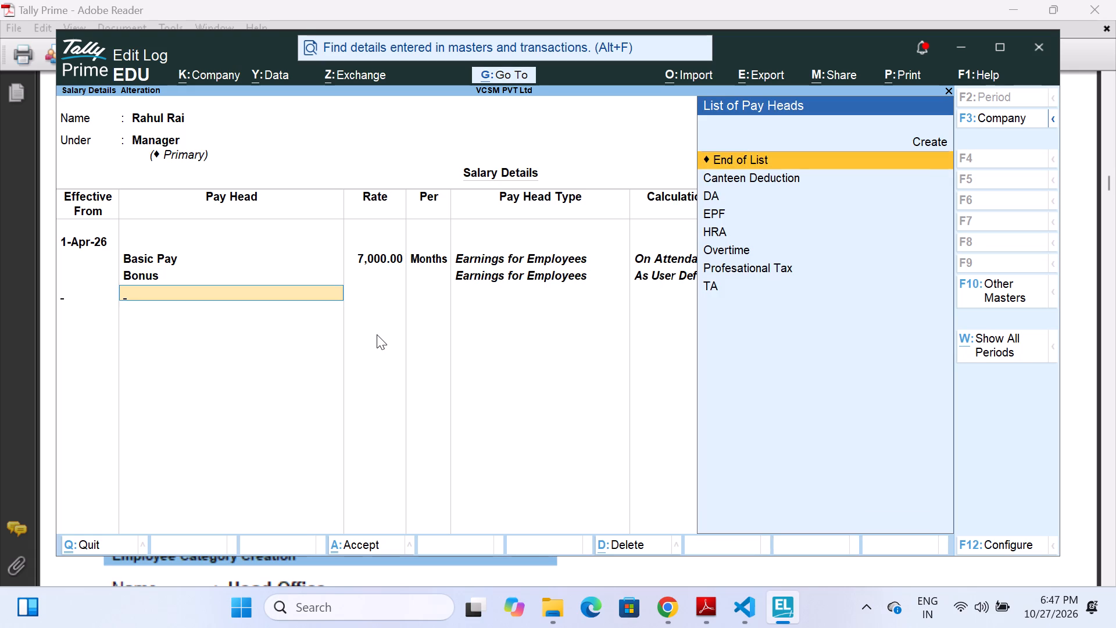
key(BackSpace)
key(Down)
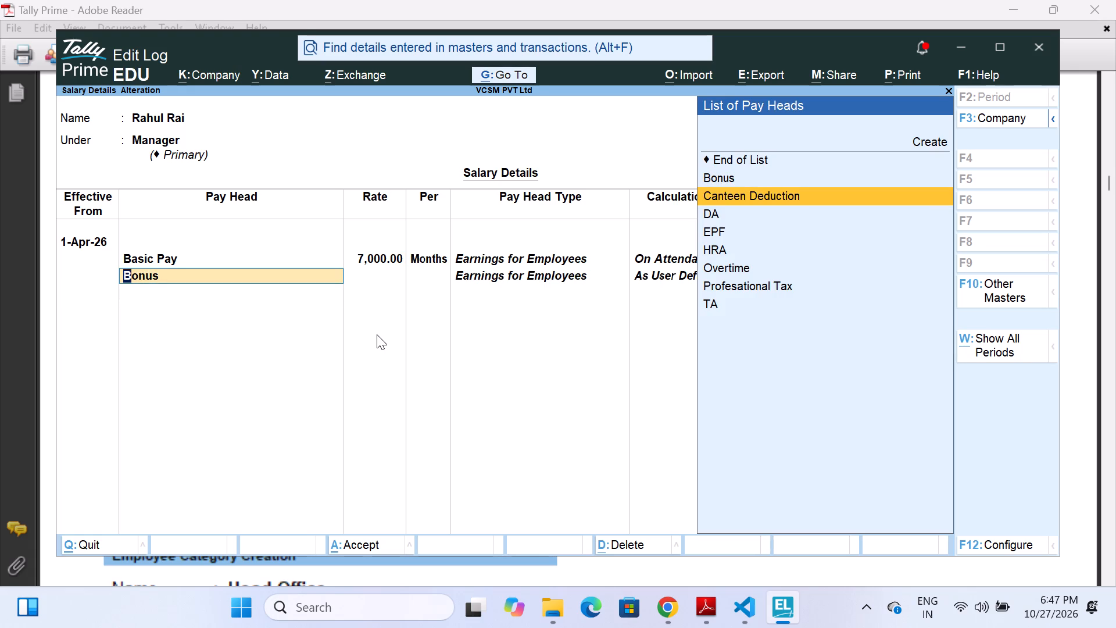
key(Up)
key(Return)
key(Down)
key(Up)
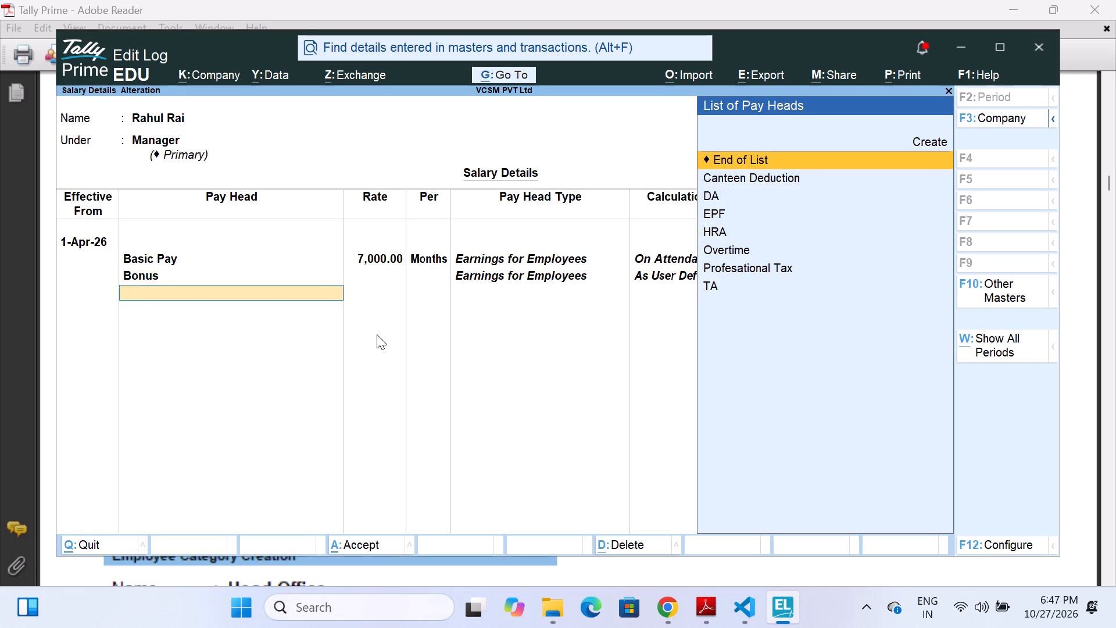
key(Down)
key(Return)
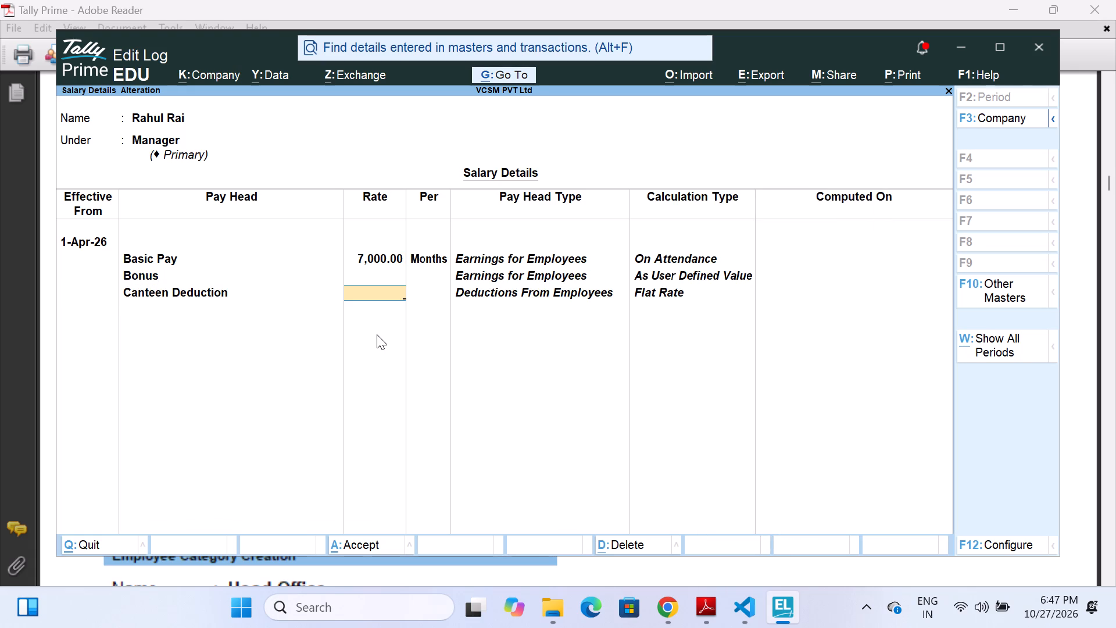
text(600)
key(Return)
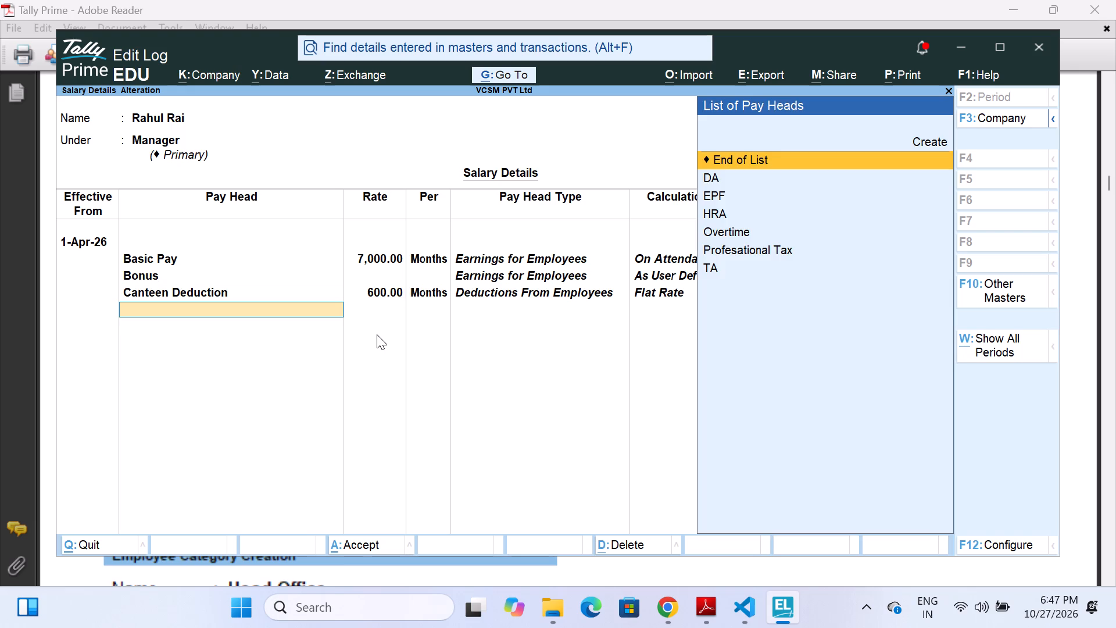
Add the DA, EPF and HRA pay heads to the employee's salary details.
key(Down)
key(Return)
key(Down)
key(Return)
key(Down)
key(Return)
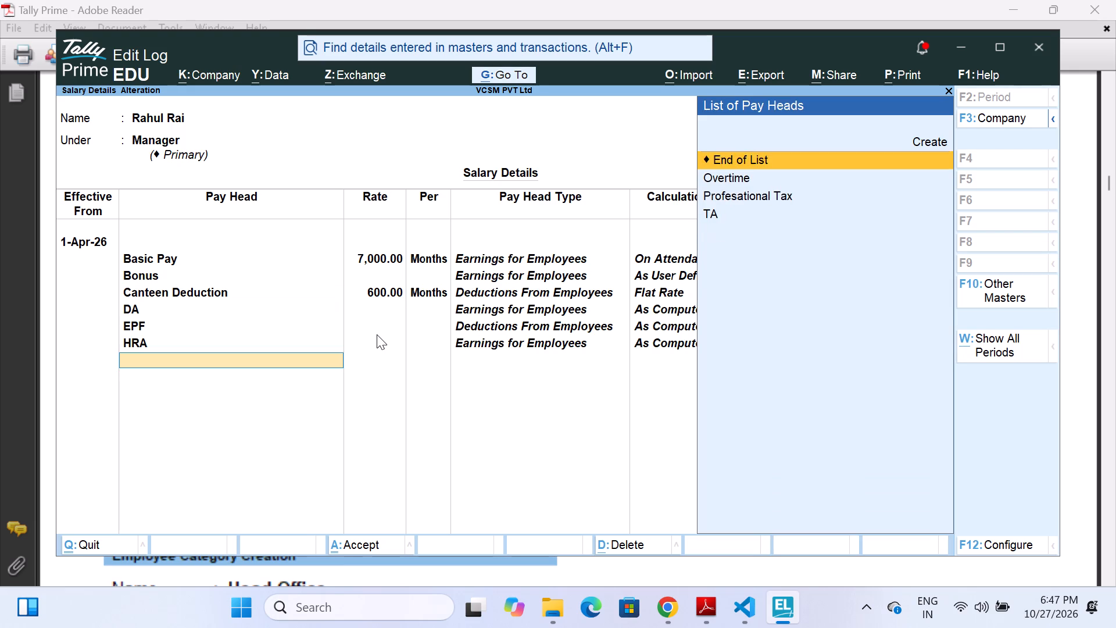
key(Return)
key(BackSpace)
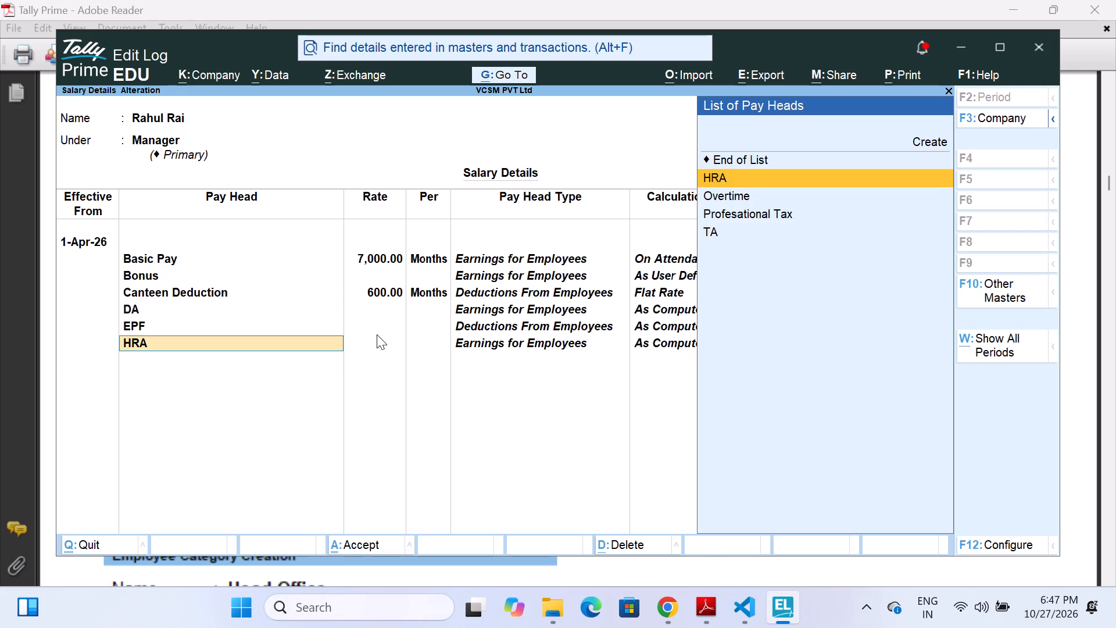
key(Return)
Add the Overtime pay head at a rate of 50 per Hrs to the salary details.
key(Down)
key(Return)
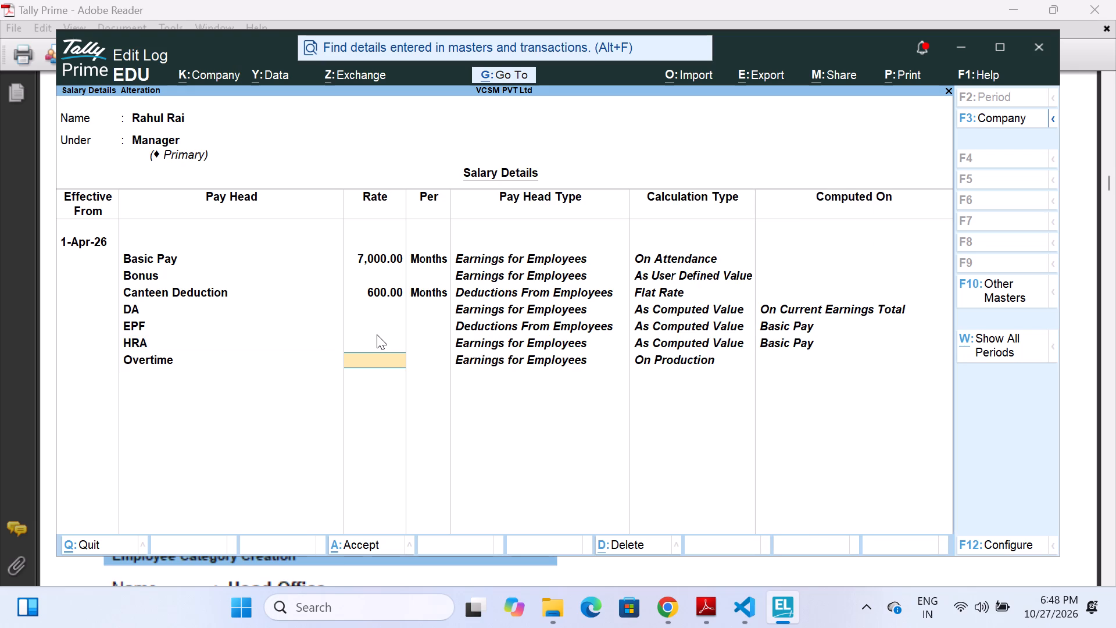
text(50)
key(Return)
key(Return)
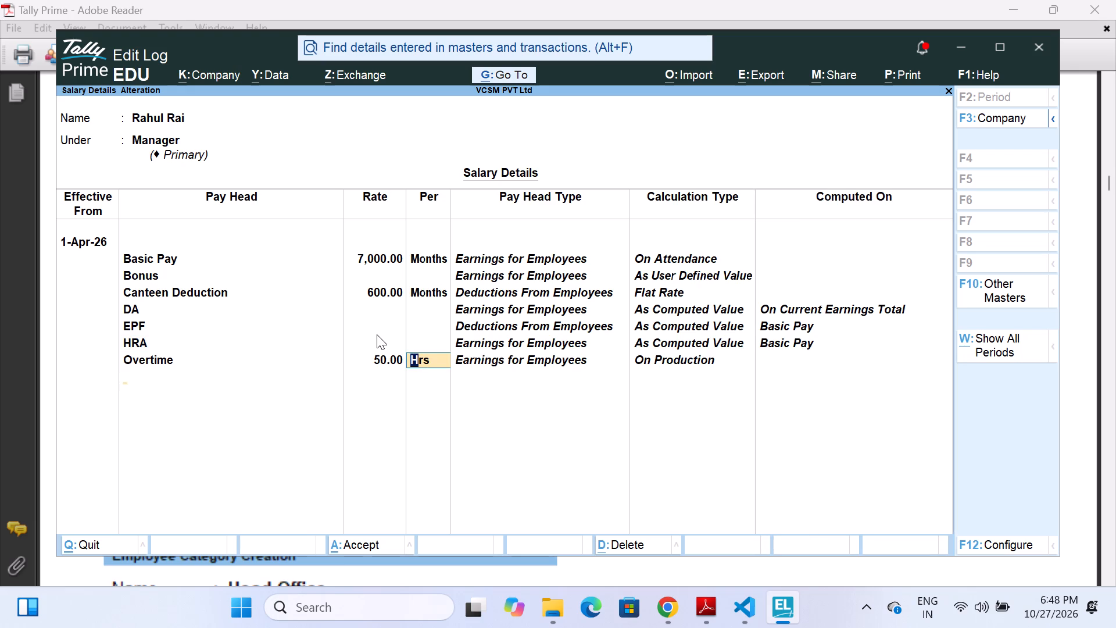
Add the Profesational Tax pay head and TA at a rate of 600, and save this employee's salary details.
key(Down)
key(Return)
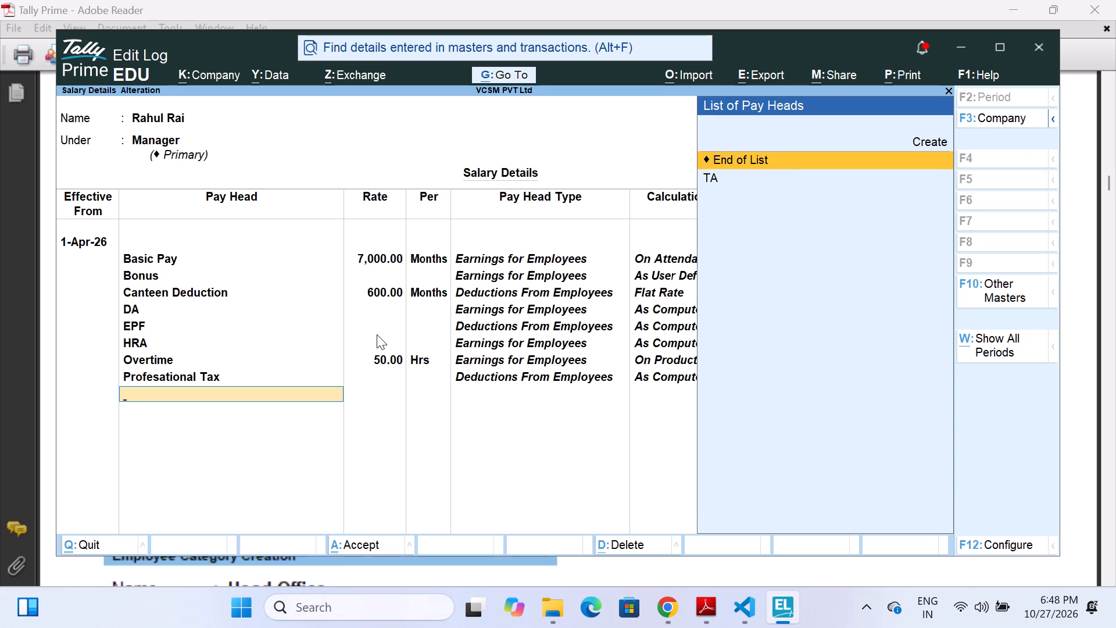
key(Down)
key(Return)
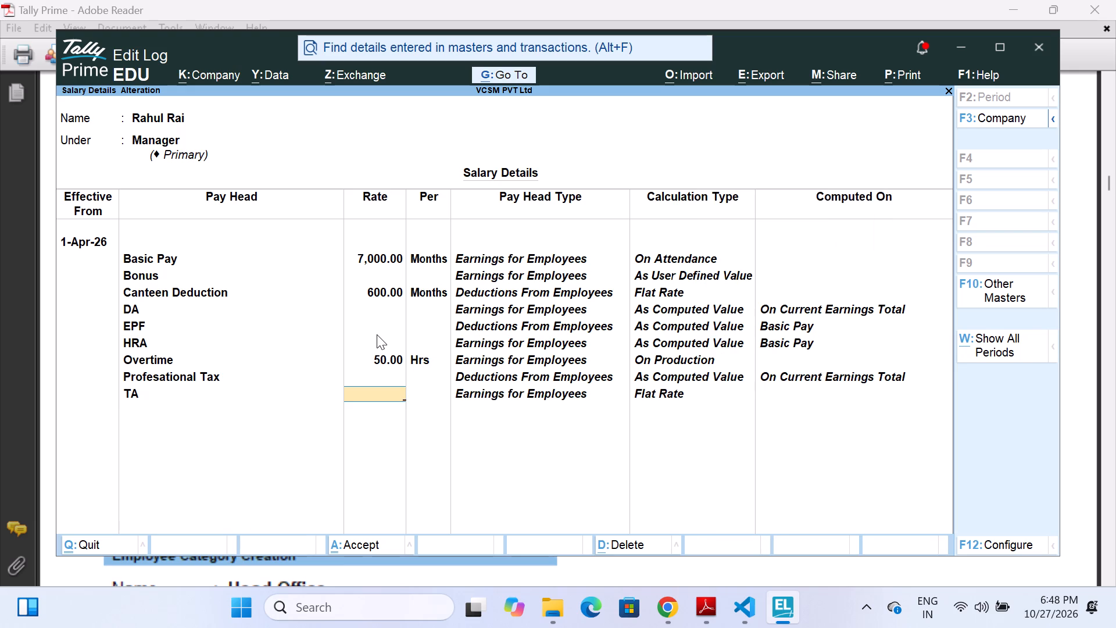
text(600)
key(Return)
key(Return)
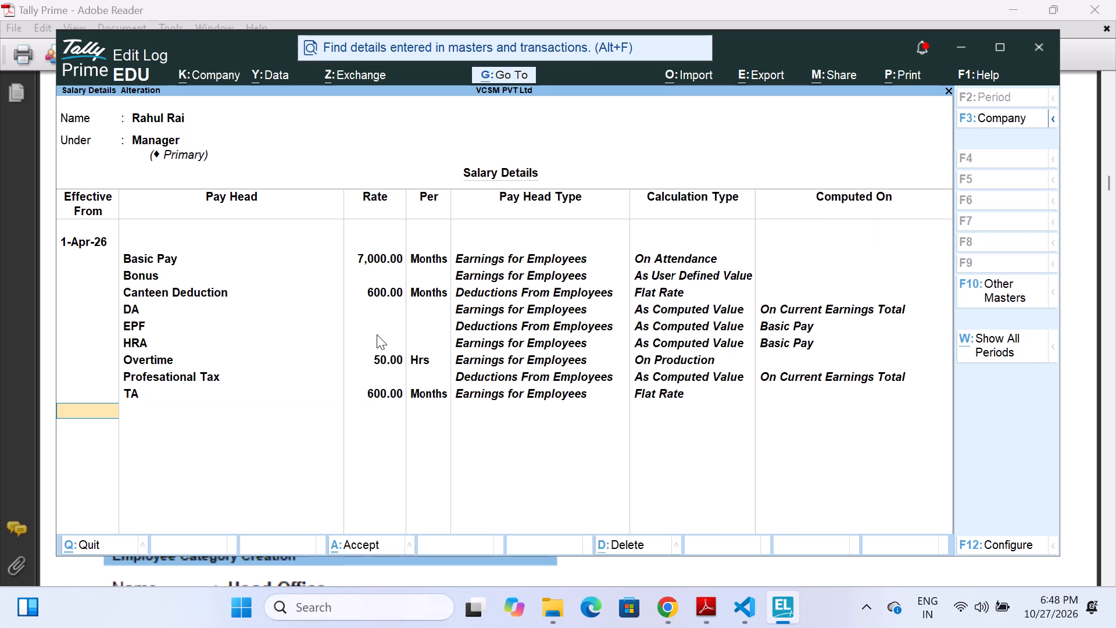
key(Return)
key(Return)
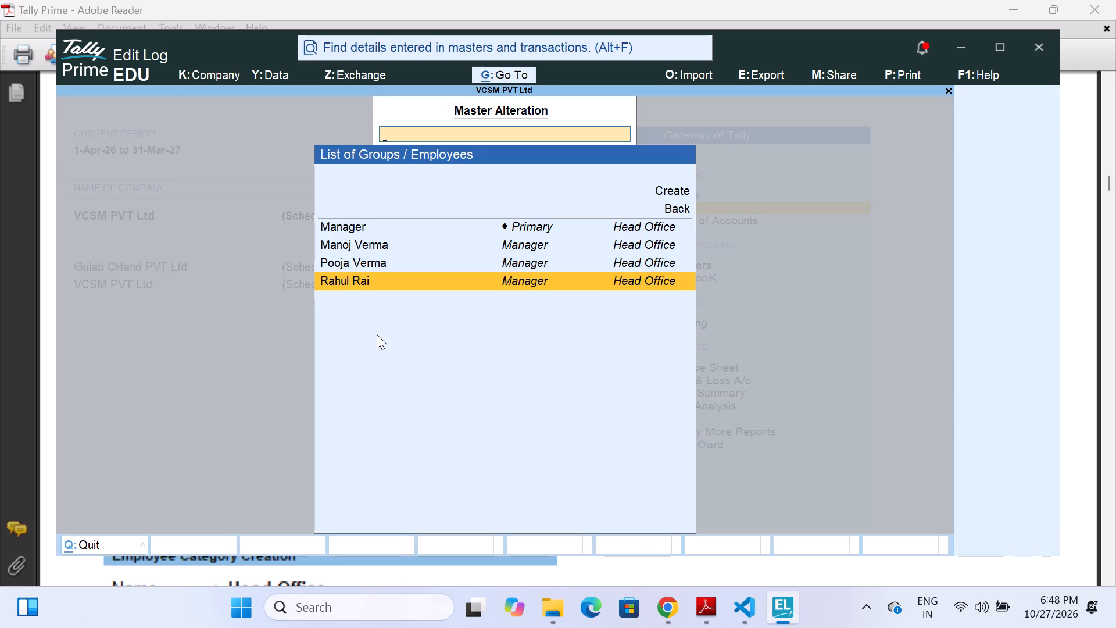
Reopen the same employee's salary details, set the TA rate to 800, save, and return to the Gateway of Tally.
key(Return)
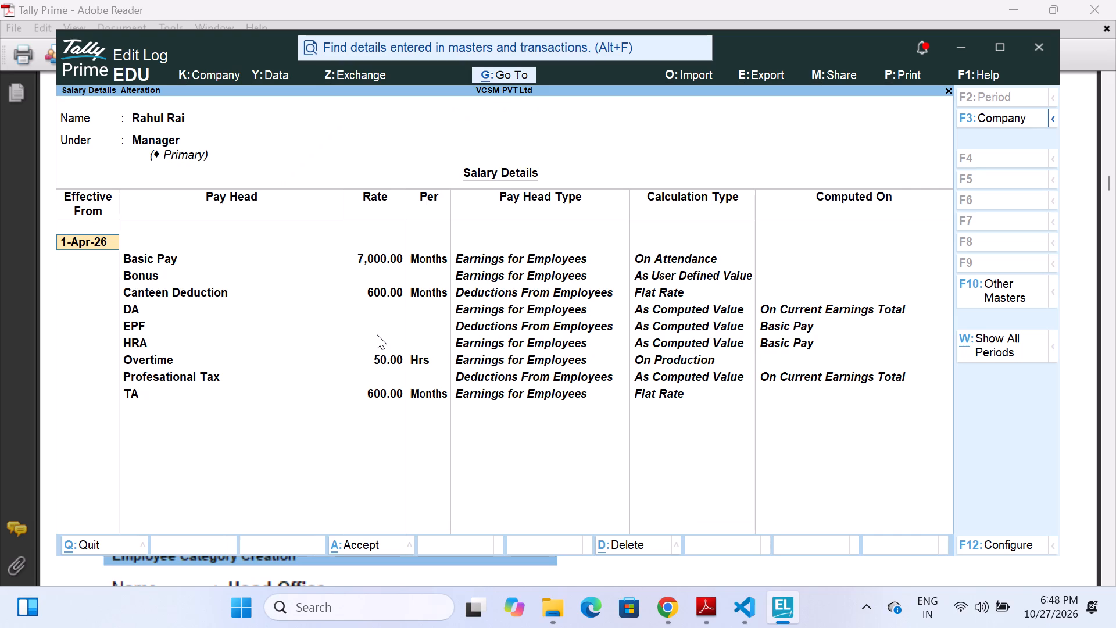
key(Return)
key(Return)
key(Return)
key(Return)
key(Return)
key(Return)
key(Return)
key(Return)
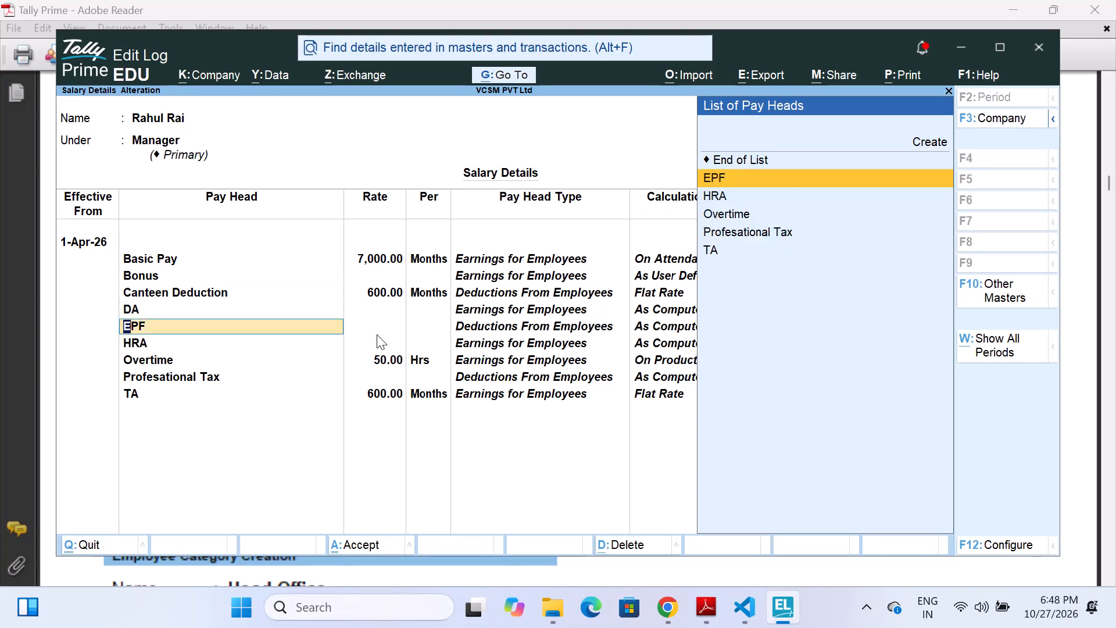
key(Return)
key(Return)
key(Return)
key(Return)
key(Return)
key(Return)
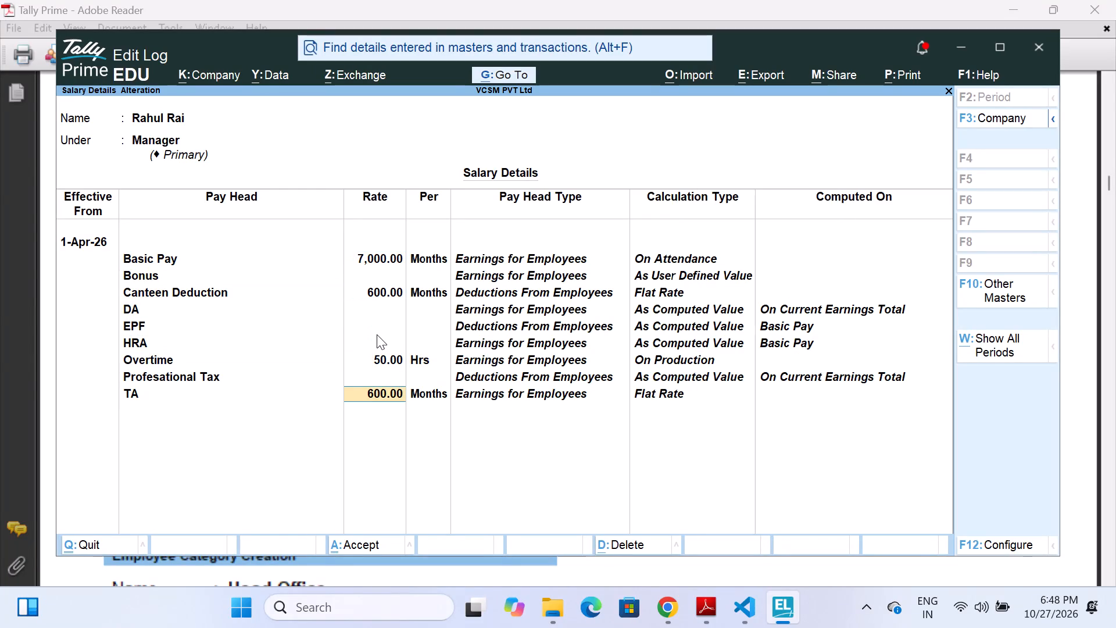
text(800)
key(Return)
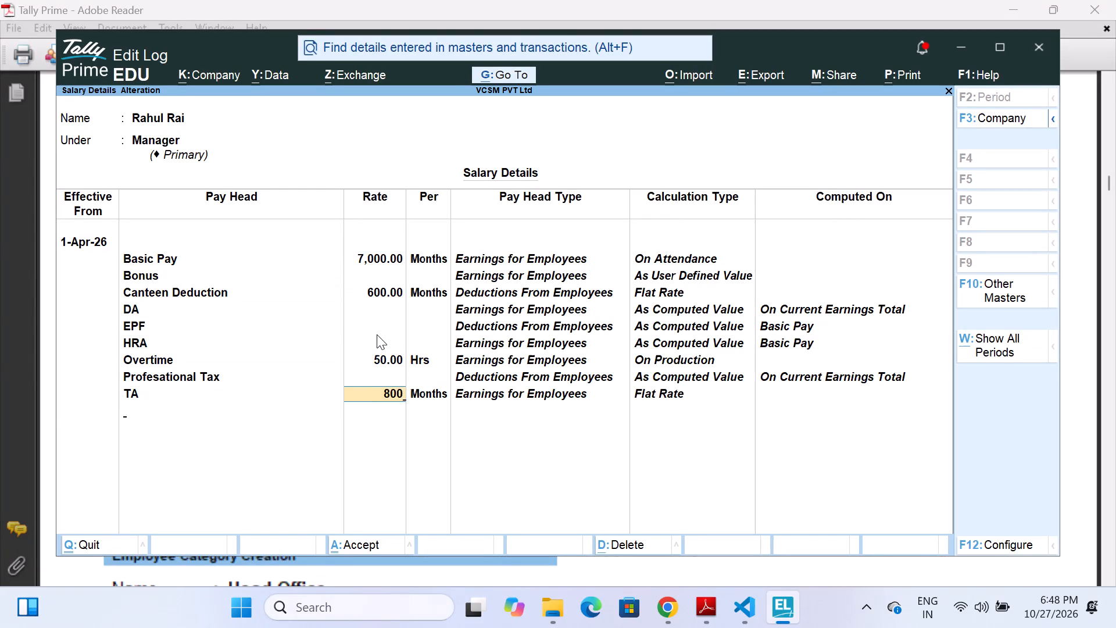
key(Return)
key(Return)
key(Return)
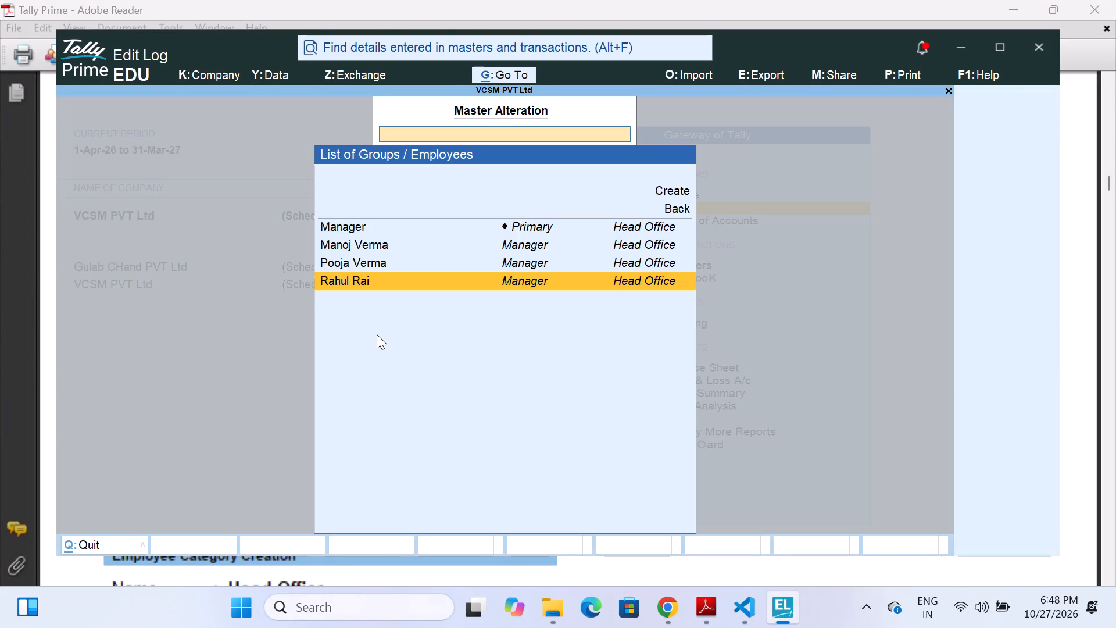
key(Escape)
key(Escape)
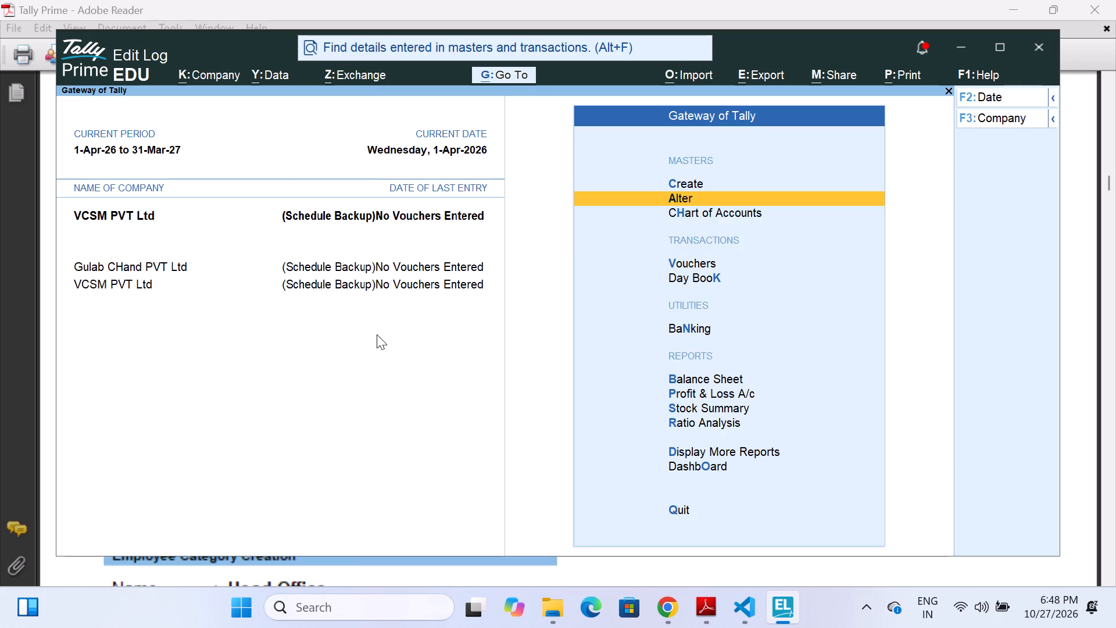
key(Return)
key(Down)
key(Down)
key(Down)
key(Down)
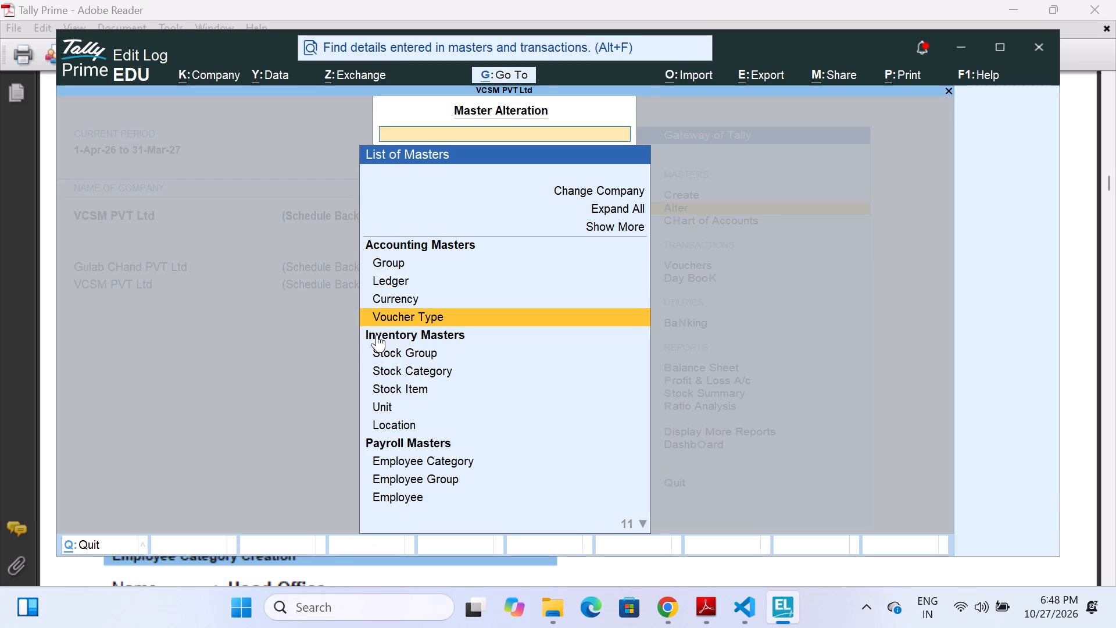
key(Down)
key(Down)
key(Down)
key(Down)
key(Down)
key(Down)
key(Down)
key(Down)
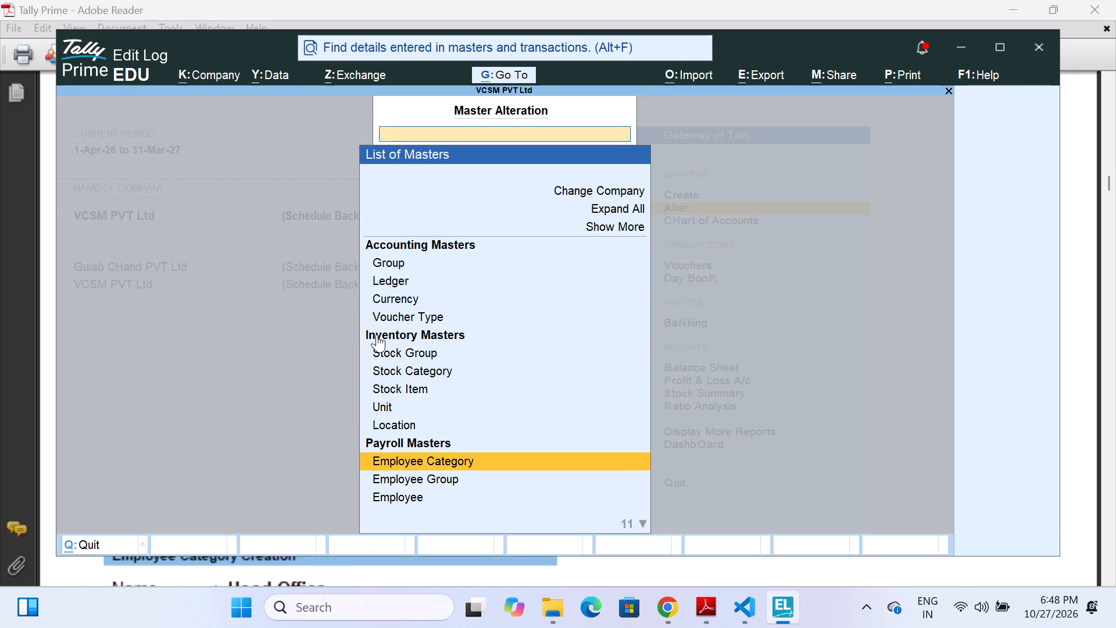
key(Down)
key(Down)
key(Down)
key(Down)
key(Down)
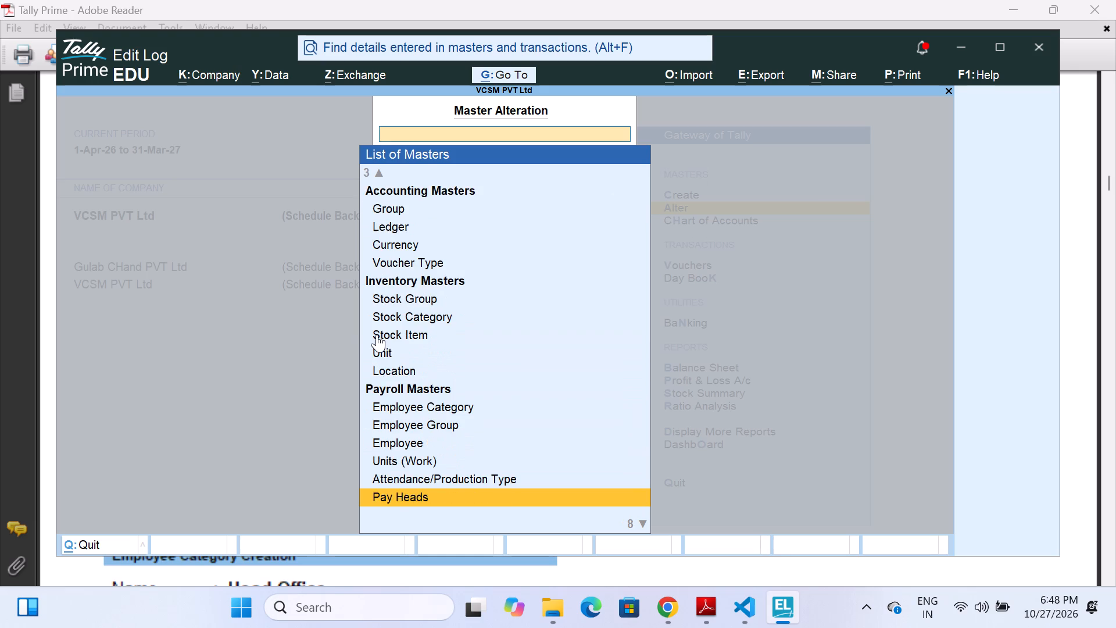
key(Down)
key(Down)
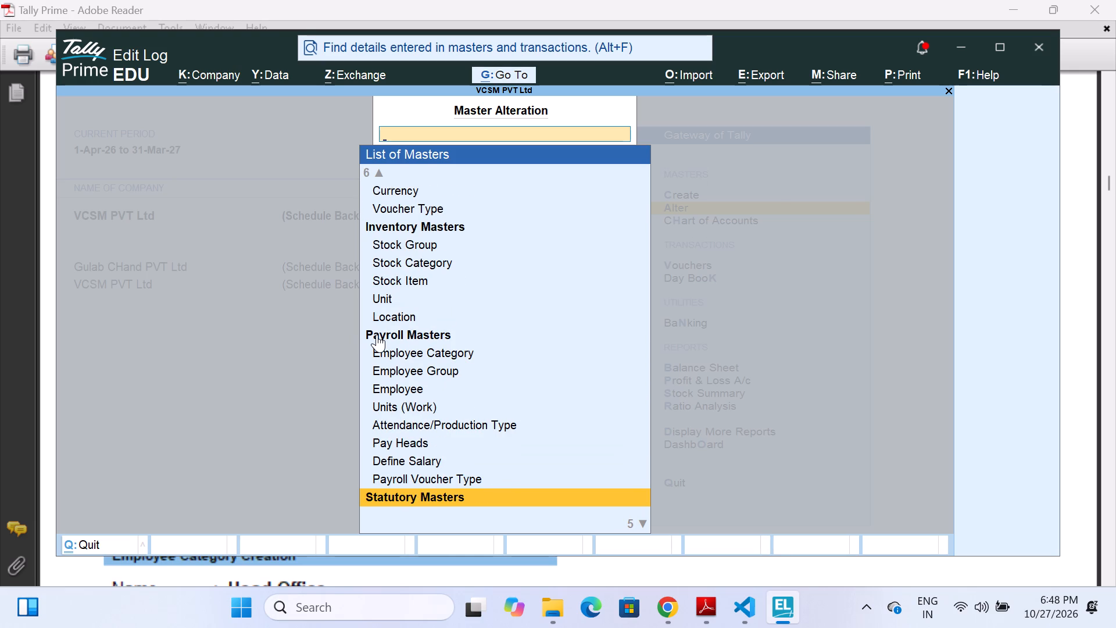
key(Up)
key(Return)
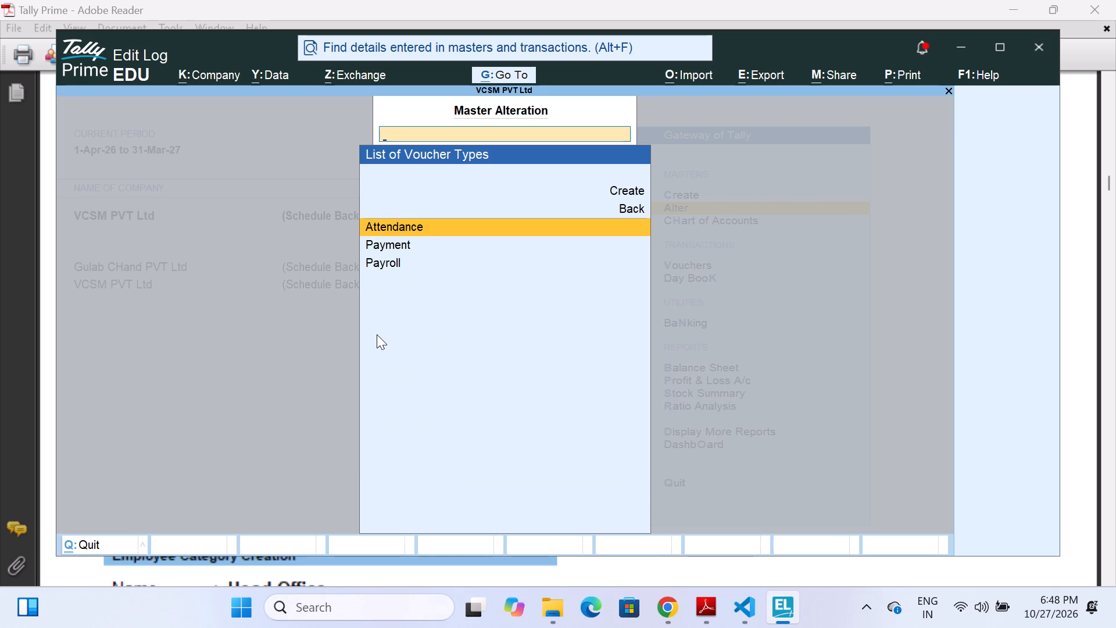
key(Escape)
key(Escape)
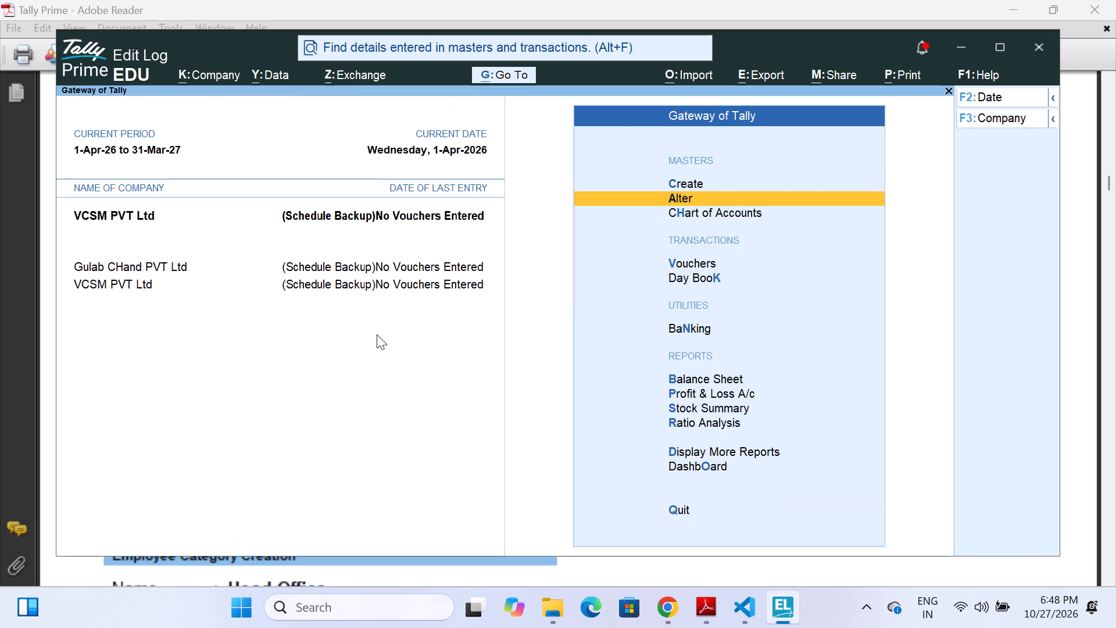
Start a Payment voucher and change its voucher mode to Double Entry.
key(Down)
key(Down)
key(Down)
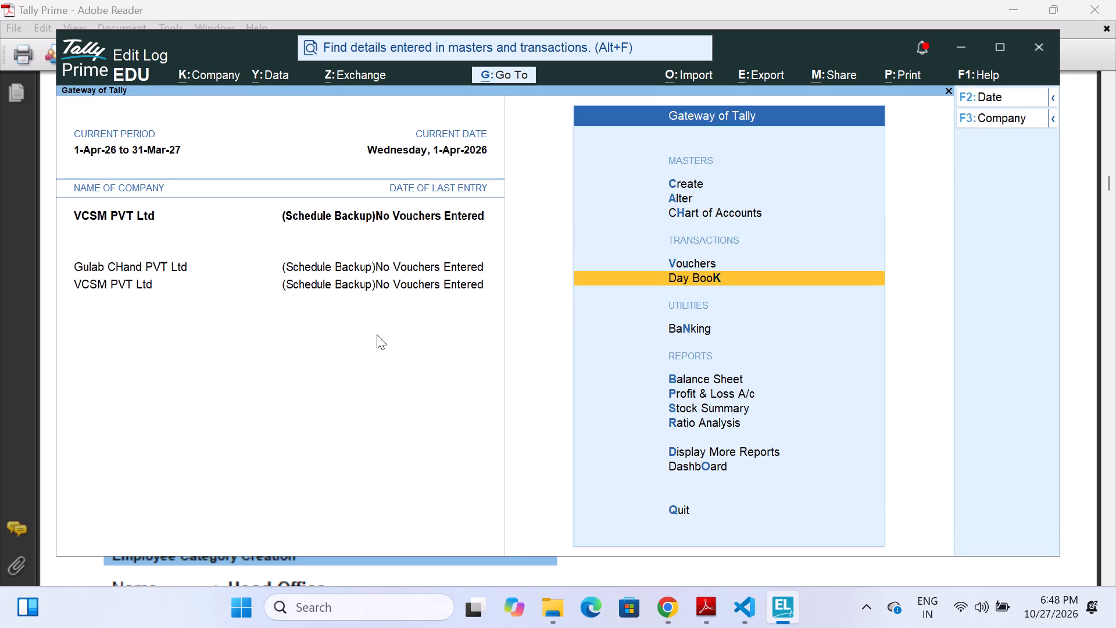
key(Up)
key(Return)
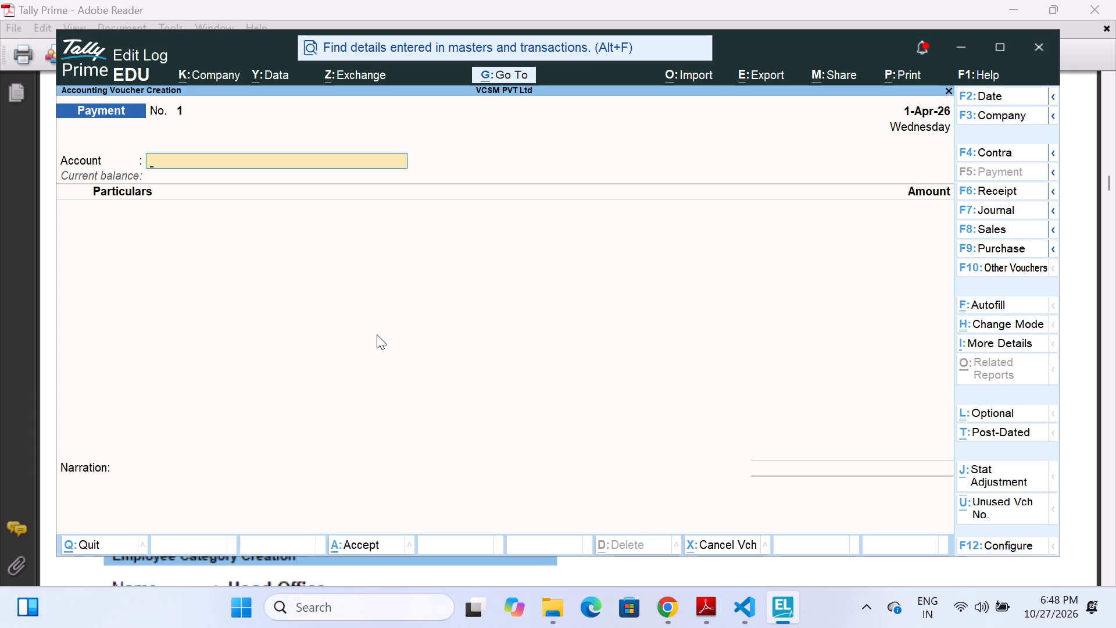
click(1010, 319)
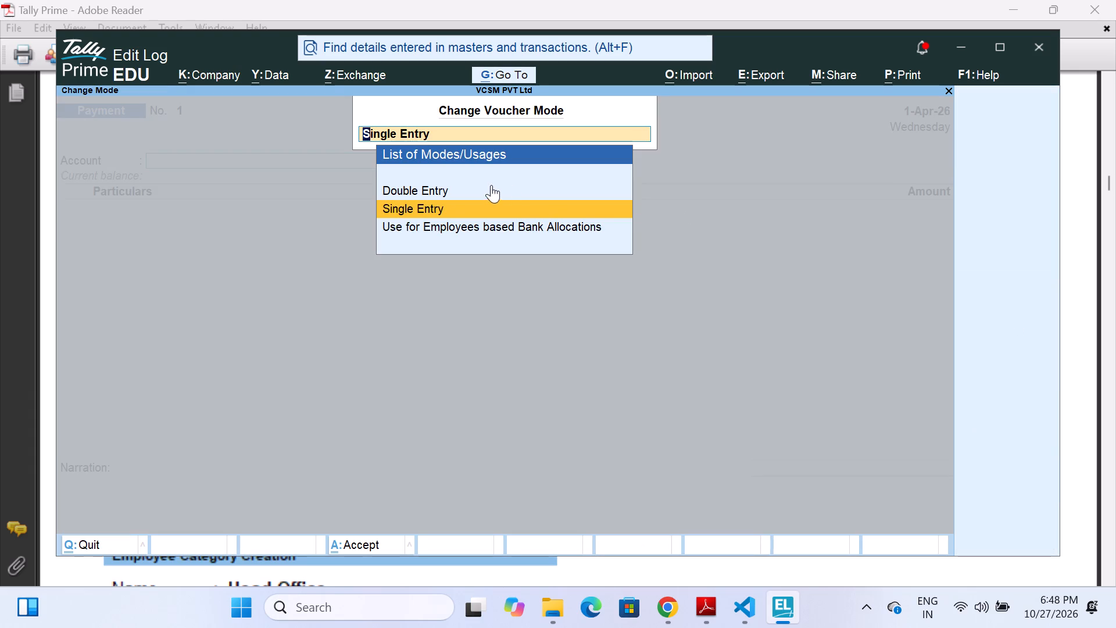
click(439, 192)
key(Return)
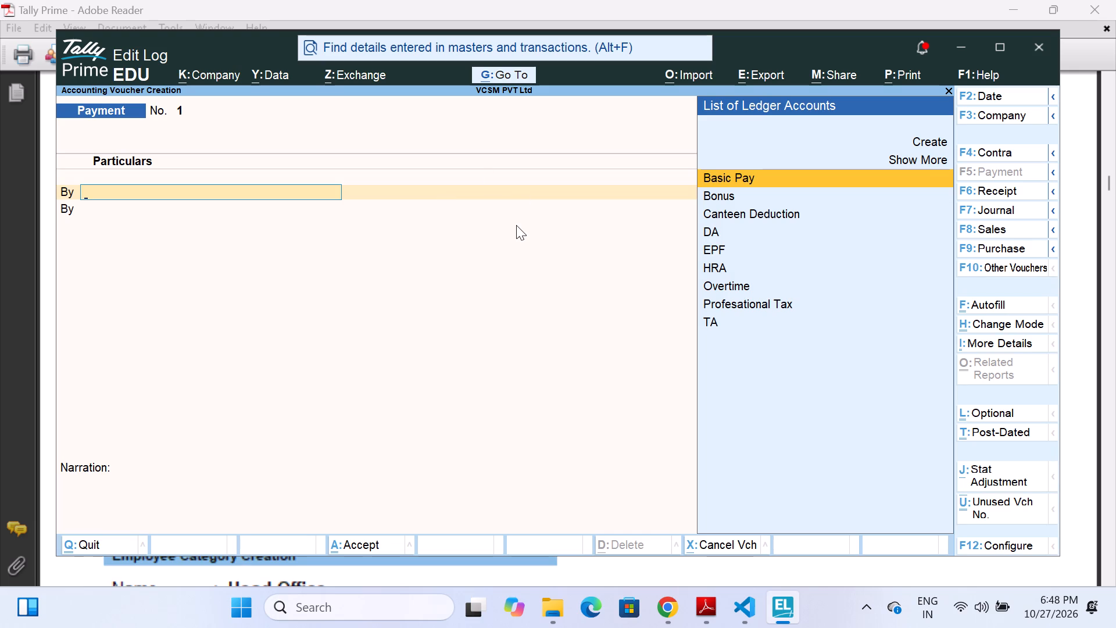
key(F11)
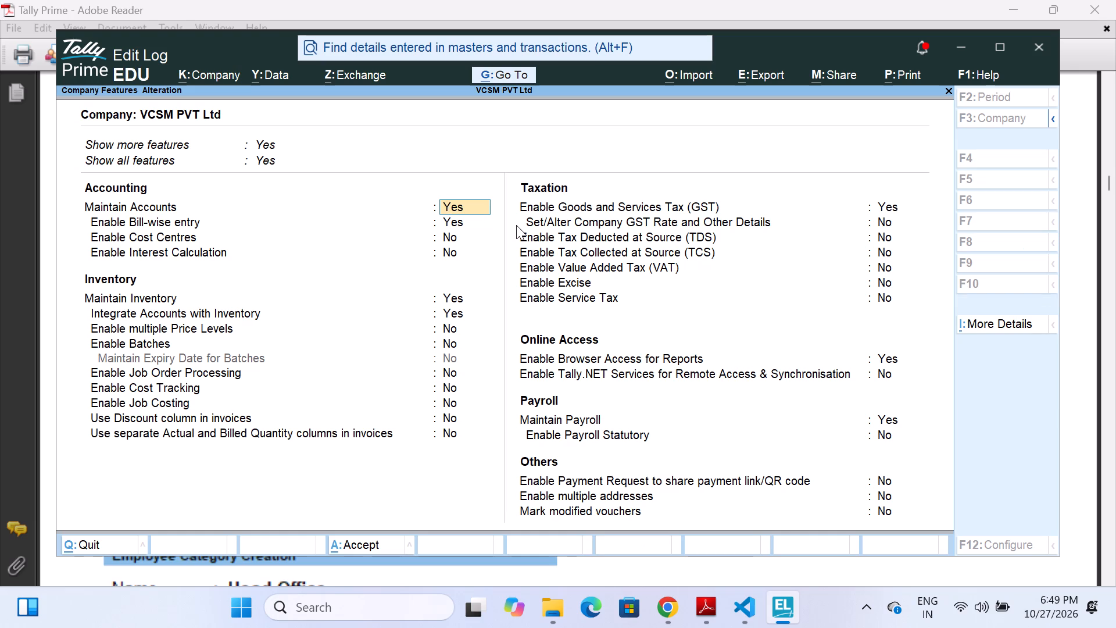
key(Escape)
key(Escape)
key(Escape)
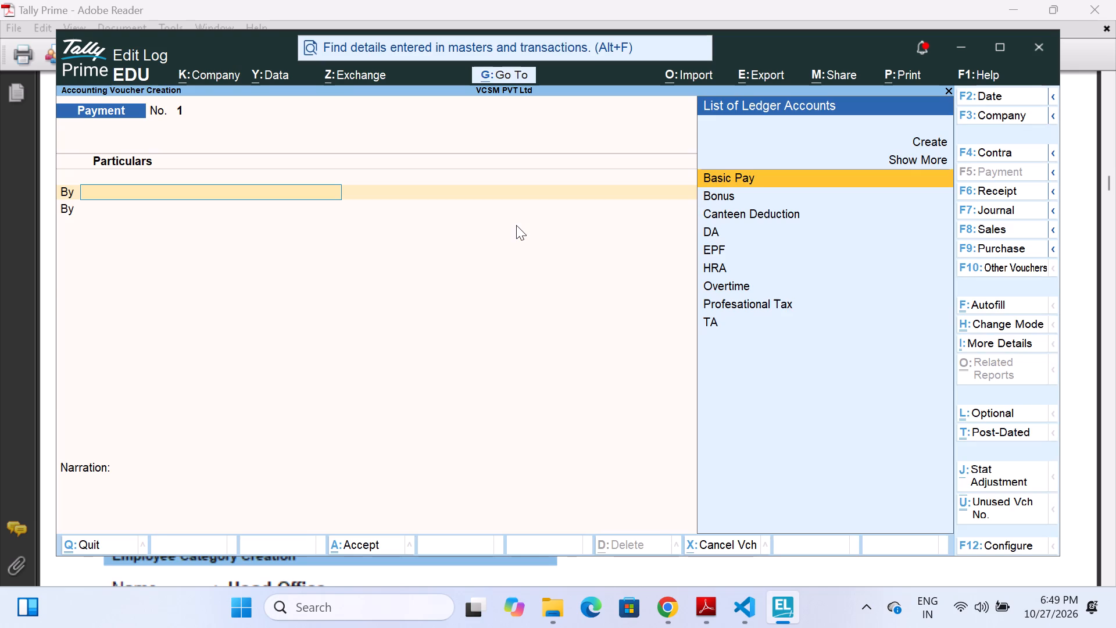
Set Use Cr/Dr instead of To/By during voucher entry to Yes in the voucher configuration and accept it.
key(F12)
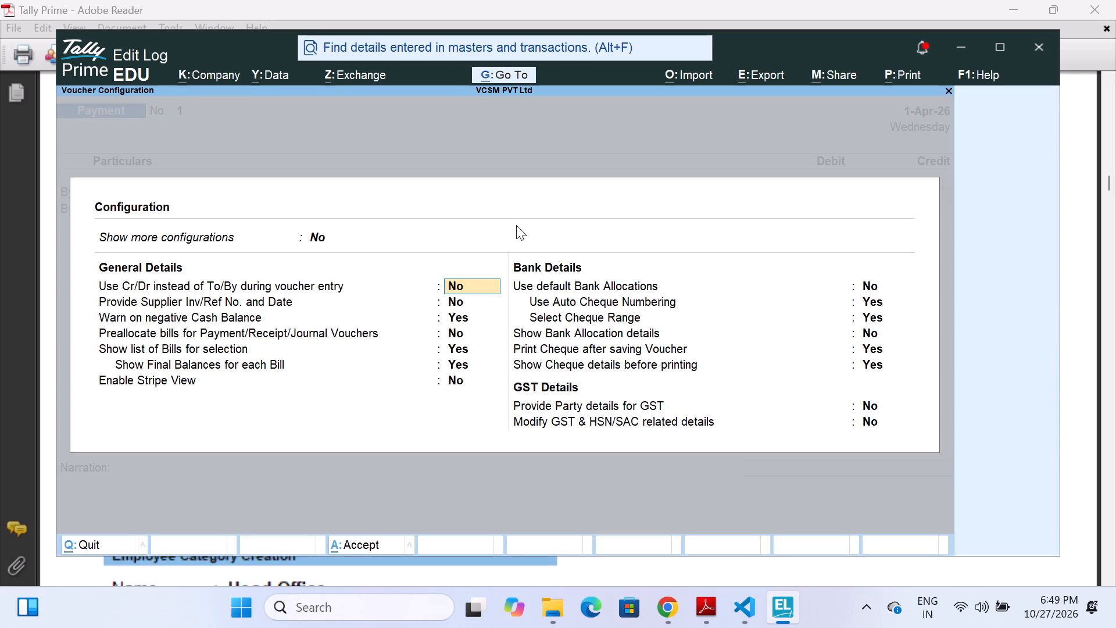
key(y)
key(Return)
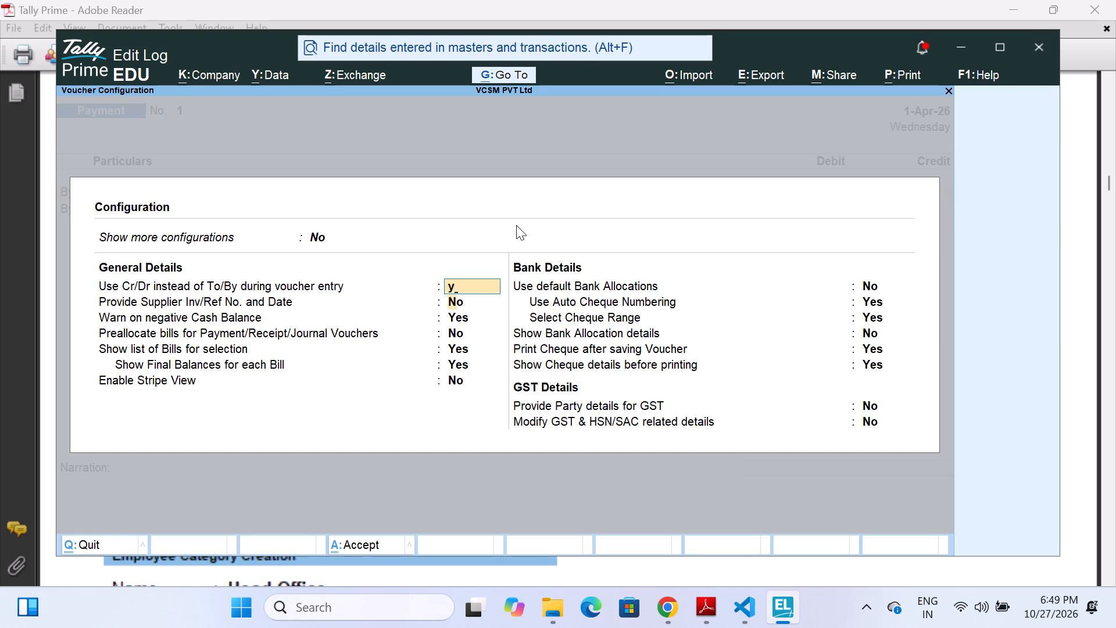
key(ctrl+a)
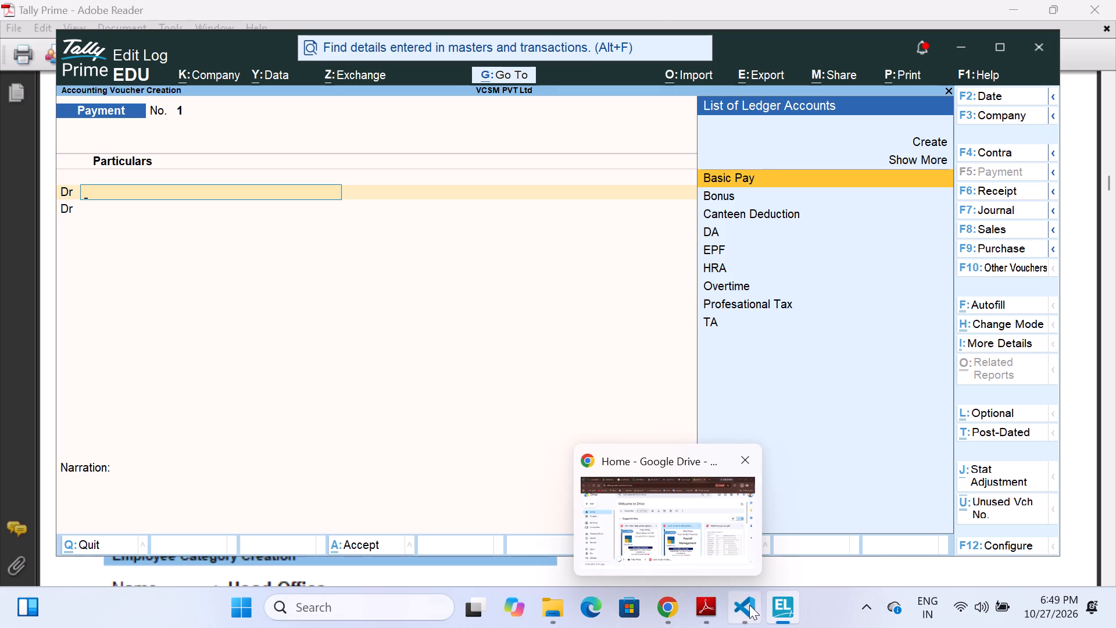
Check the April 2022 transactions in the case study PDF, and switch the voucher type to Receipt in TallyPrime.
click(699, 504)
click(627, 288)
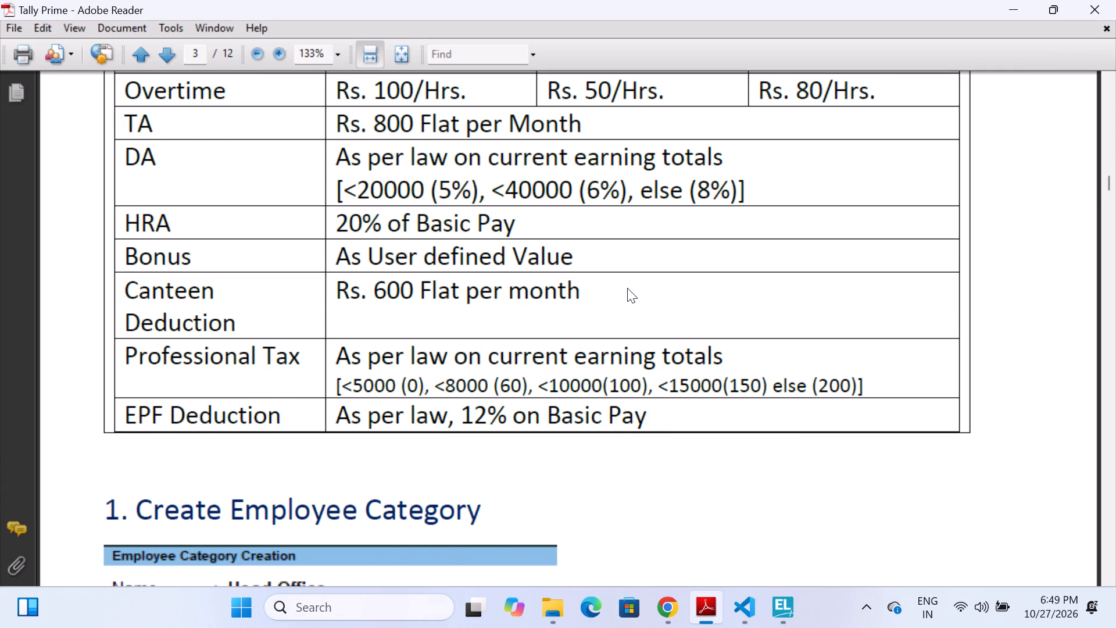
scroll(627, 288, up, 12)
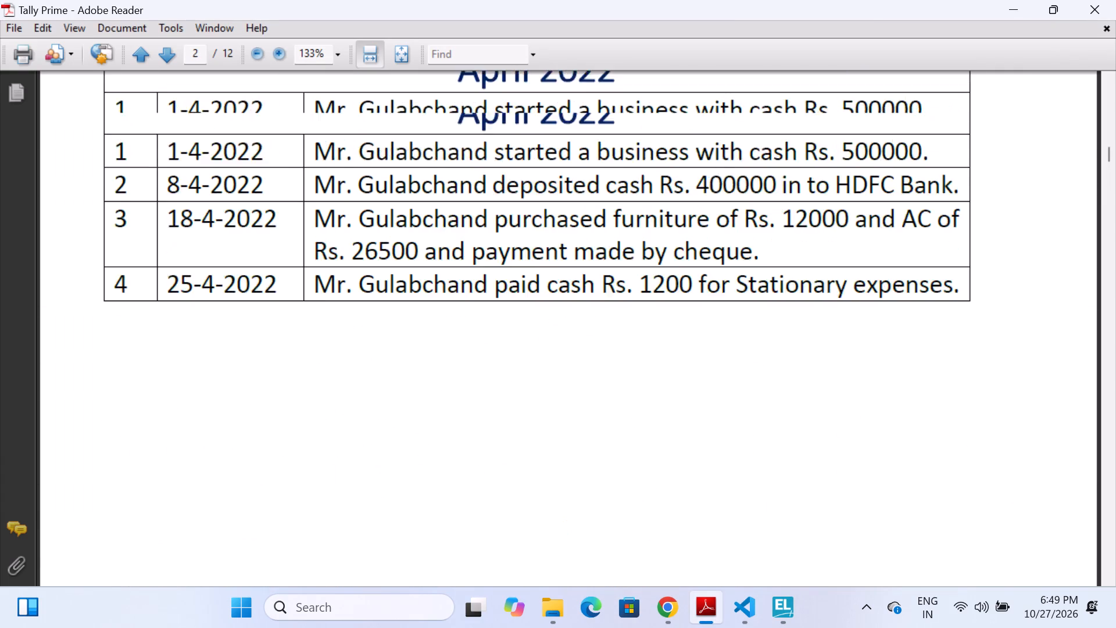
scroll(627, 288, up, 2)
scroll(627, 288, down, 1)
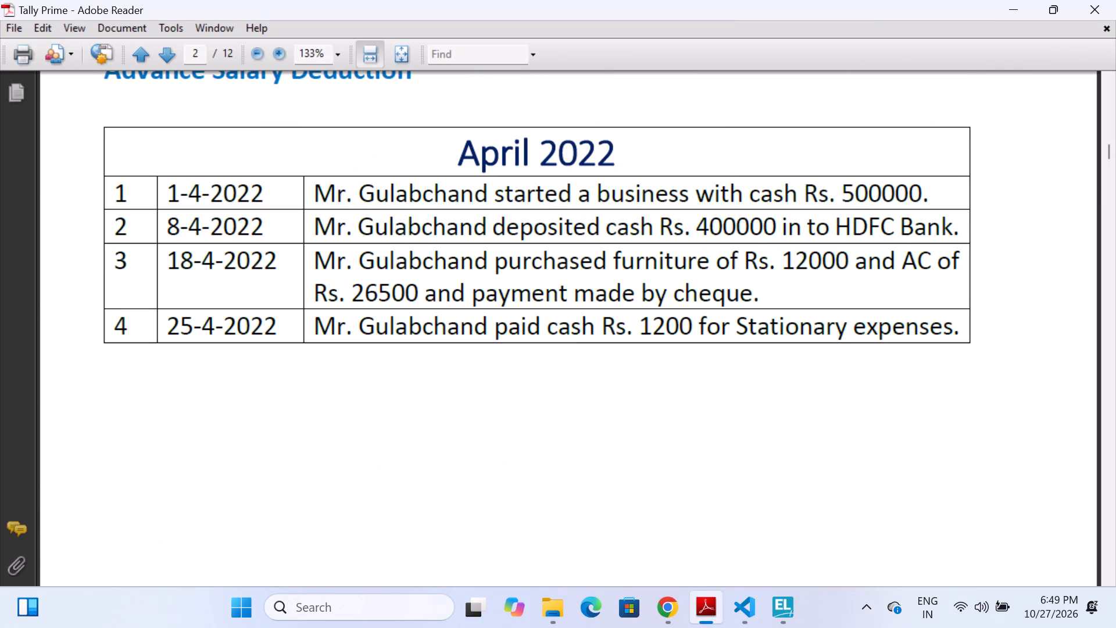
click(779, 503)
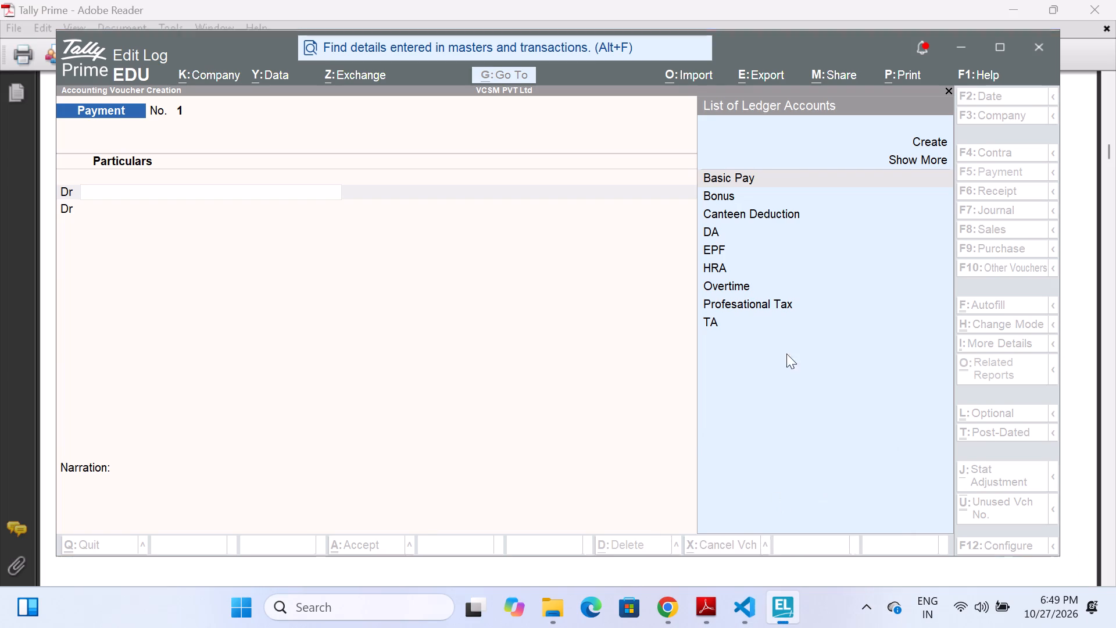
click(993, 185)
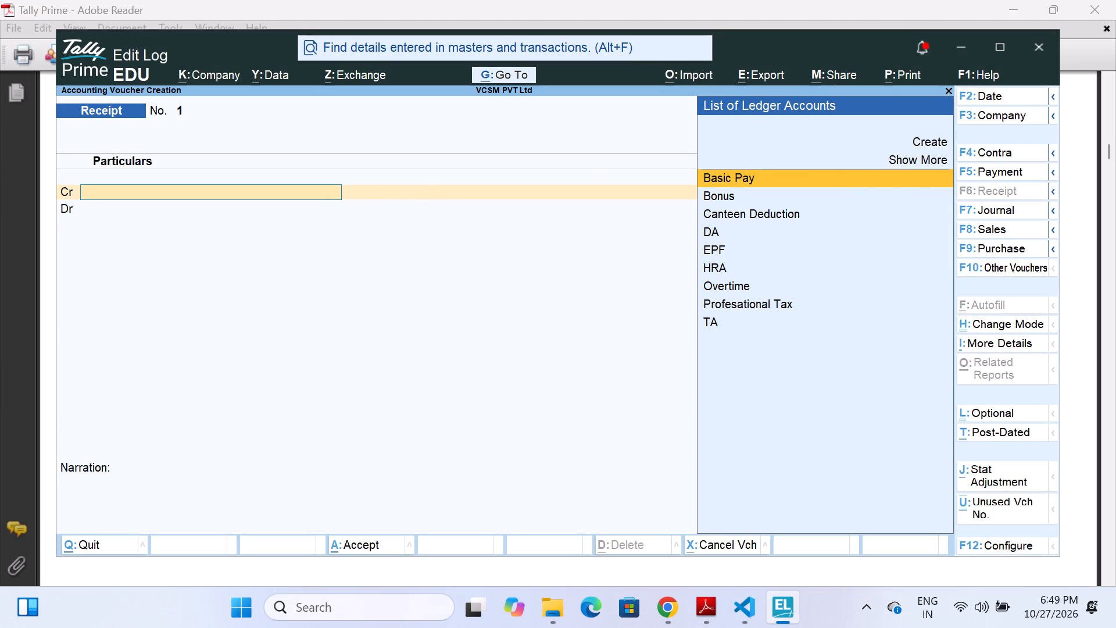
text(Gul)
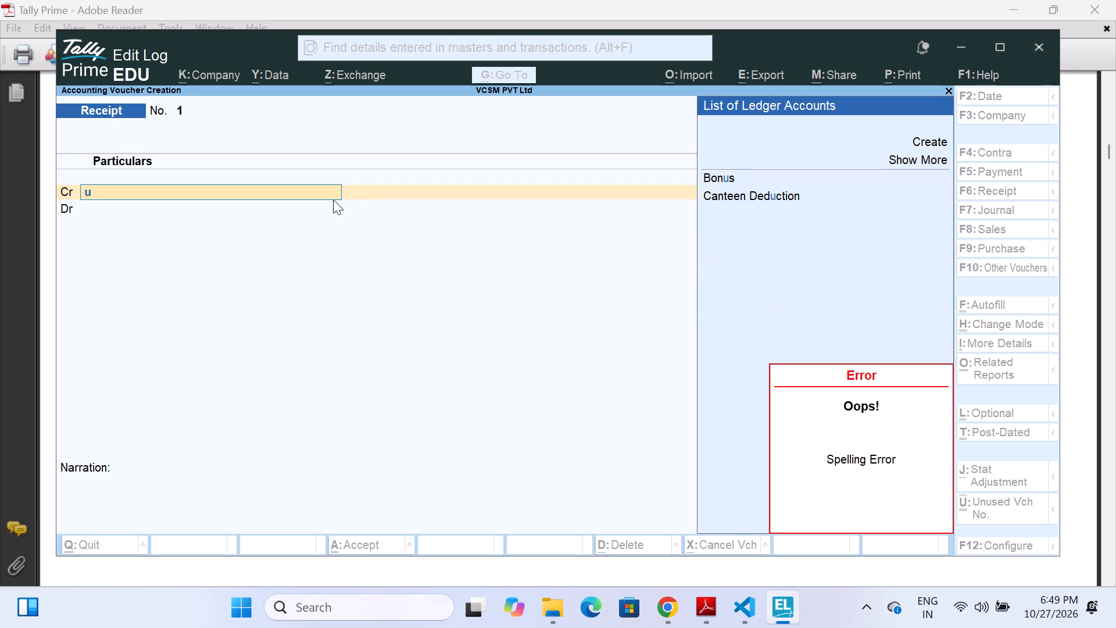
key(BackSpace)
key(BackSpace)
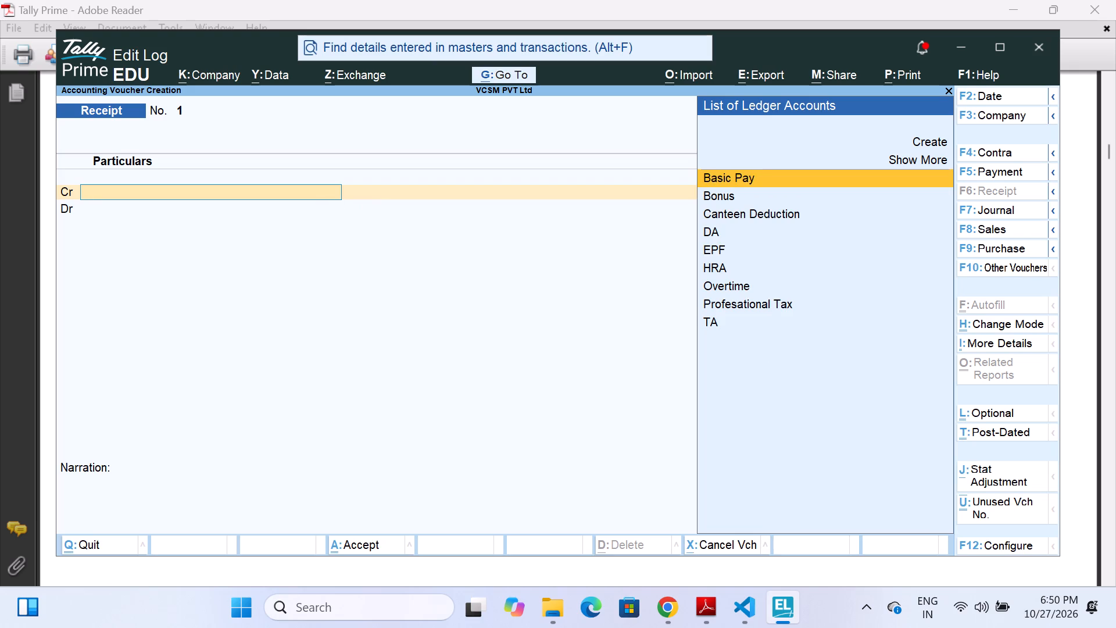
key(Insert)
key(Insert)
Review the general, bank and GST options in the Receipt voucher configuration and accept them.
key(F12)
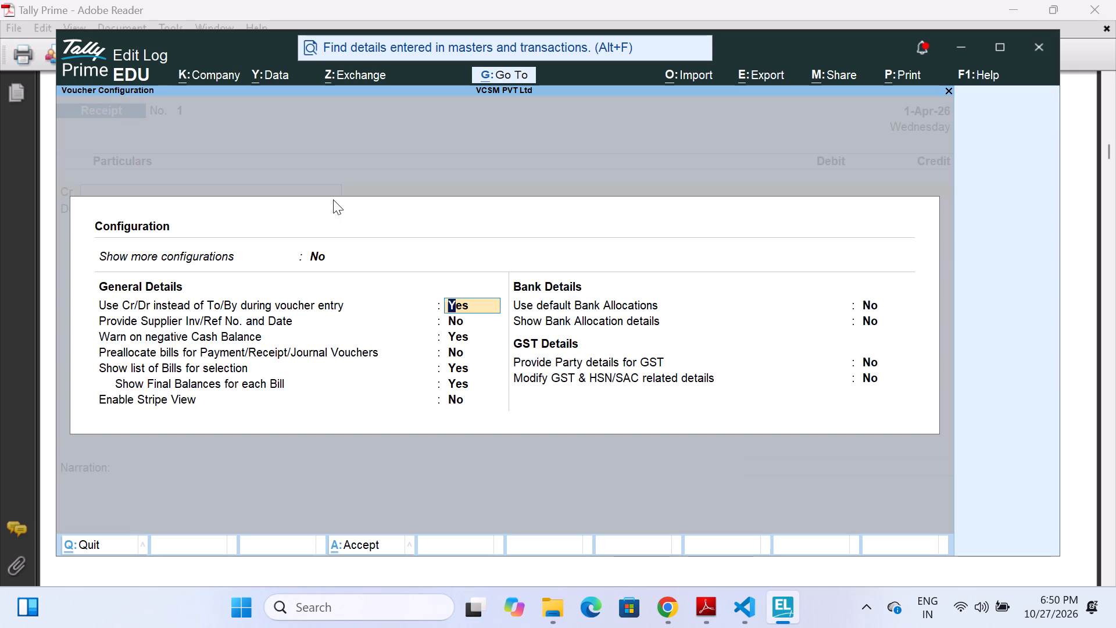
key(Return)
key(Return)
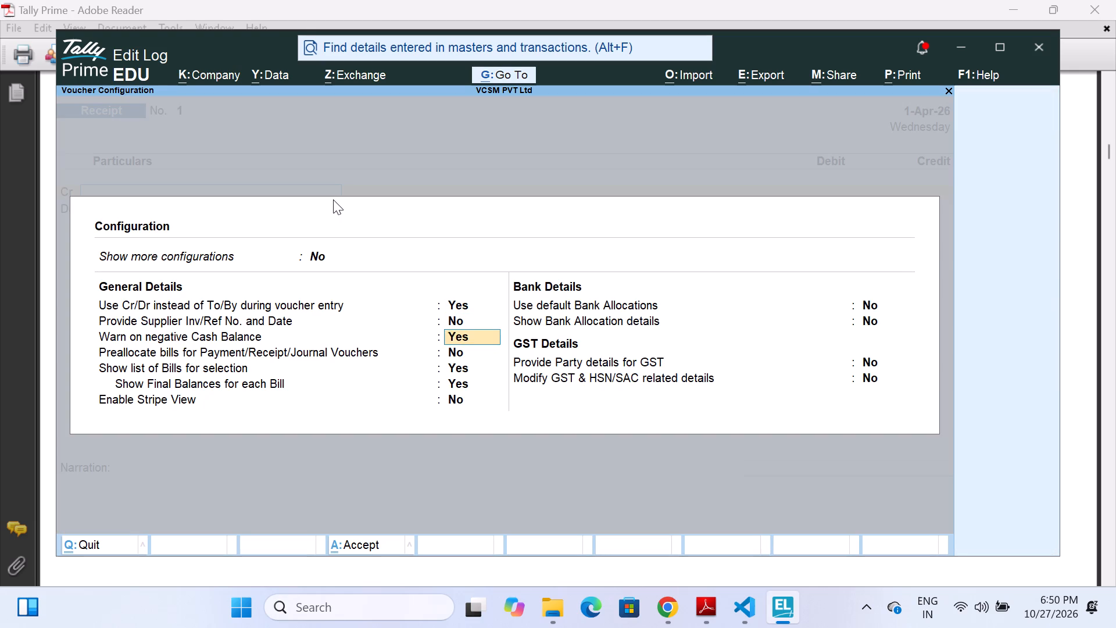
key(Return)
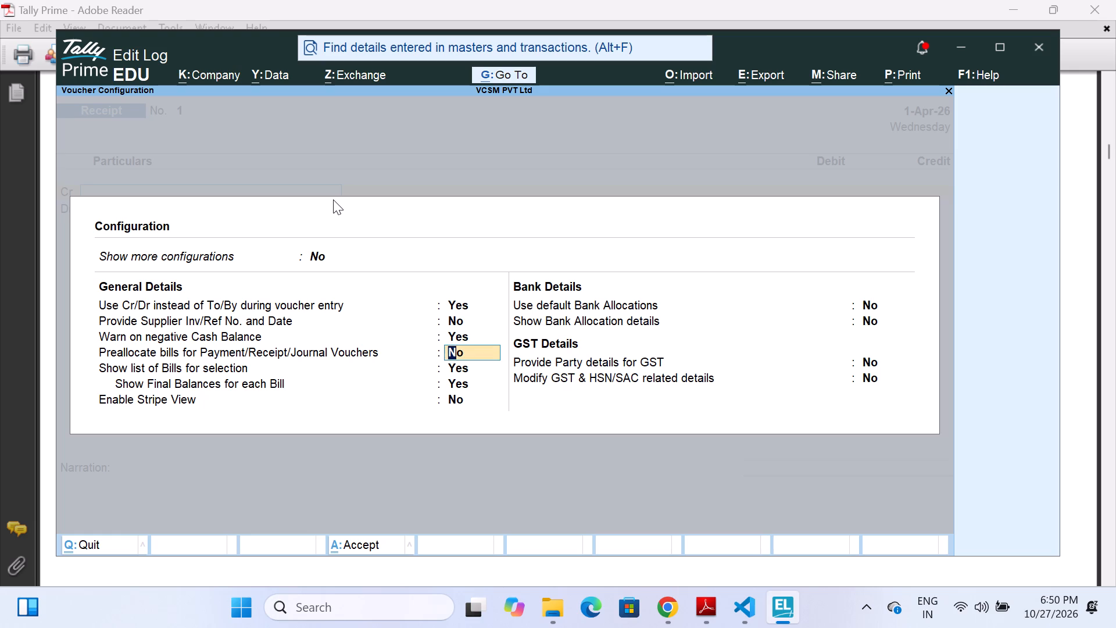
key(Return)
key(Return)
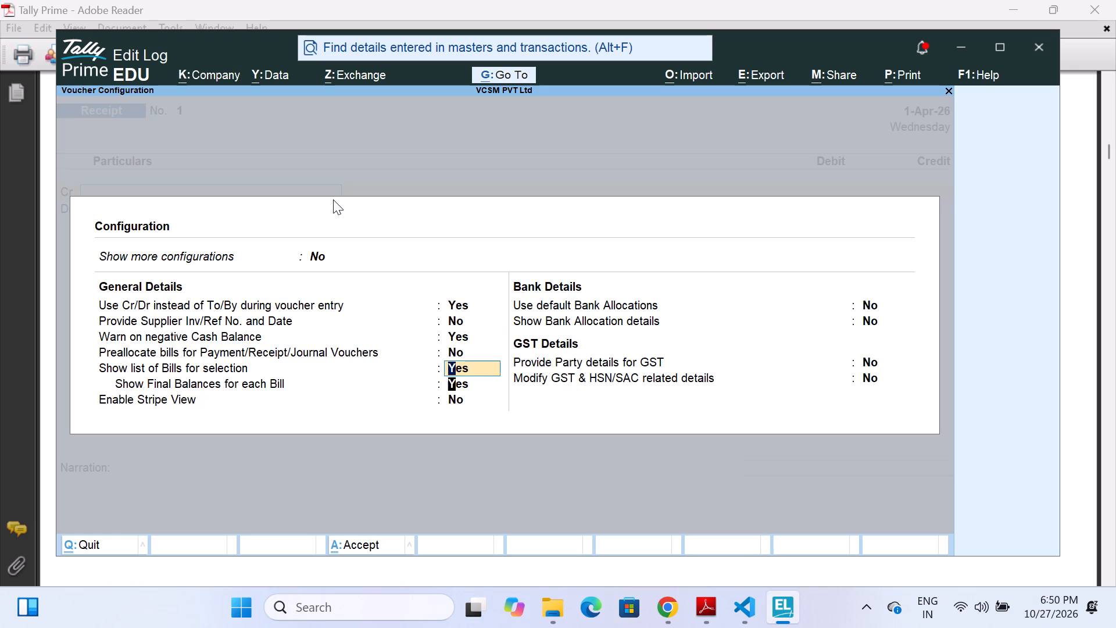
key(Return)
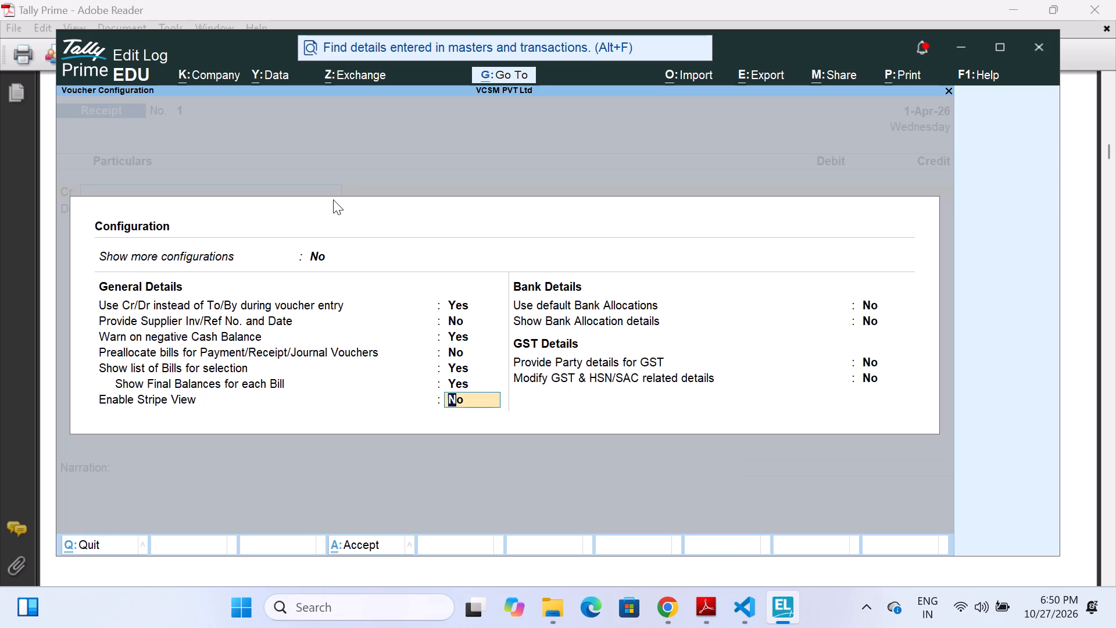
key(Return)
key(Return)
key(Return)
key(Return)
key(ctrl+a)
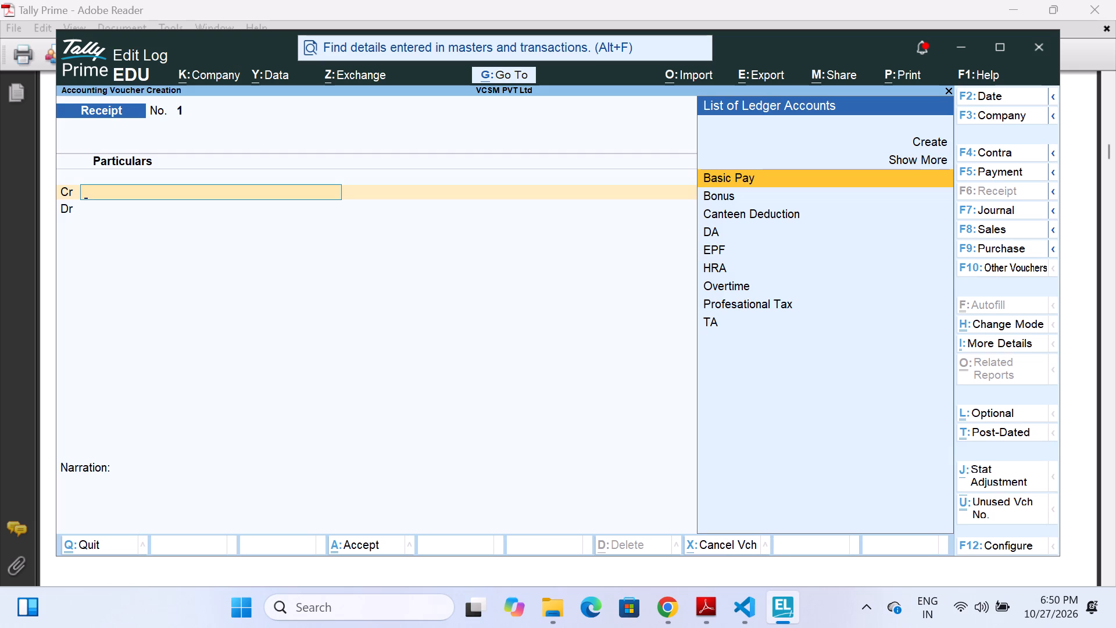
Create a ledger in the business owner's name under Capital Account from the Receipt voucher's credit line and save it.
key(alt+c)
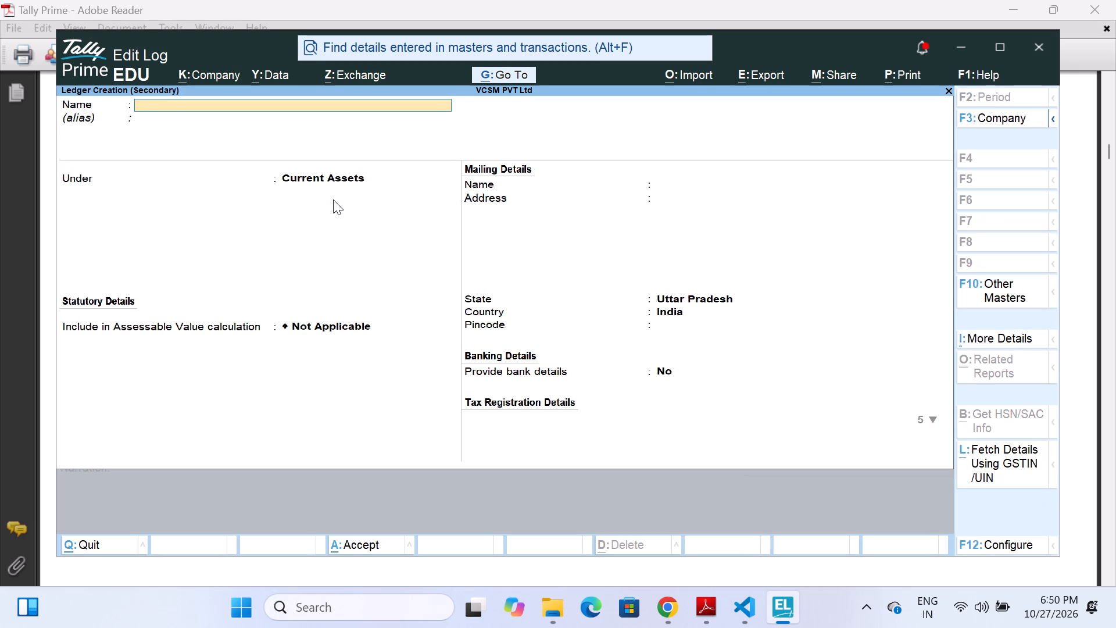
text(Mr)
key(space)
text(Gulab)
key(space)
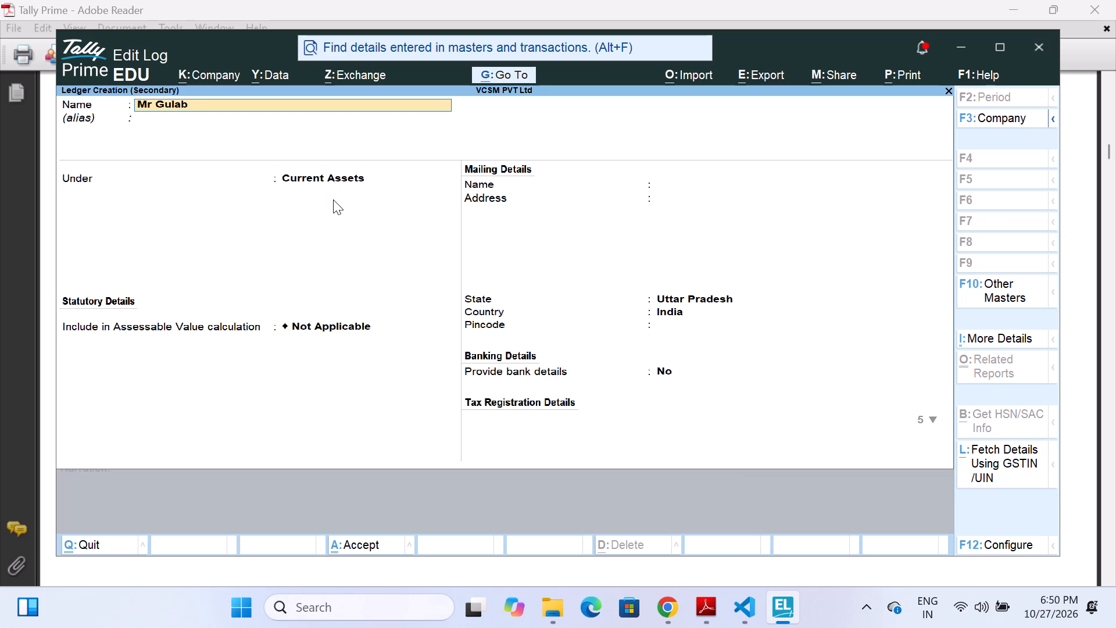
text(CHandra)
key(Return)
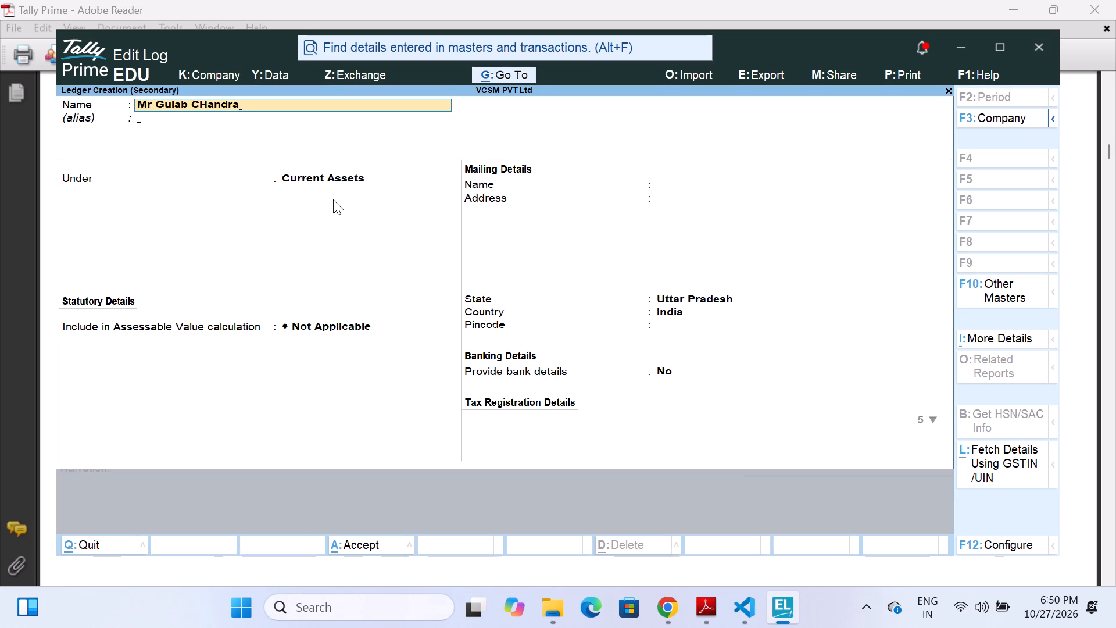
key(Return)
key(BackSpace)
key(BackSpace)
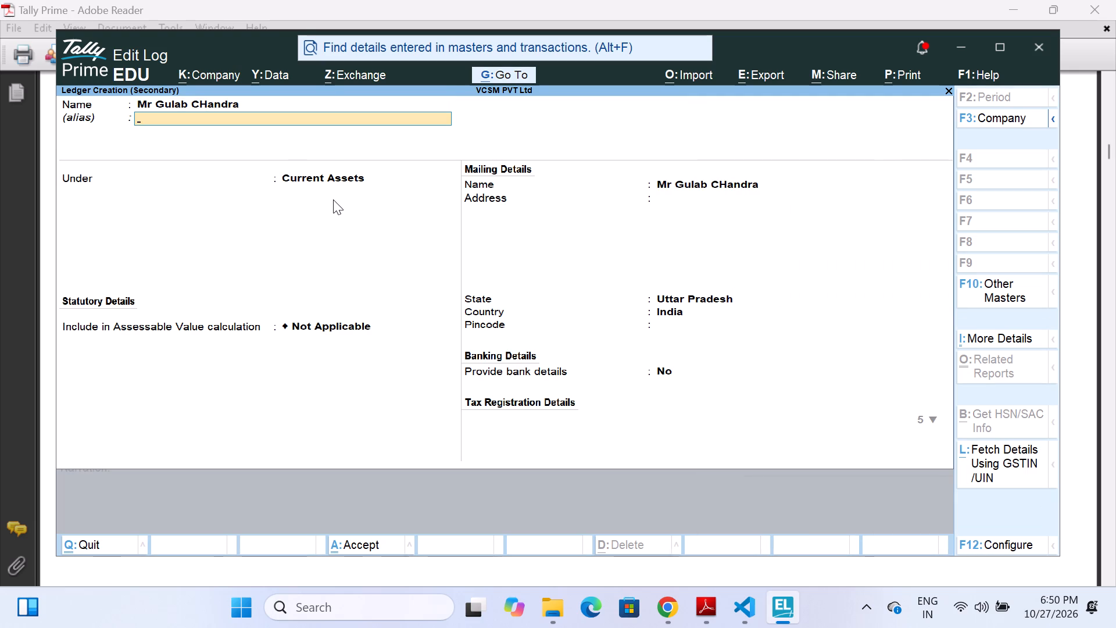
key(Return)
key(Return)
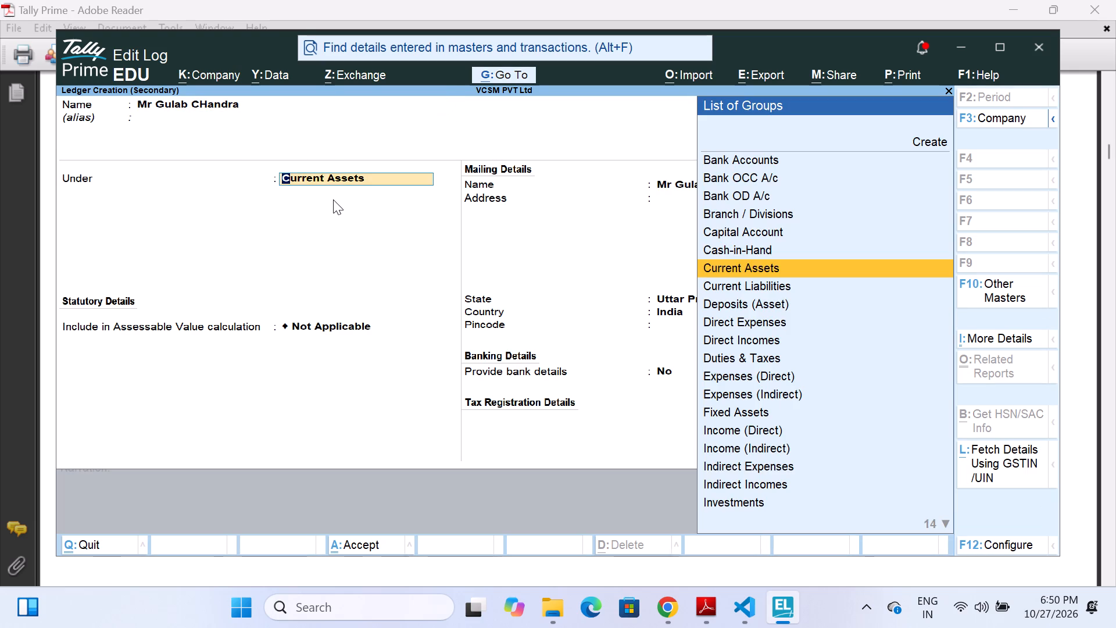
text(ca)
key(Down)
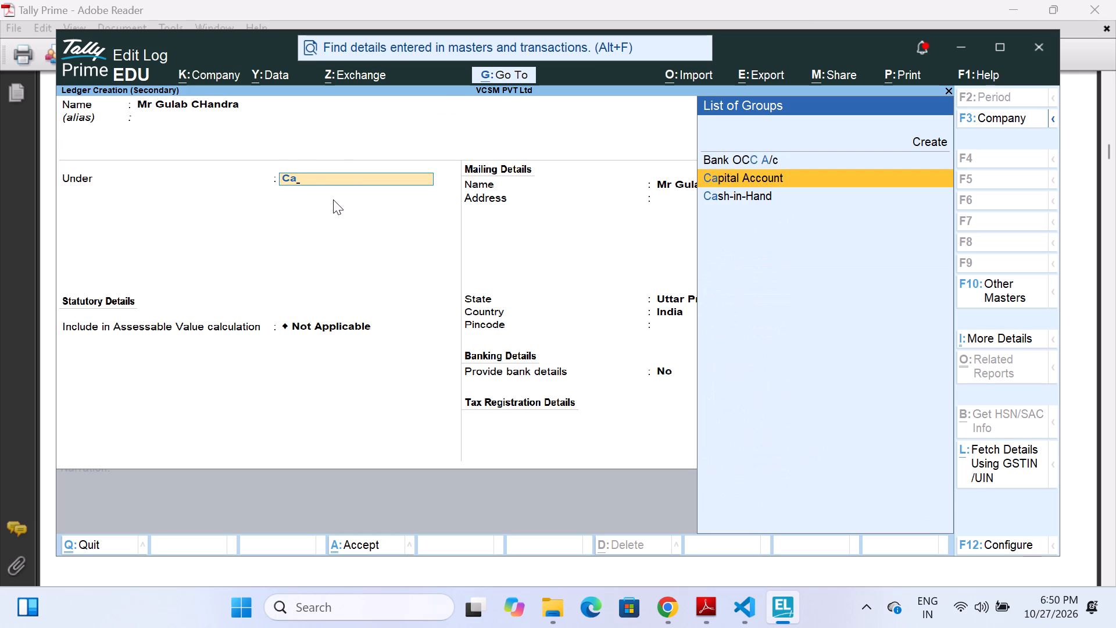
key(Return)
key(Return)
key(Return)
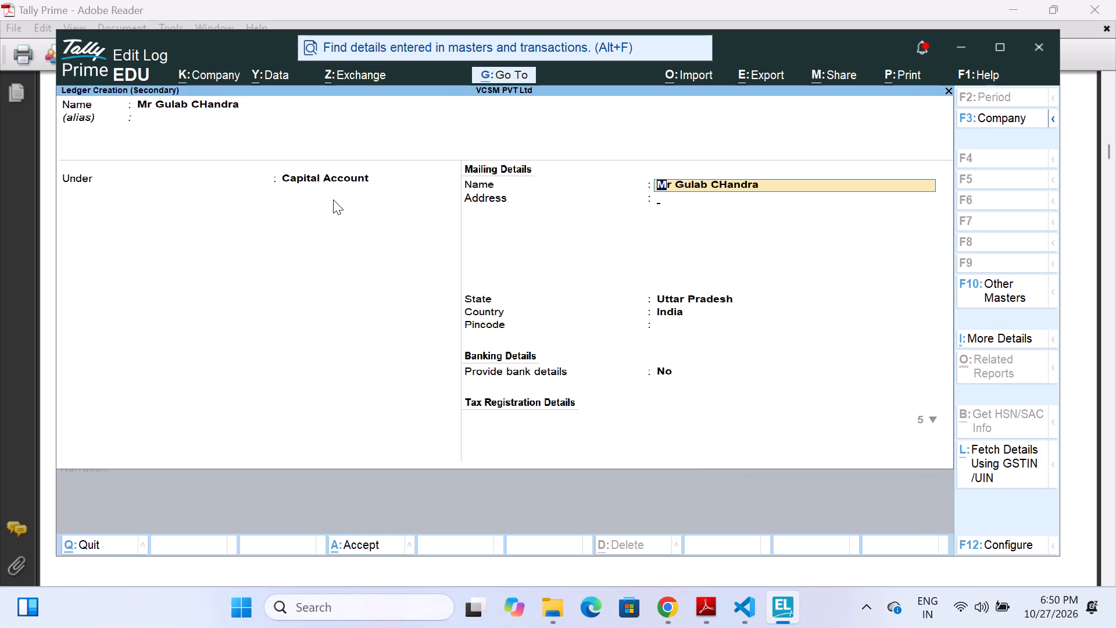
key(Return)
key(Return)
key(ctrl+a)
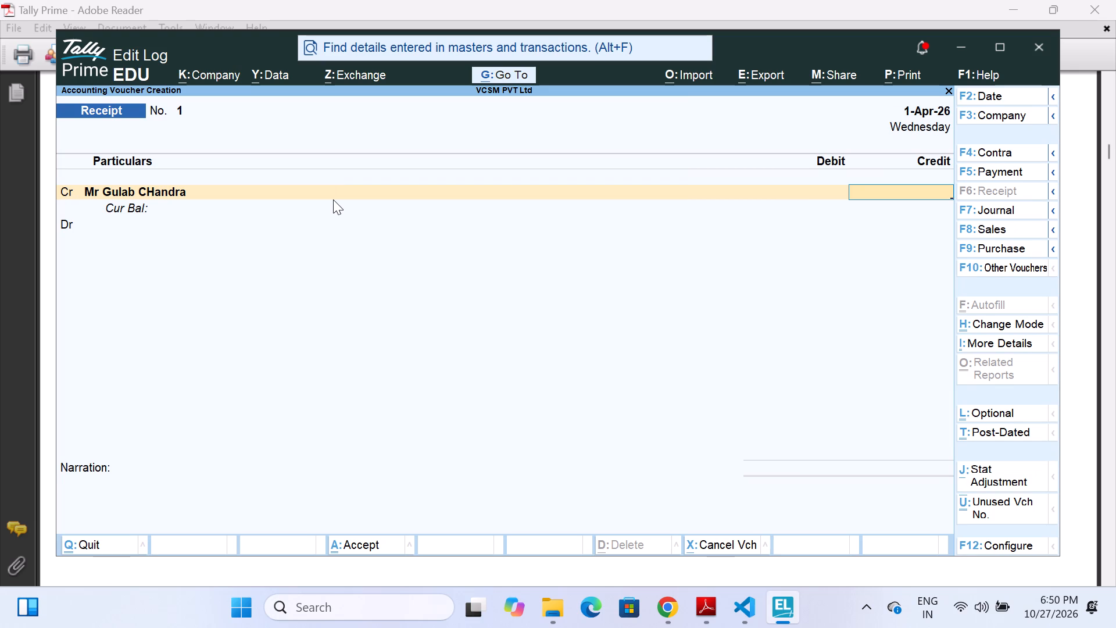
Credit the owner's capital ledger with 500000, debit Cash for the same amount, and save the Receipt voucher without a narration.
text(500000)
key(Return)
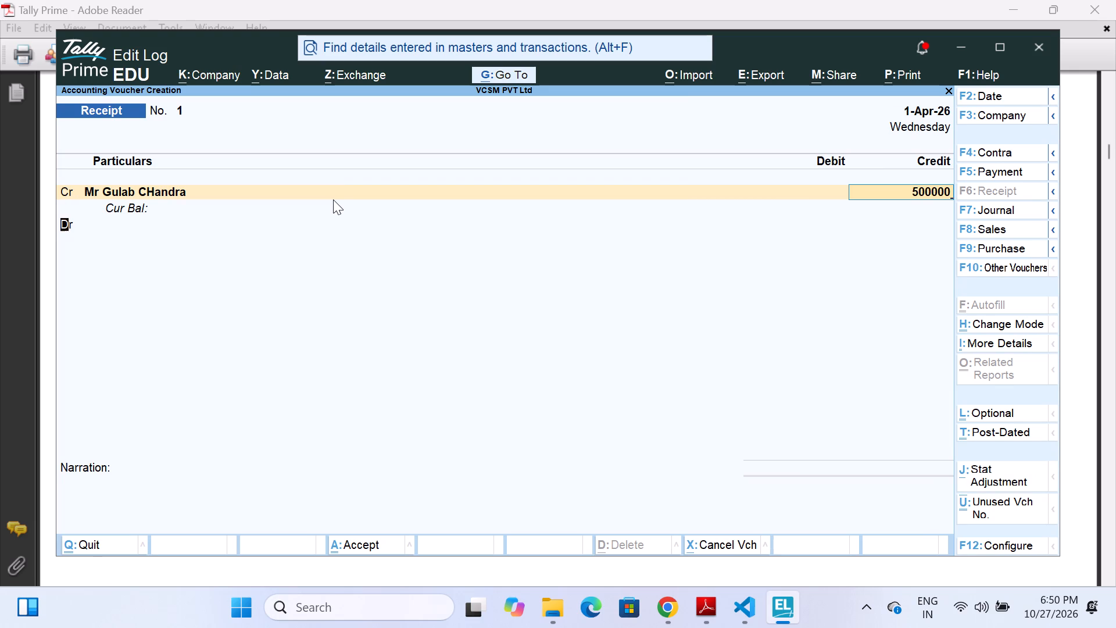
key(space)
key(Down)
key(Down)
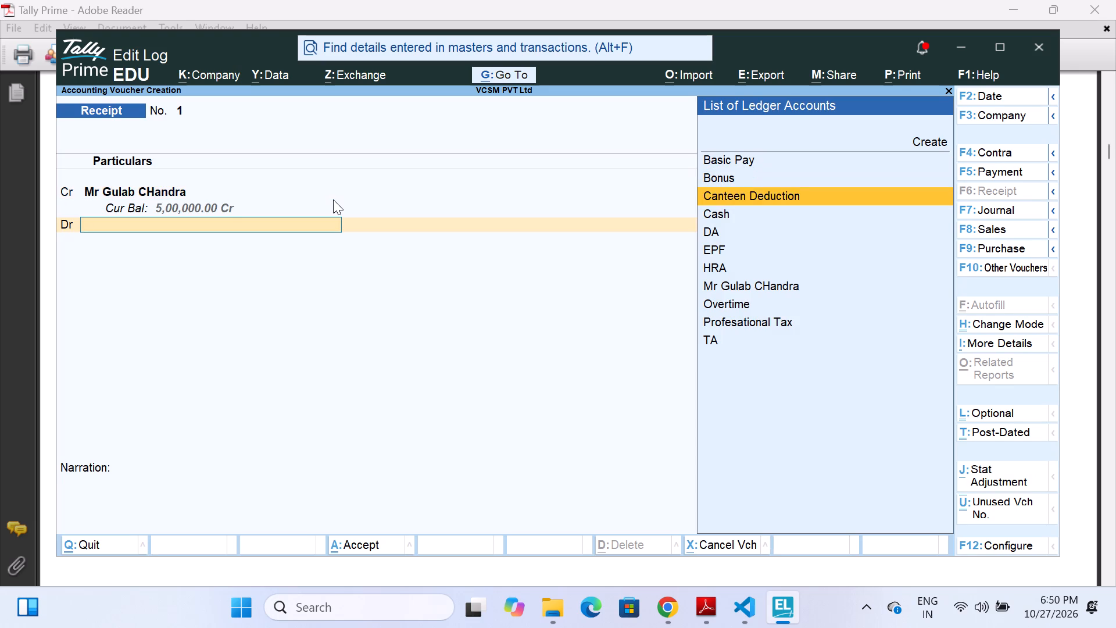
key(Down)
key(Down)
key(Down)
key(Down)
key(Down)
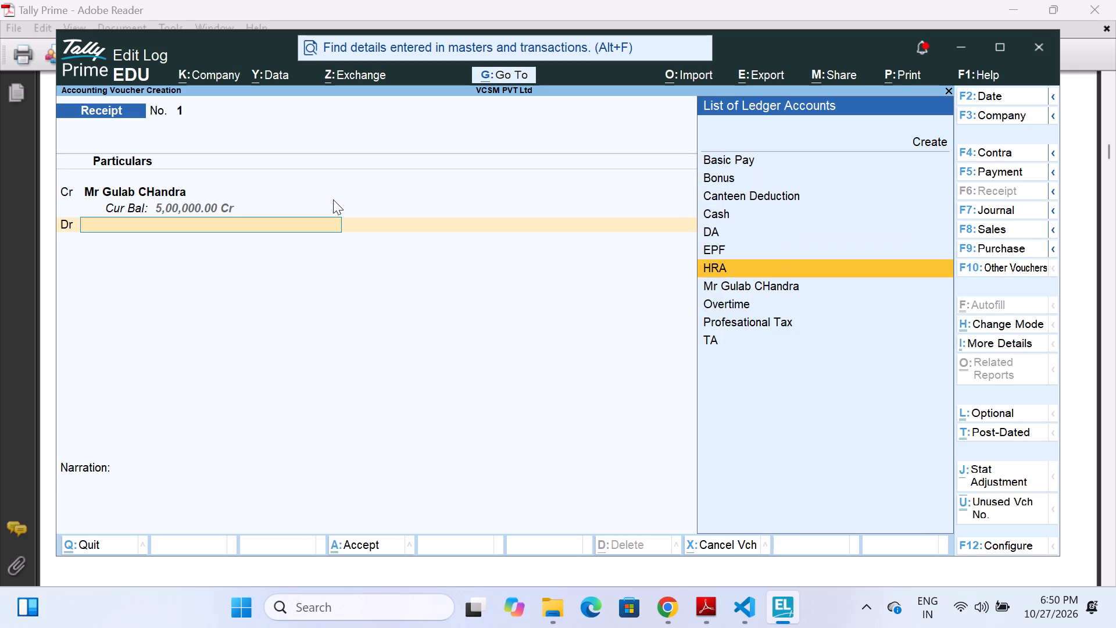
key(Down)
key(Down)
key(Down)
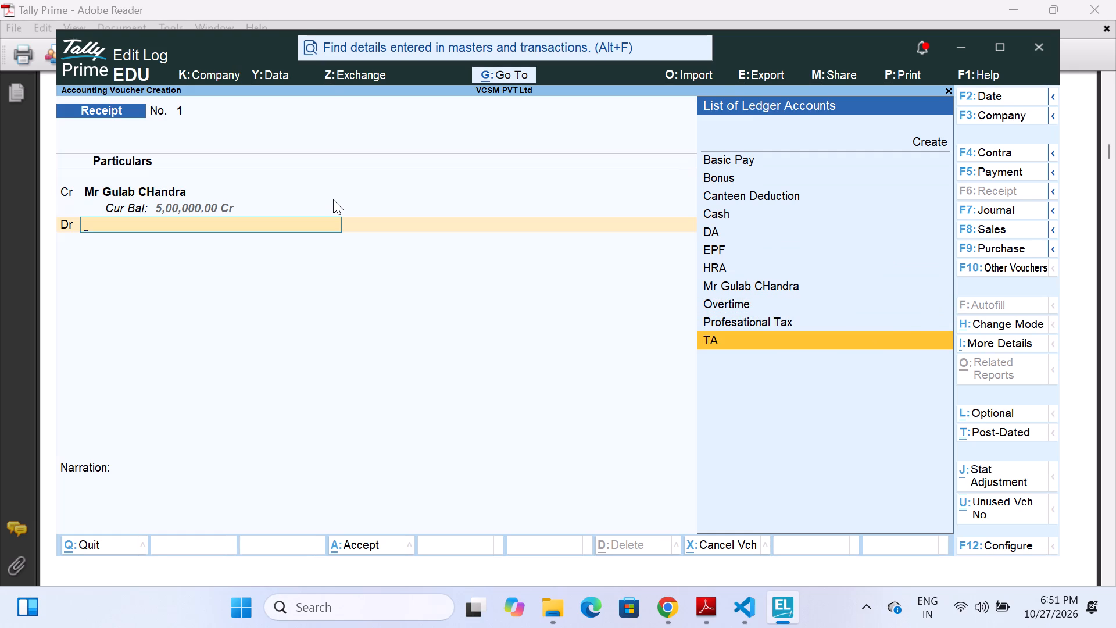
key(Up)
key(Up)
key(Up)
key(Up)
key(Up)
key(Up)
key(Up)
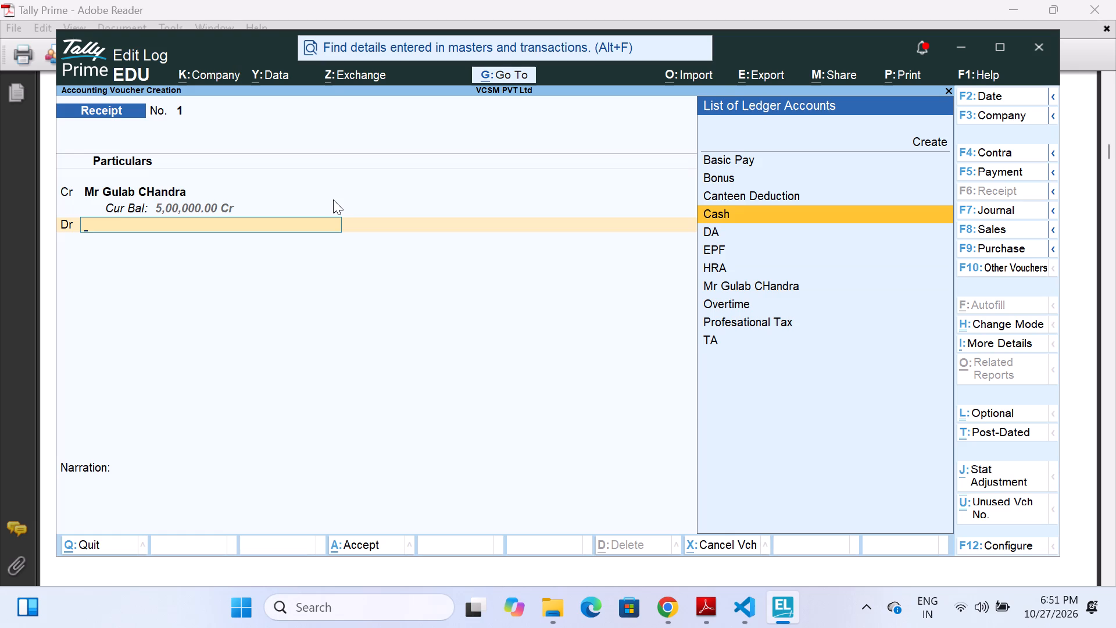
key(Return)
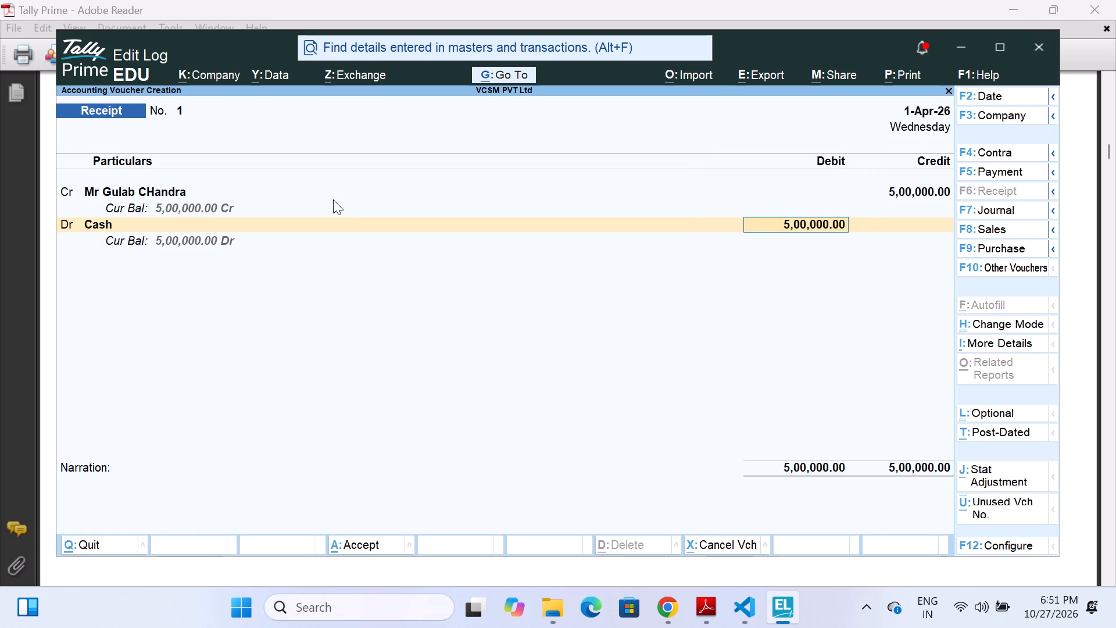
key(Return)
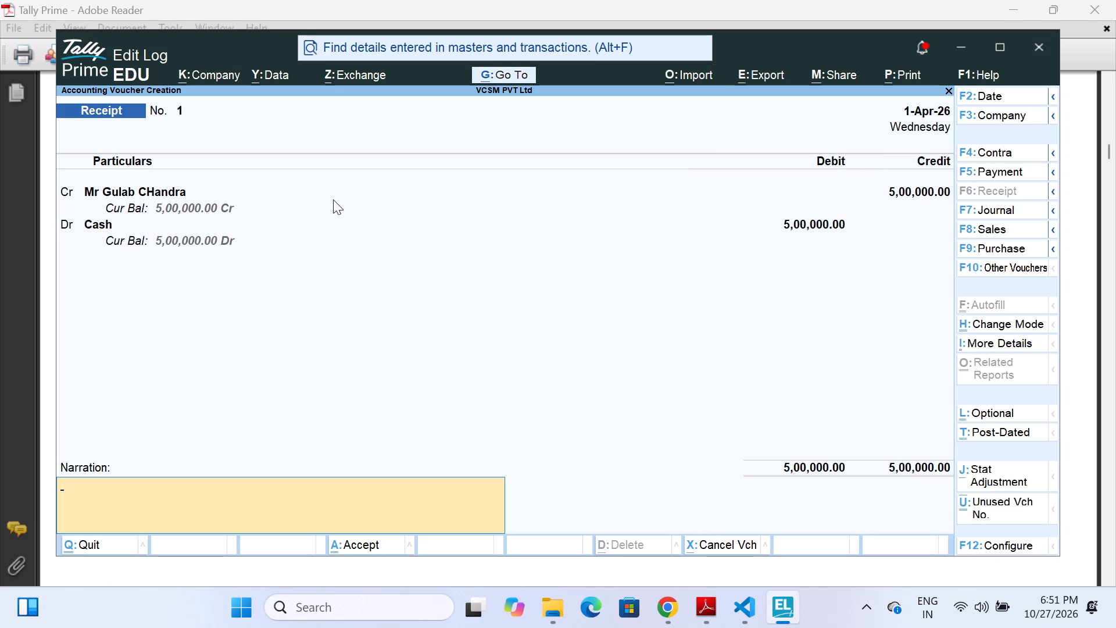
key(Return)
key(Return)
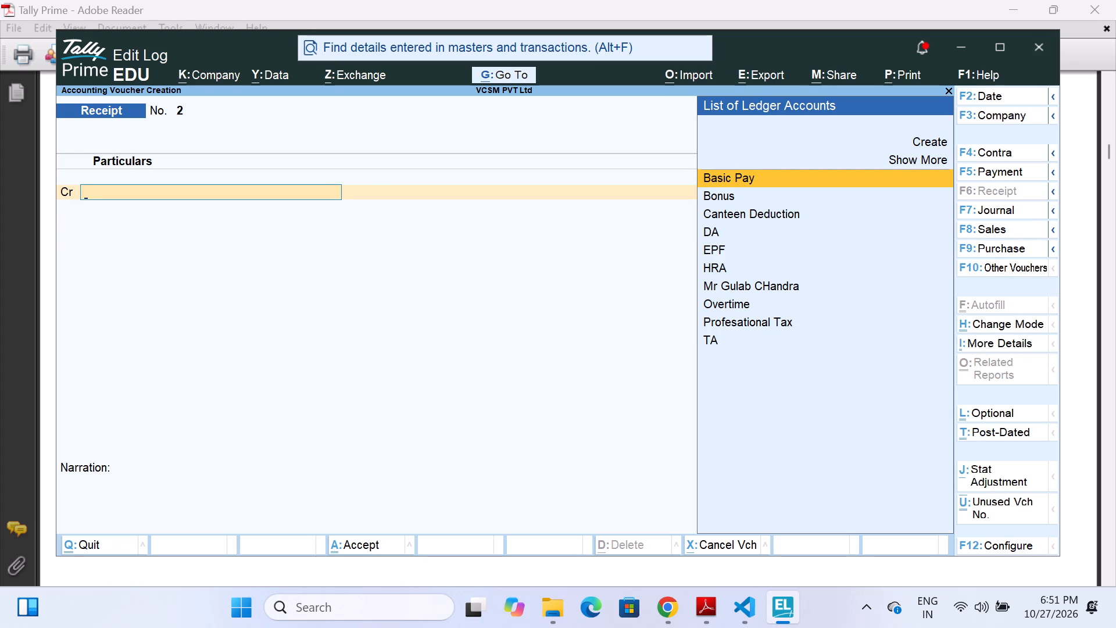
Switch to a Contra voucher and credit Cash with 400000.
click(995, 148)
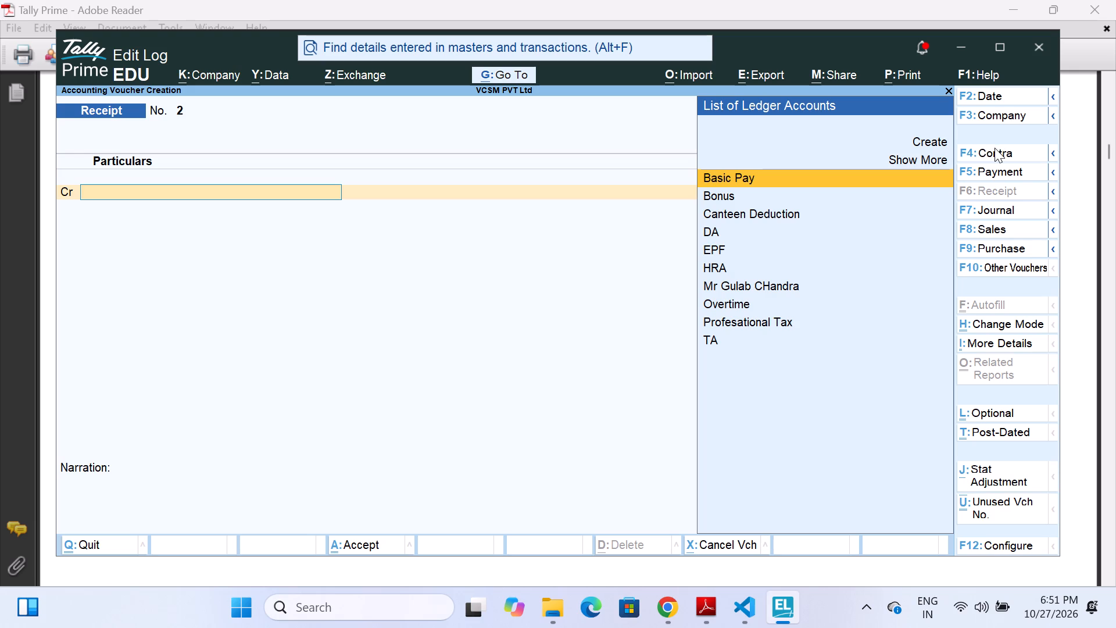
click(934, 138)
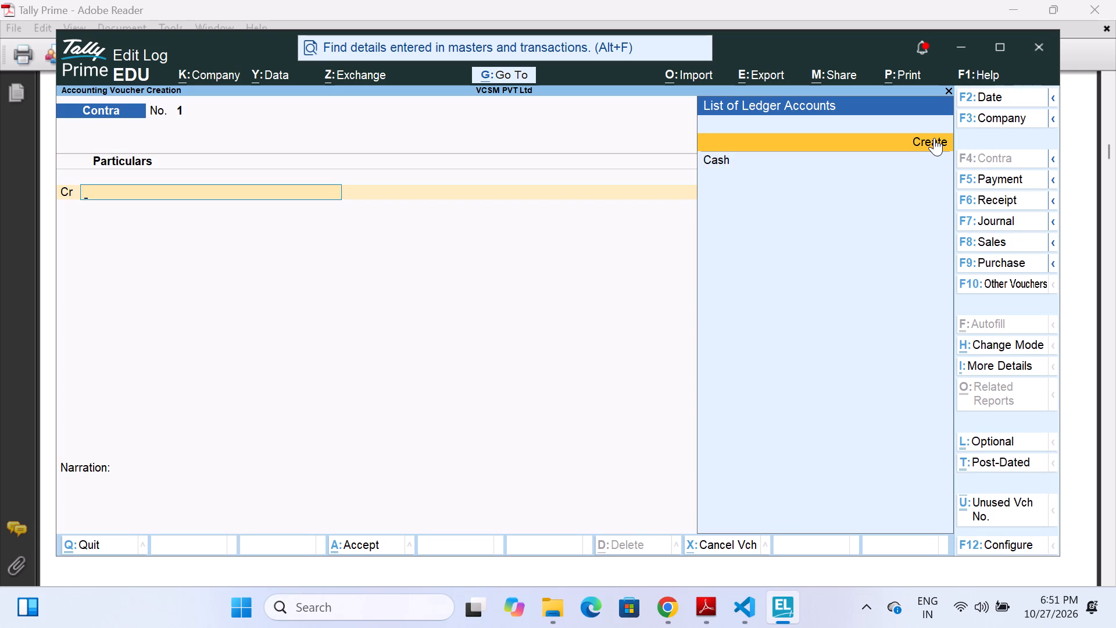
click(864, 154)
key(Return)
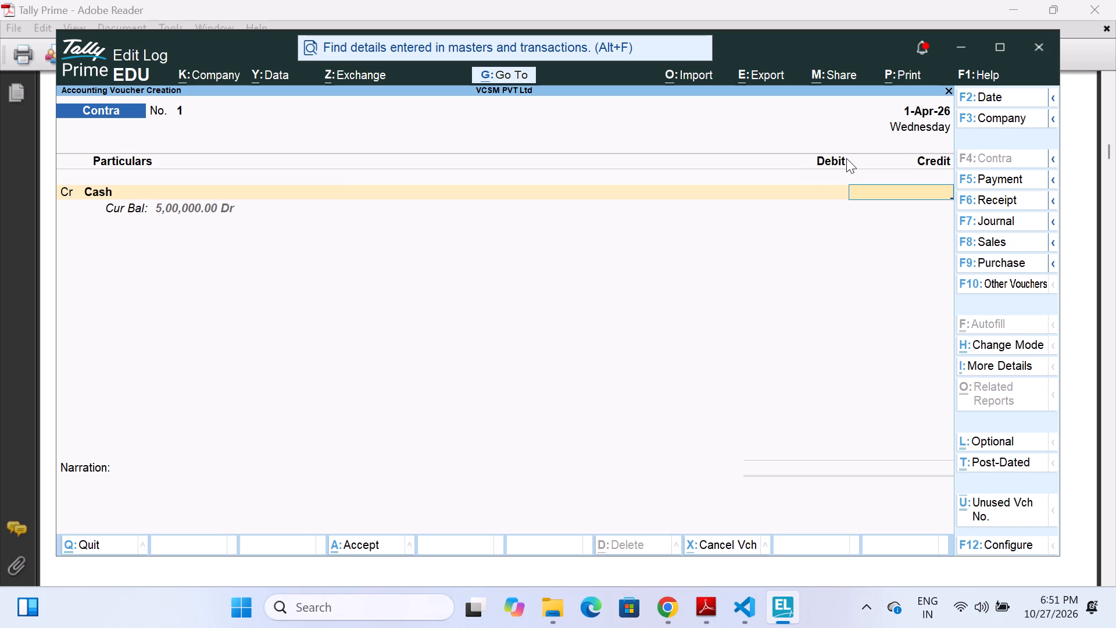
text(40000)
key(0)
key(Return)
Create a ledger named HDFC under Bank Accounts from the Contra voucher's debit line and save it.
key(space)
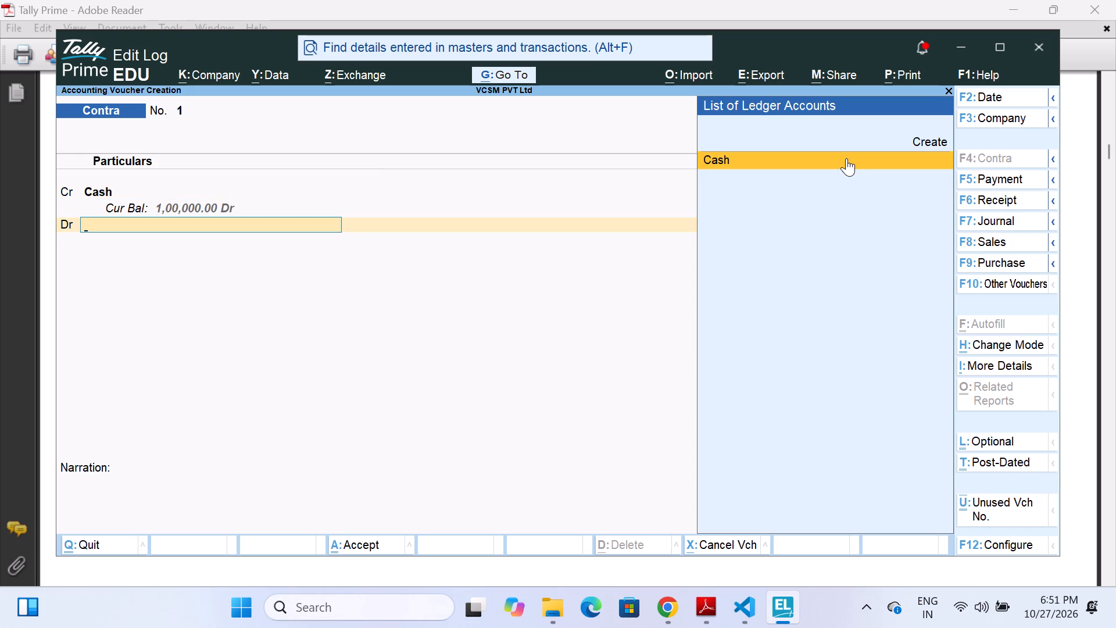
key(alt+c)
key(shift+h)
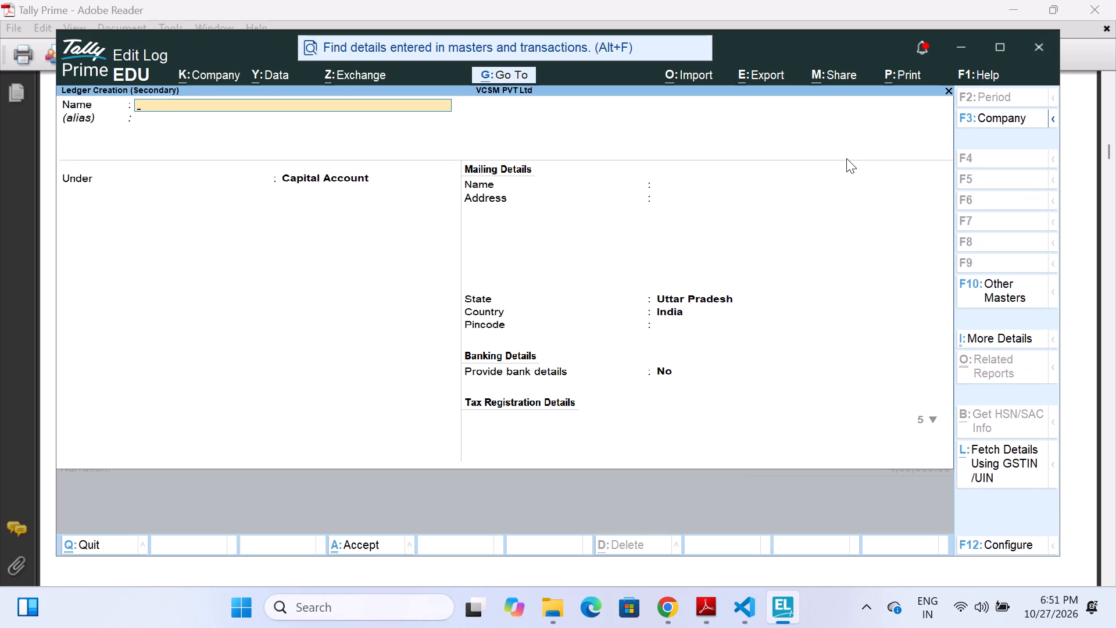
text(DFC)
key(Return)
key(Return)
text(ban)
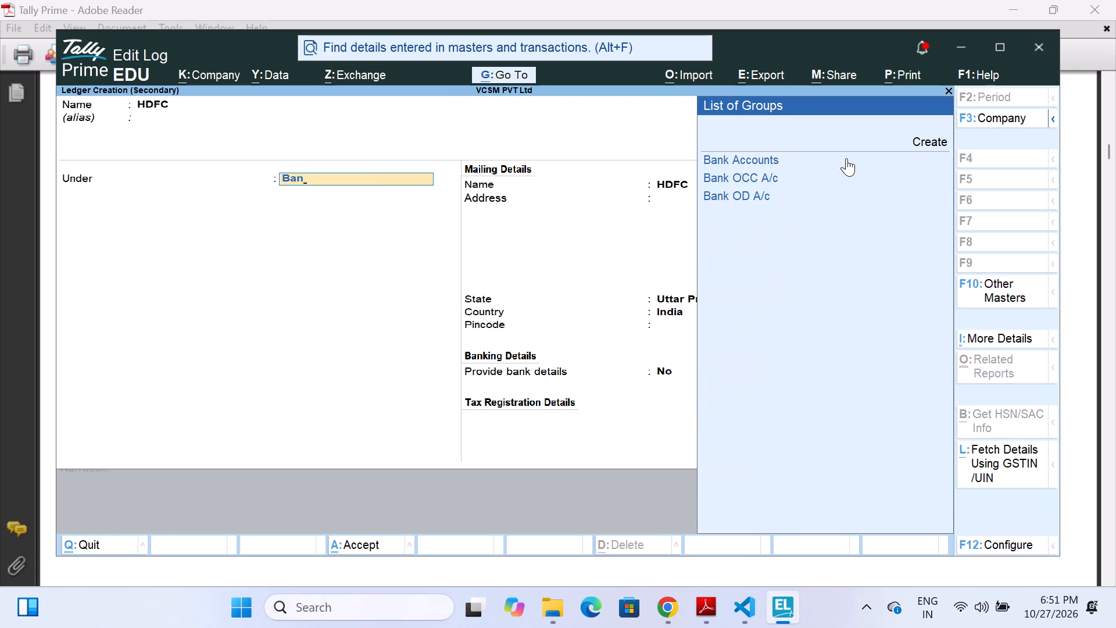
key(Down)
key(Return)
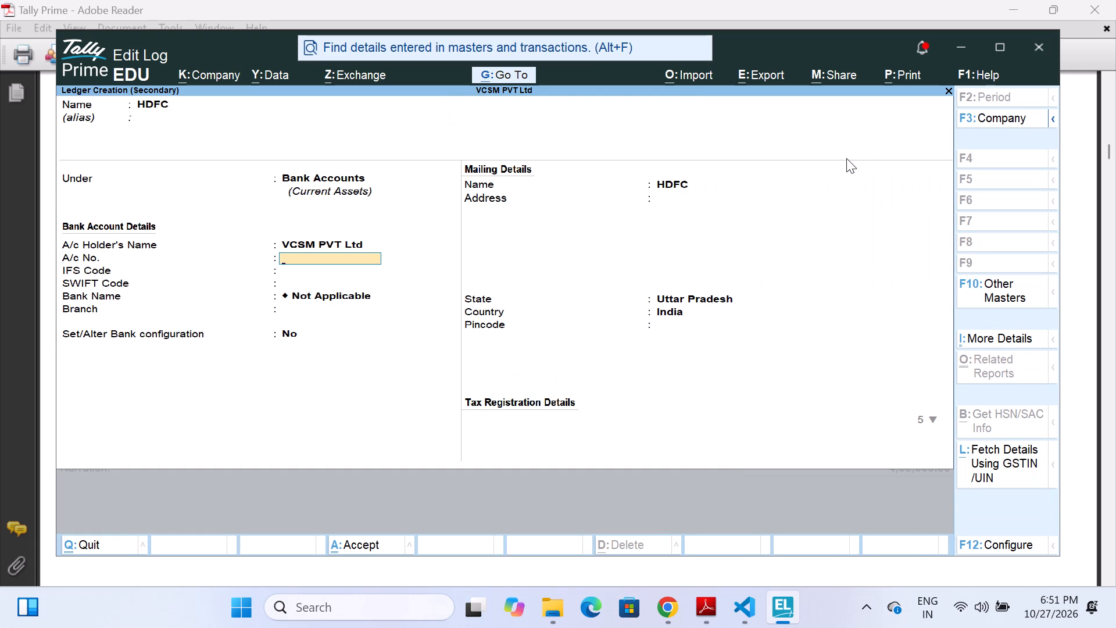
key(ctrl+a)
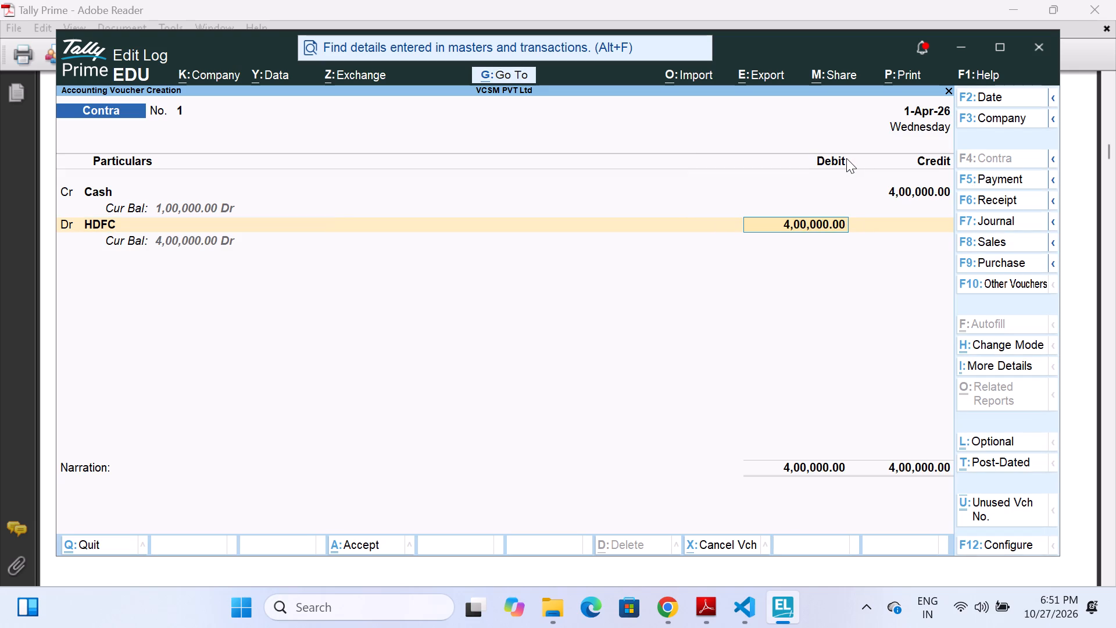
Debit HDFC with 400000 as a cash deposit, entering denominations of 100 notes of 2000 and 200 notes of 1000.
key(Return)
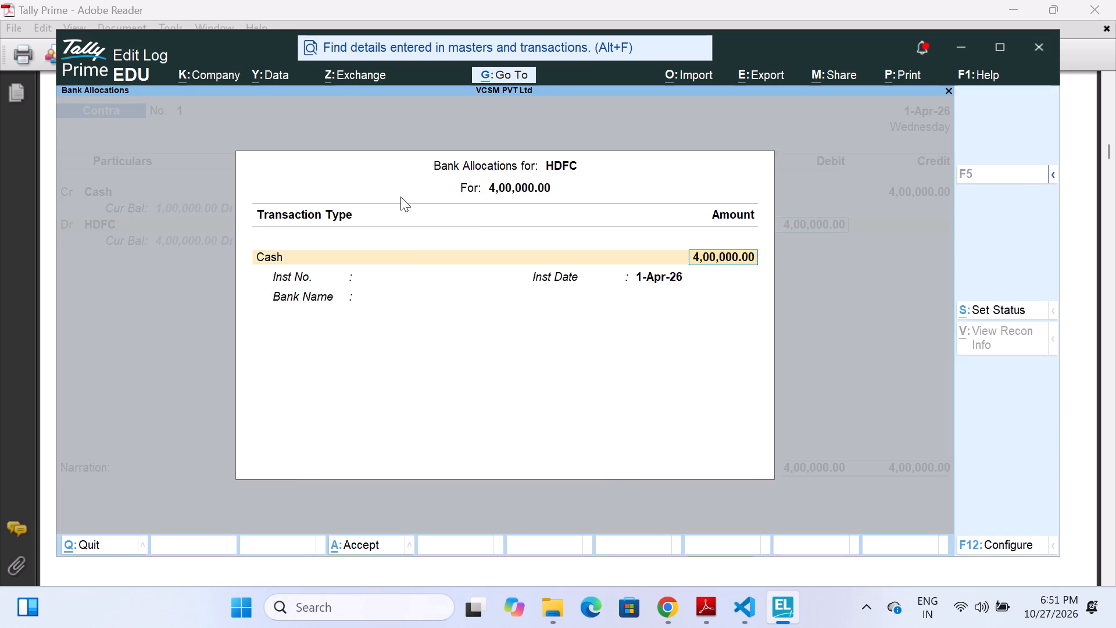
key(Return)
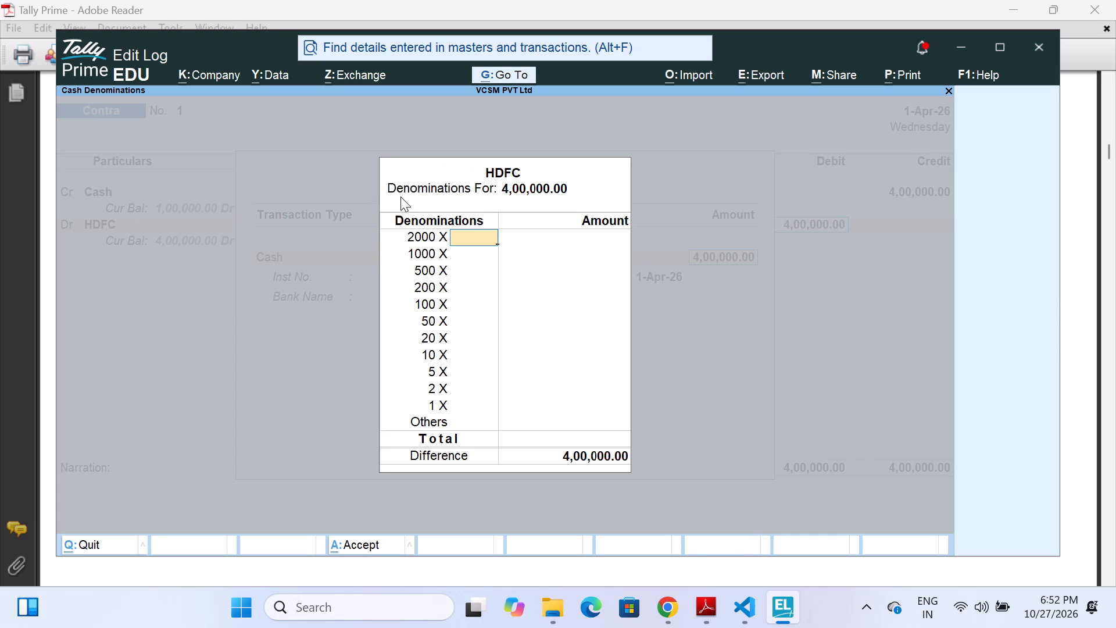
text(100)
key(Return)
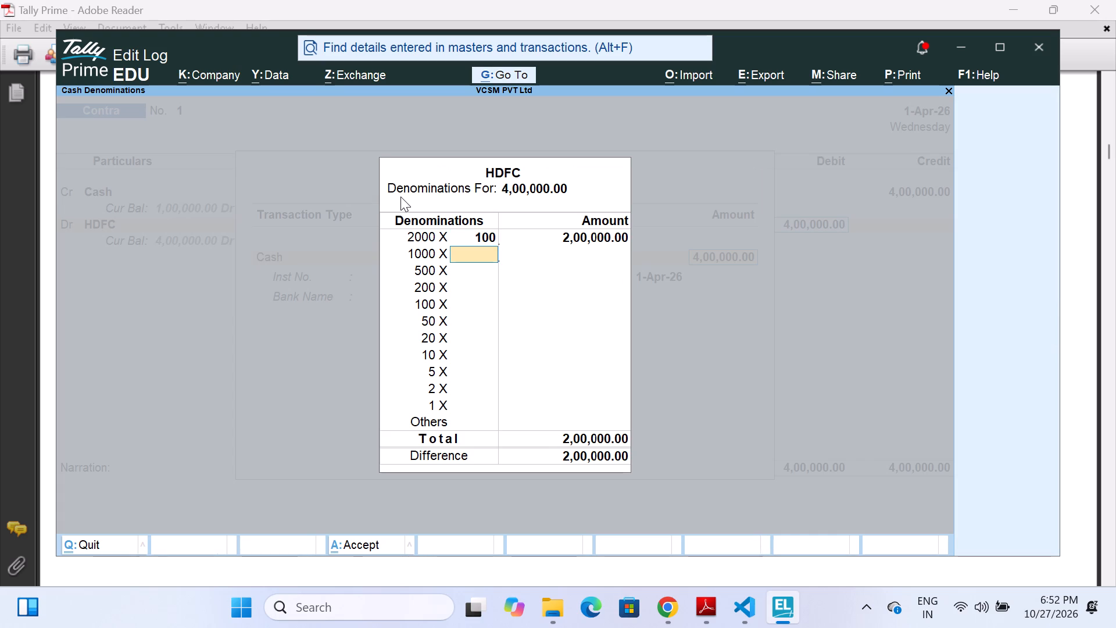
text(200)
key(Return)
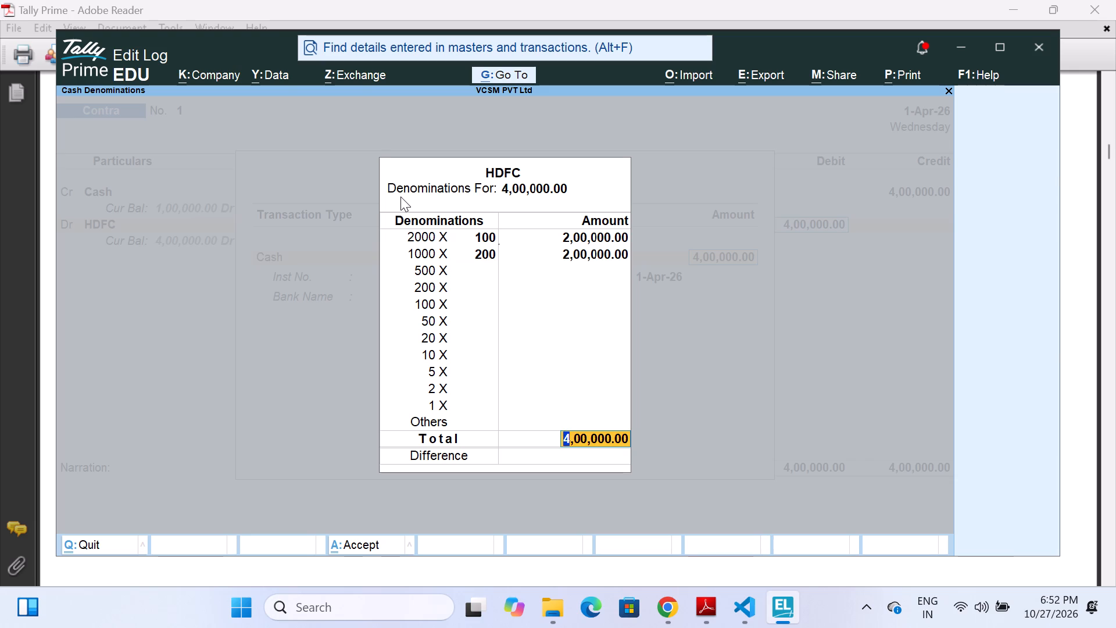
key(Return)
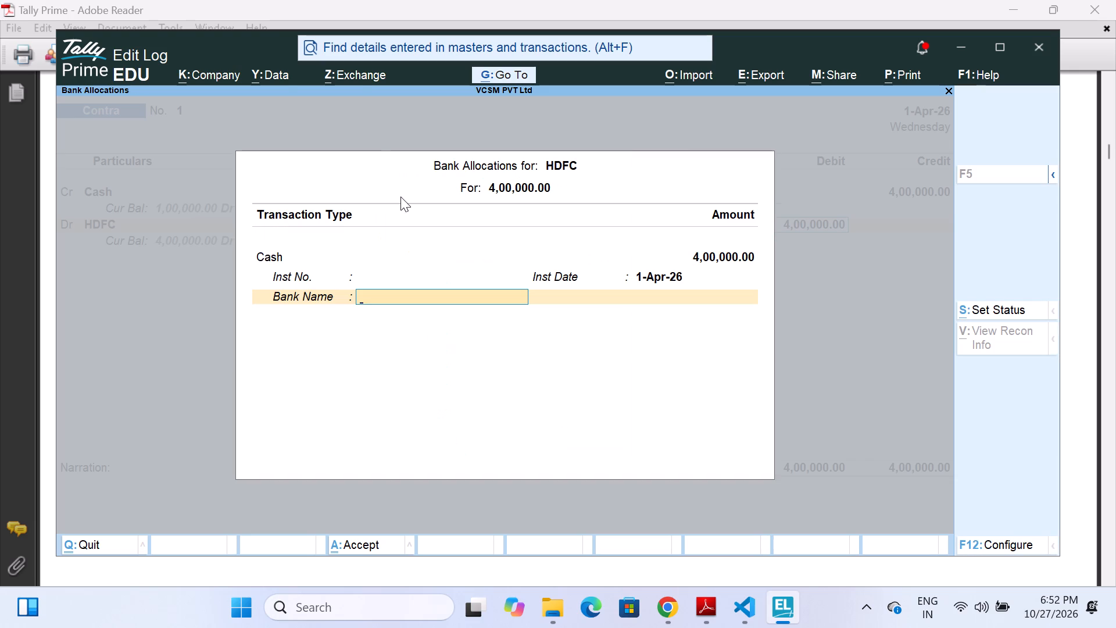
Specify HDFC as the bank name in the bank allocation and save the Contra voucher without a narration.
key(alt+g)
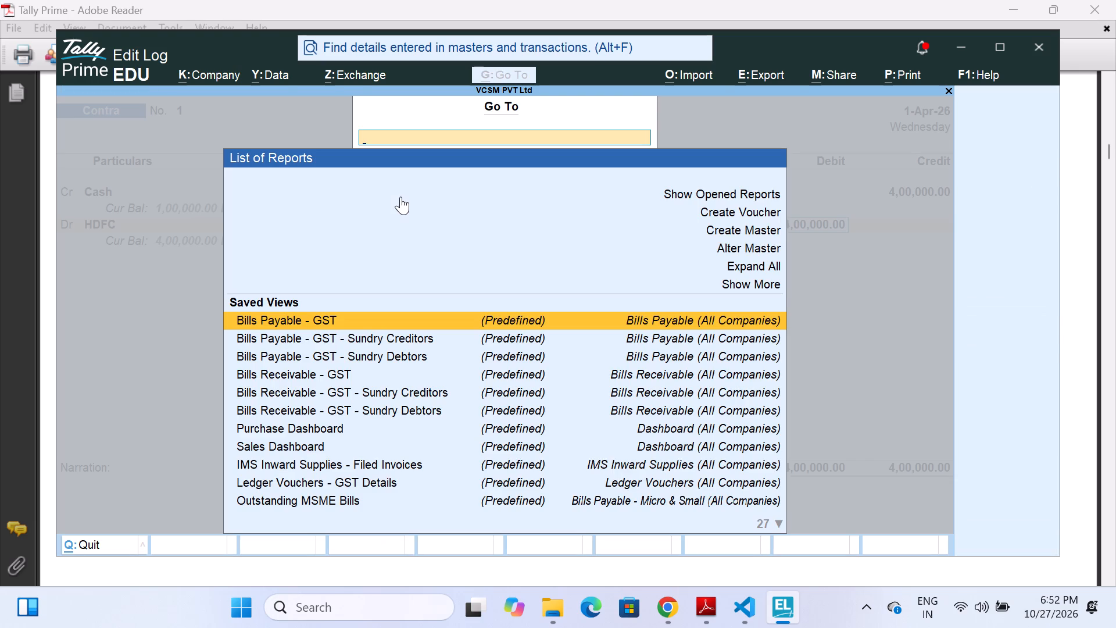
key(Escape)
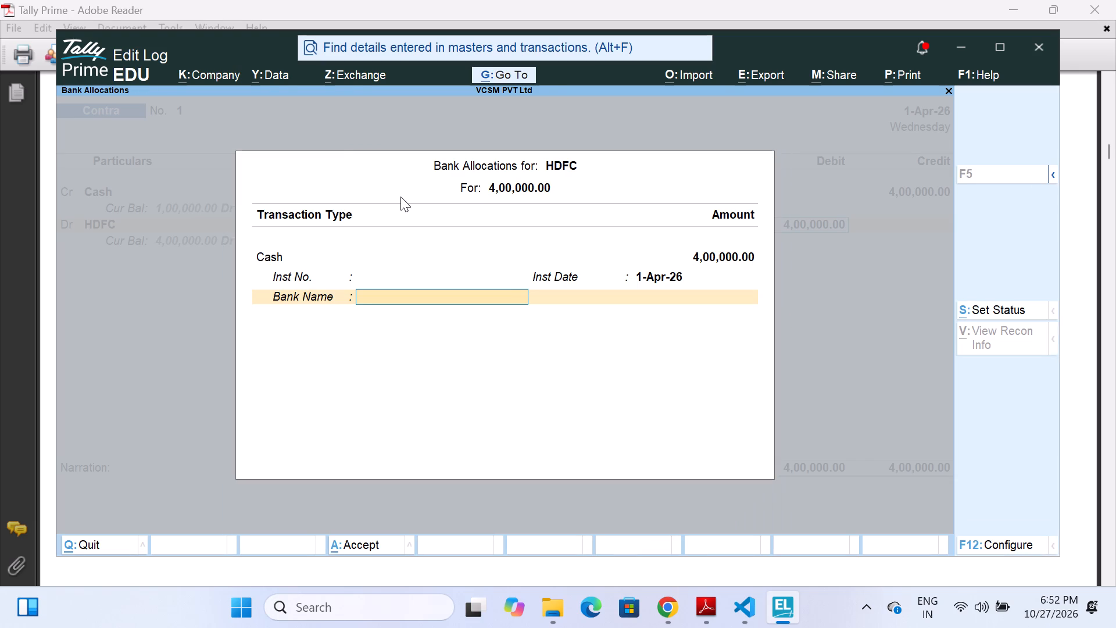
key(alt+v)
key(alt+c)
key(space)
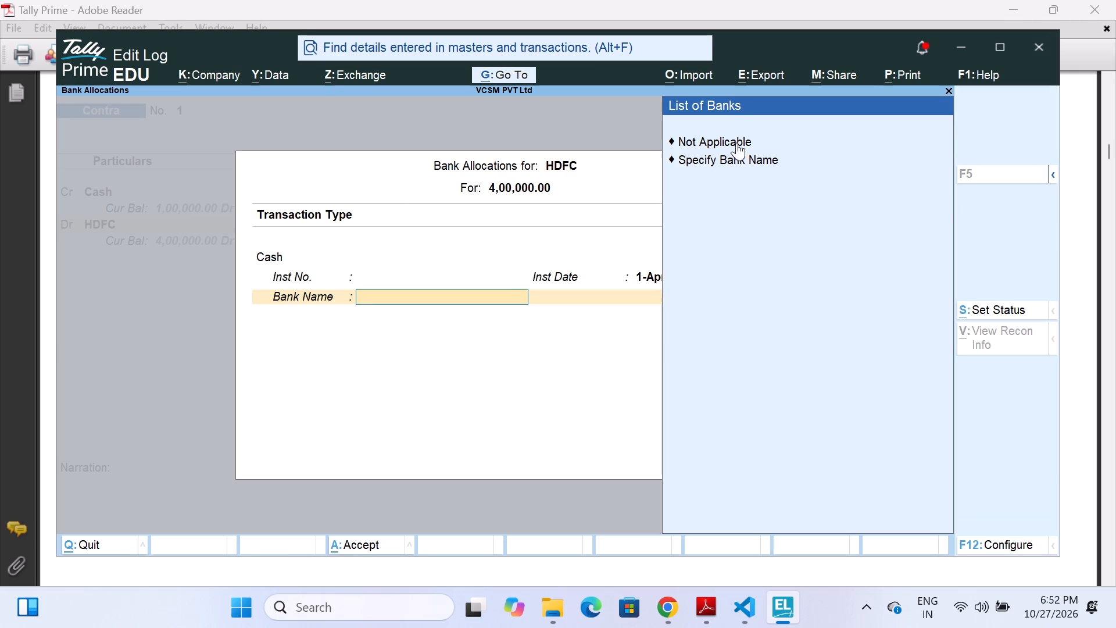
click(723, 157)
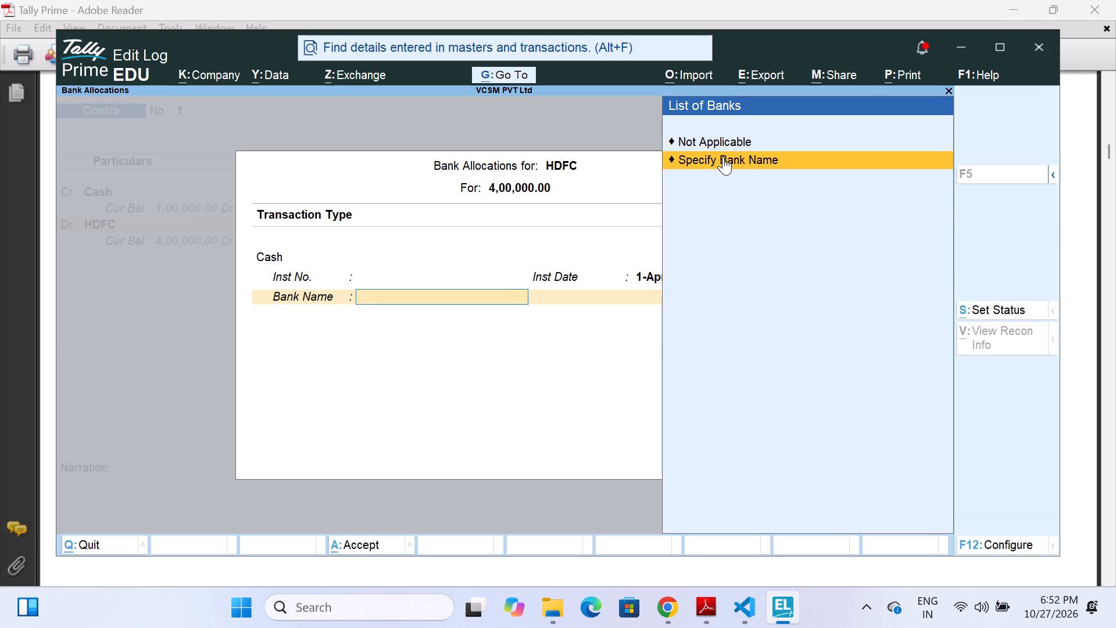
key(Return)
text(HDFC)
key(Return)
key(Return)
key(Return)
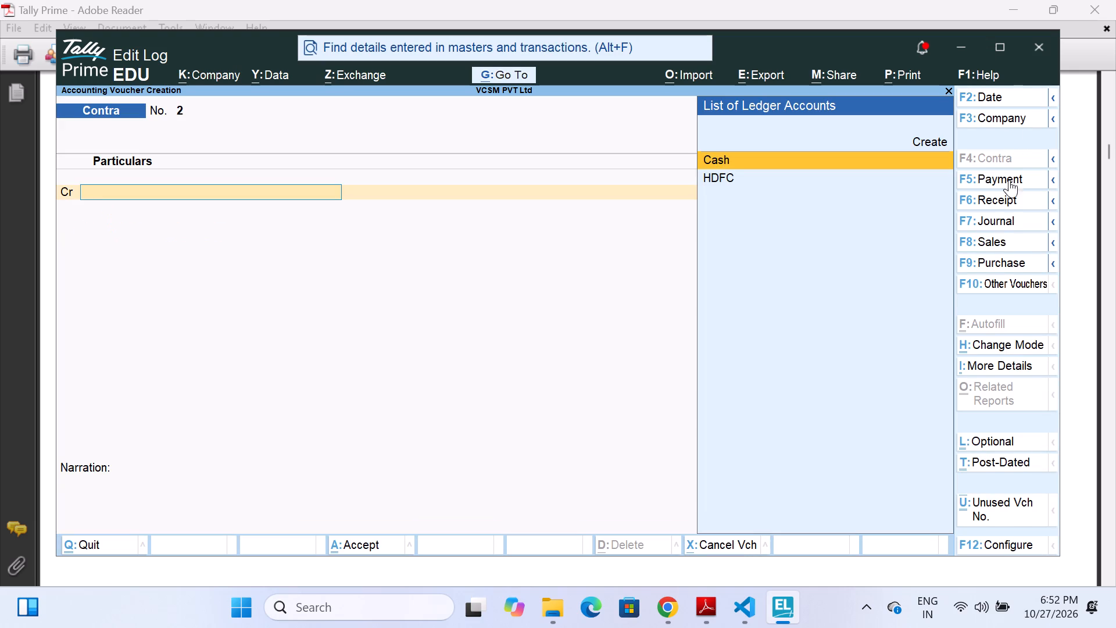
Configure the Purchase voucher with receipt note, order and import details, common ledger account for item allocation, and supplier invoice details set to No.
click(1004, 179)
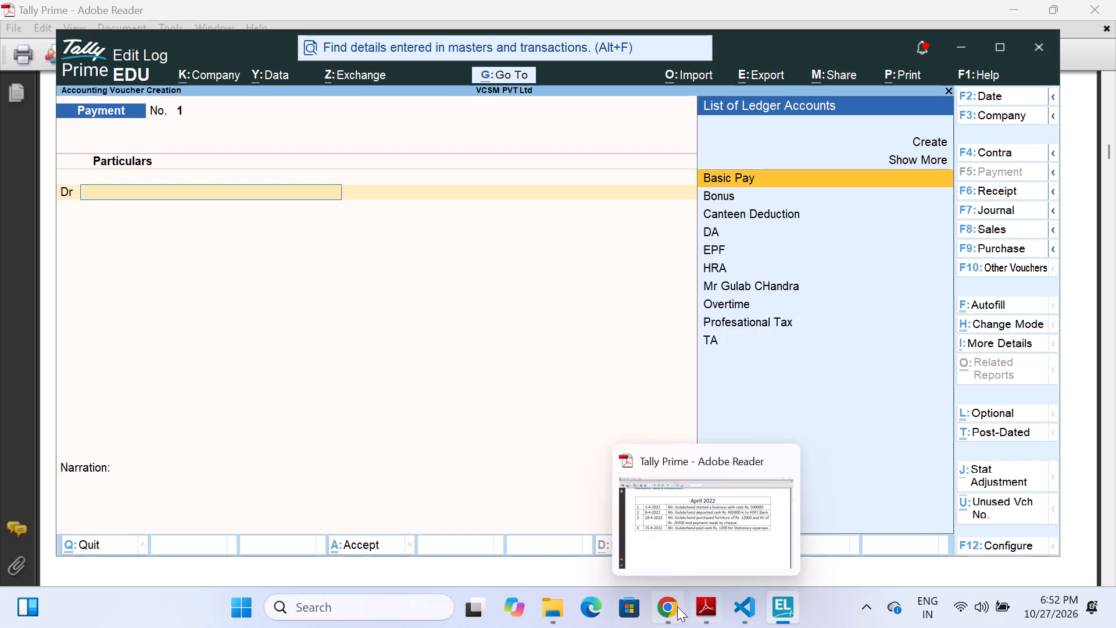
click(1011, 248)
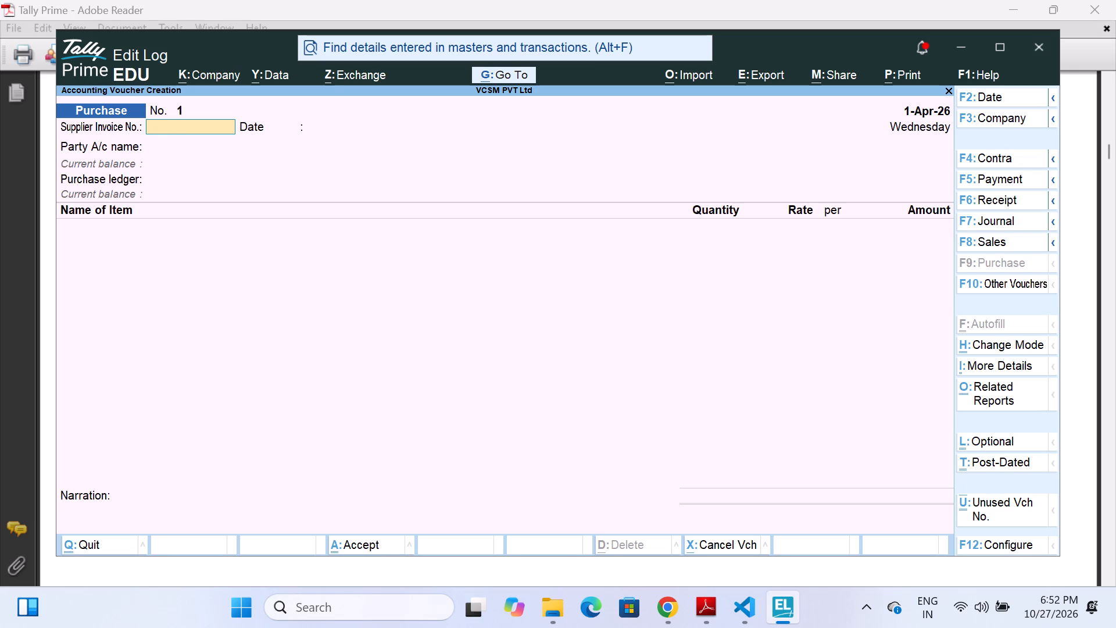
key(F12)
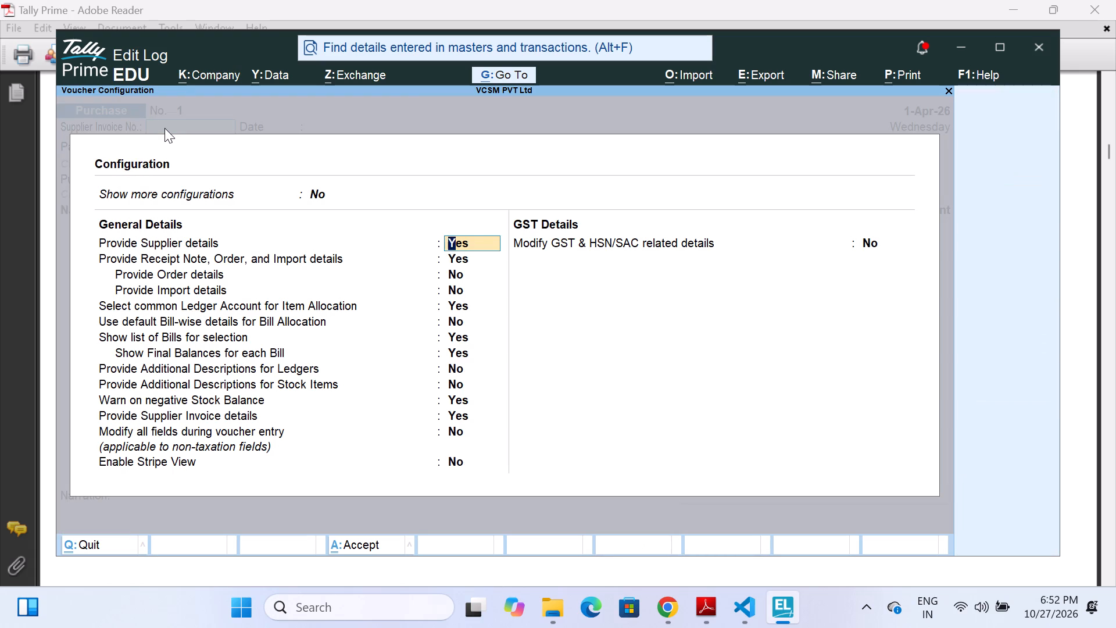
key(Down)
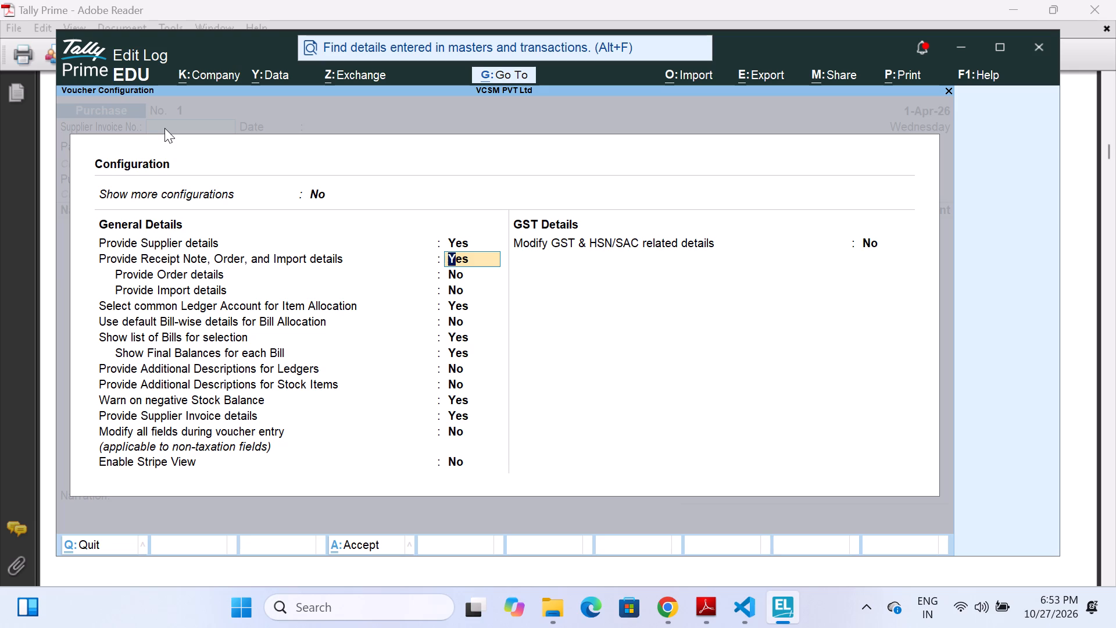
key(n)
key(Return)
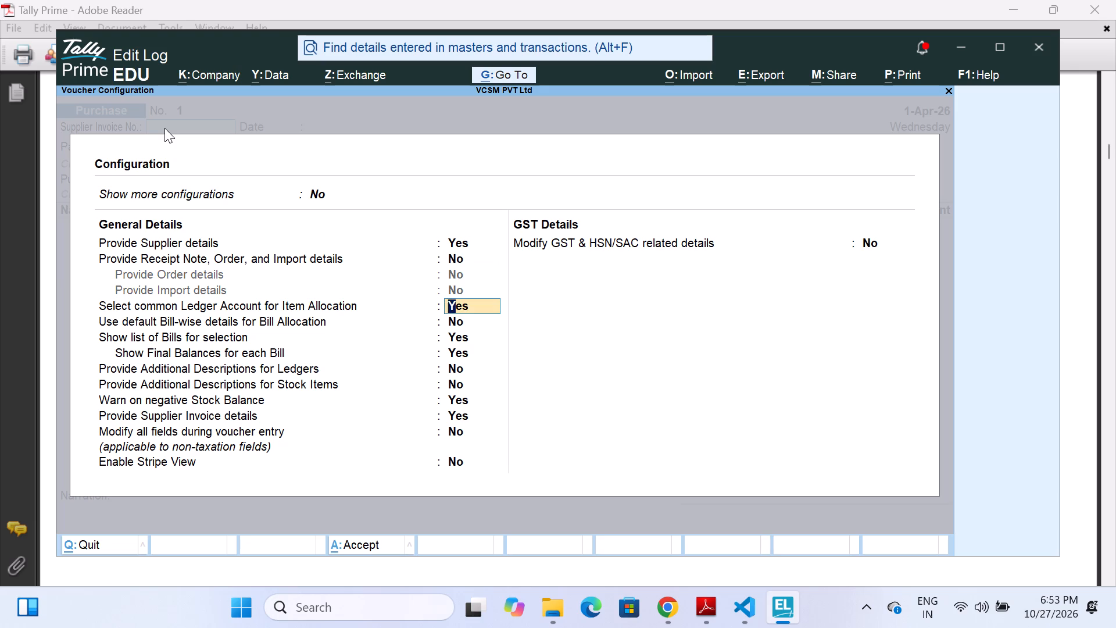
key(n)
key(Return)
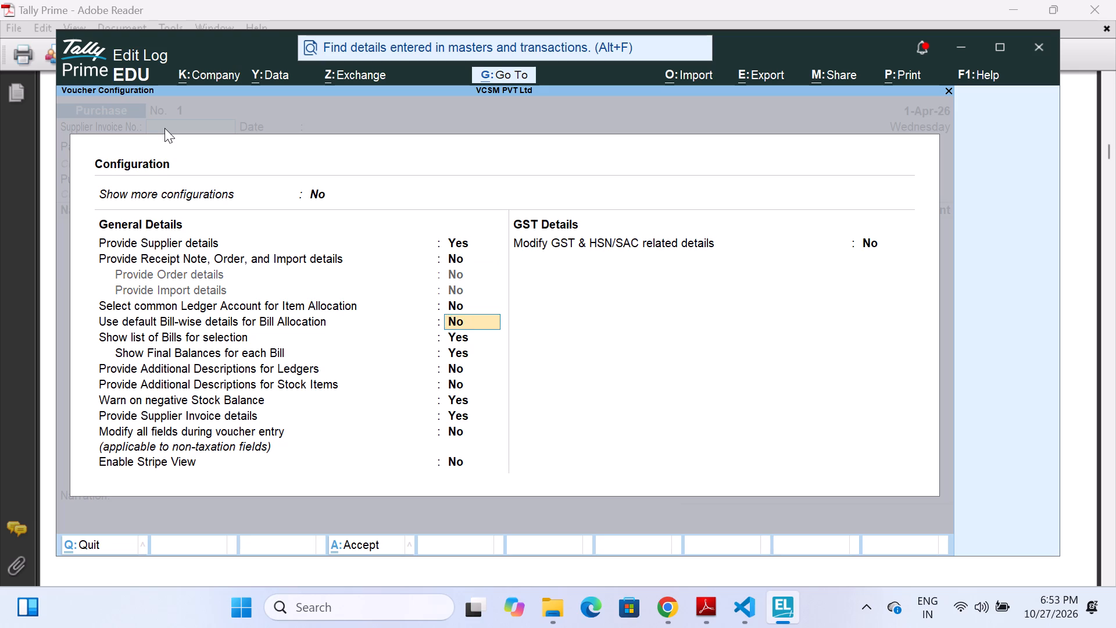
key(Return)
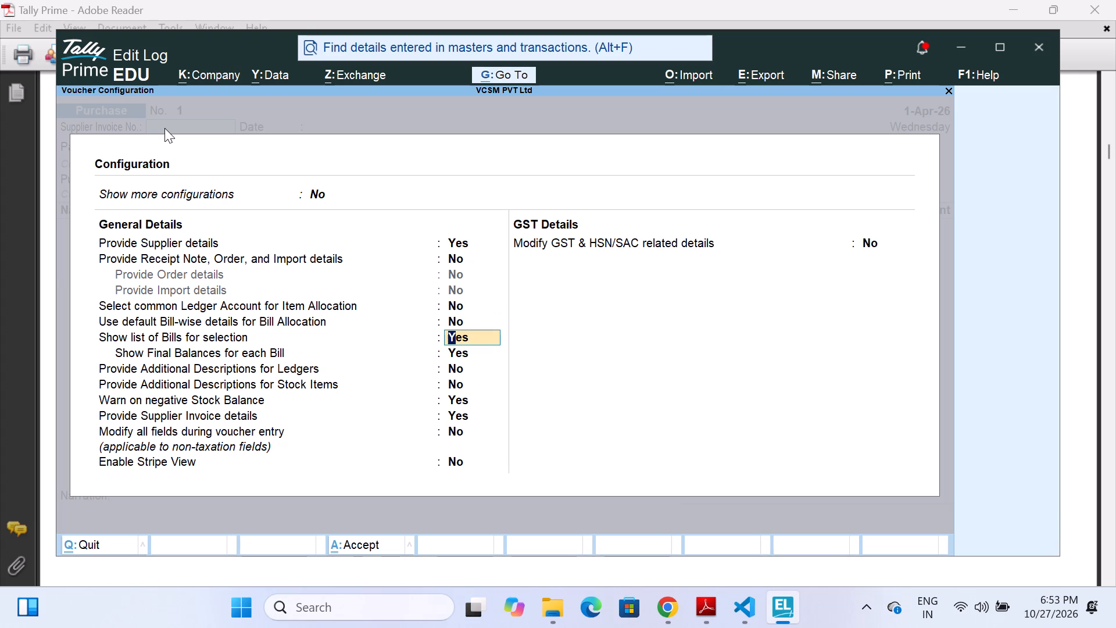
key(Return)
key(Return)
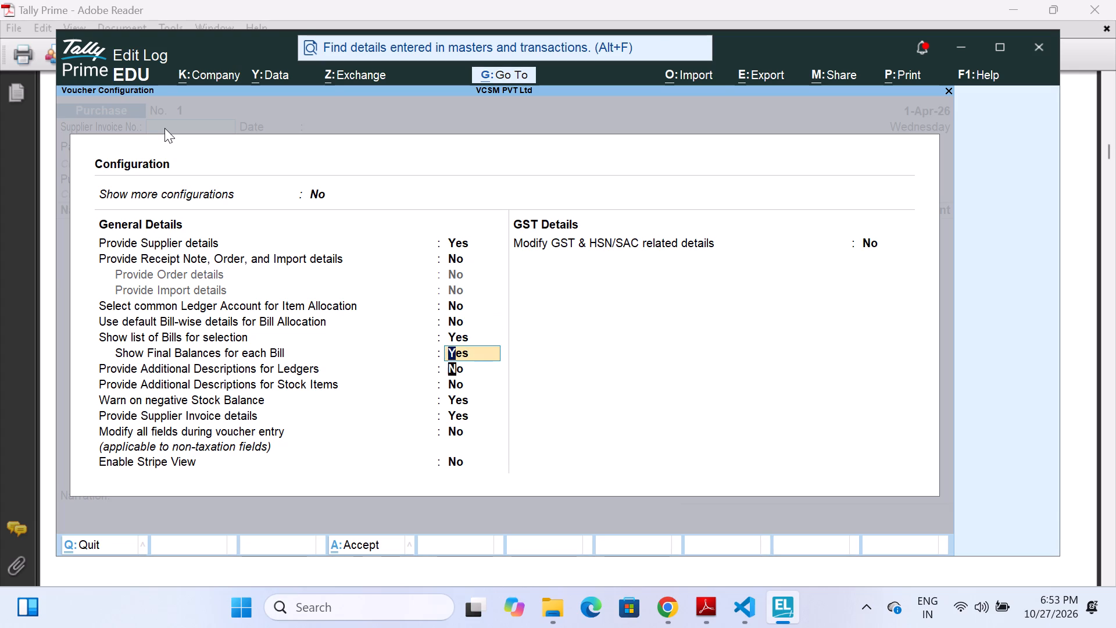
key(Return)
key(Return)
key(Return)
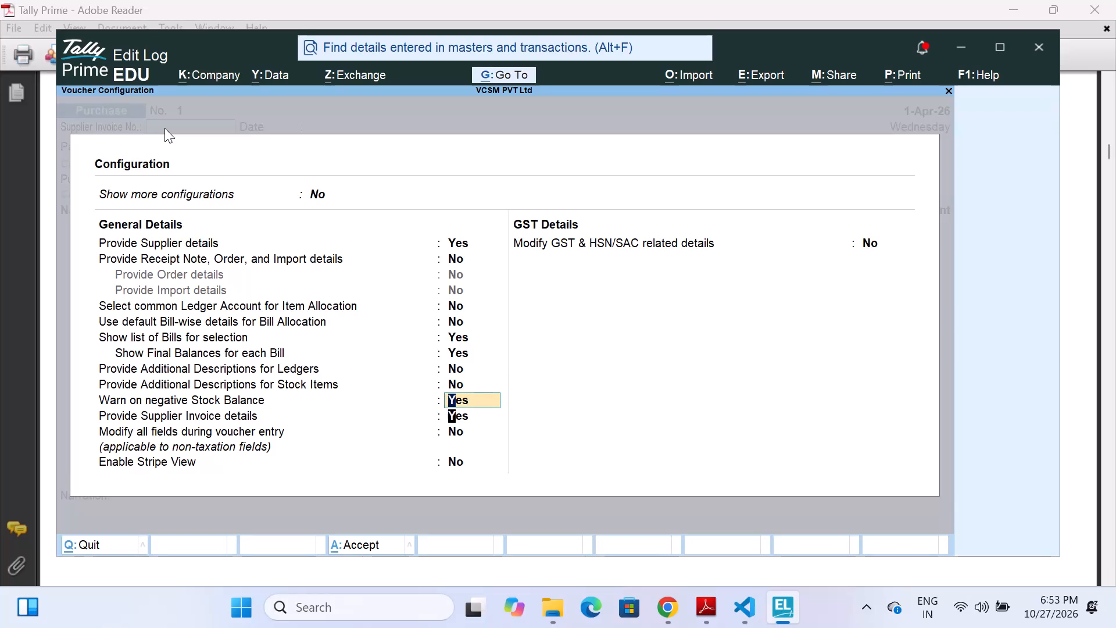
key(n)
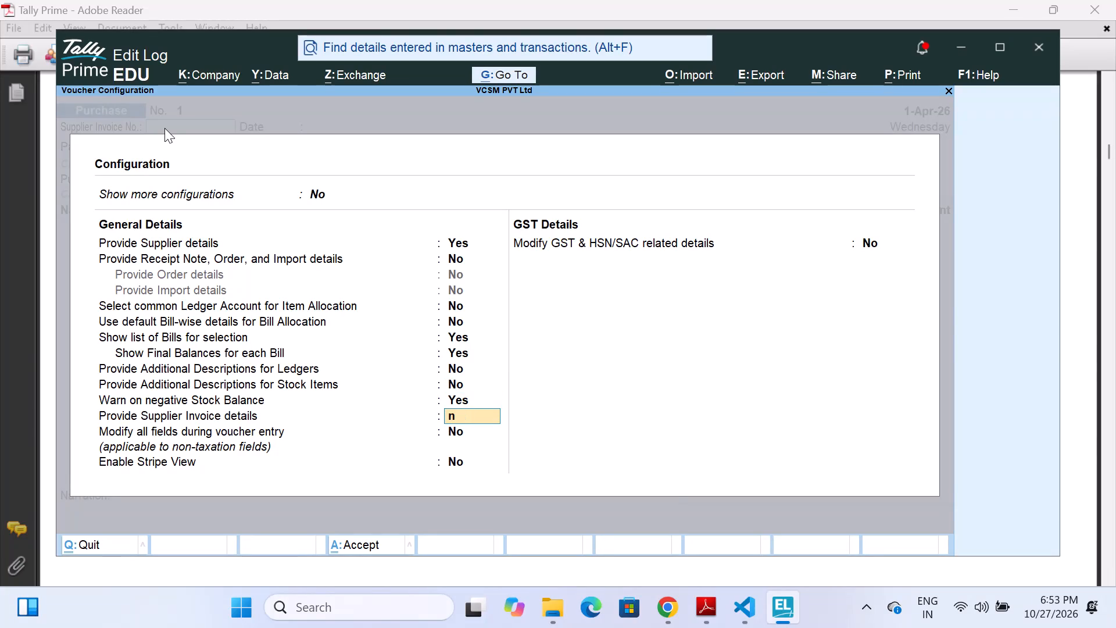
key(Return)
key(ctrl+a)
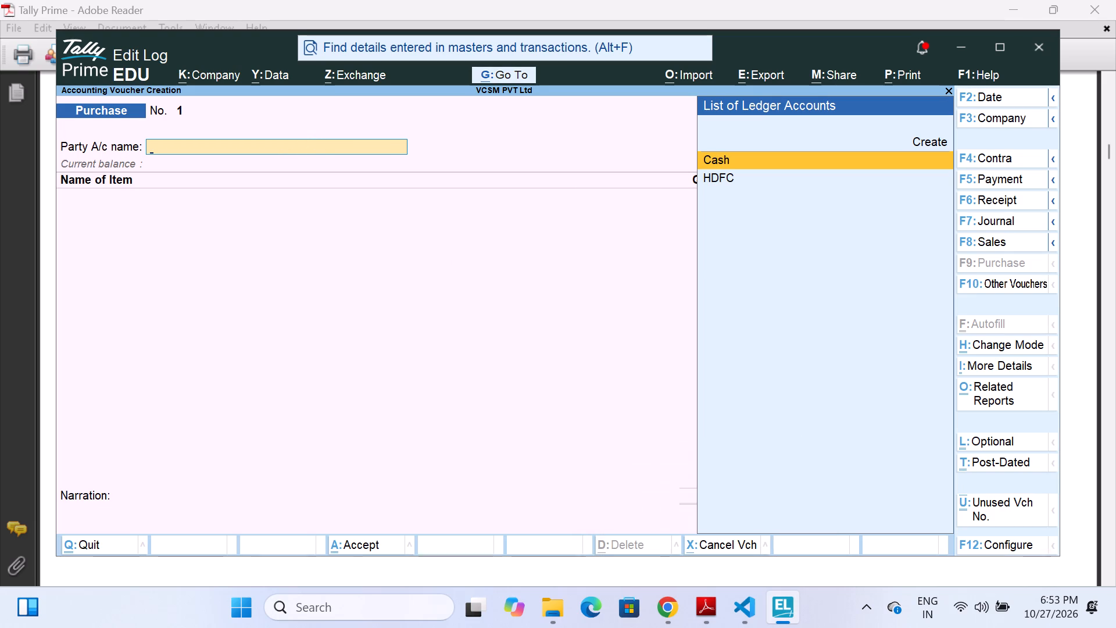
Create a supplier ledger named Electronics Shop under Sundry Creditors as the Purchase voucher's party and accept its default party details.
key(alt+c)
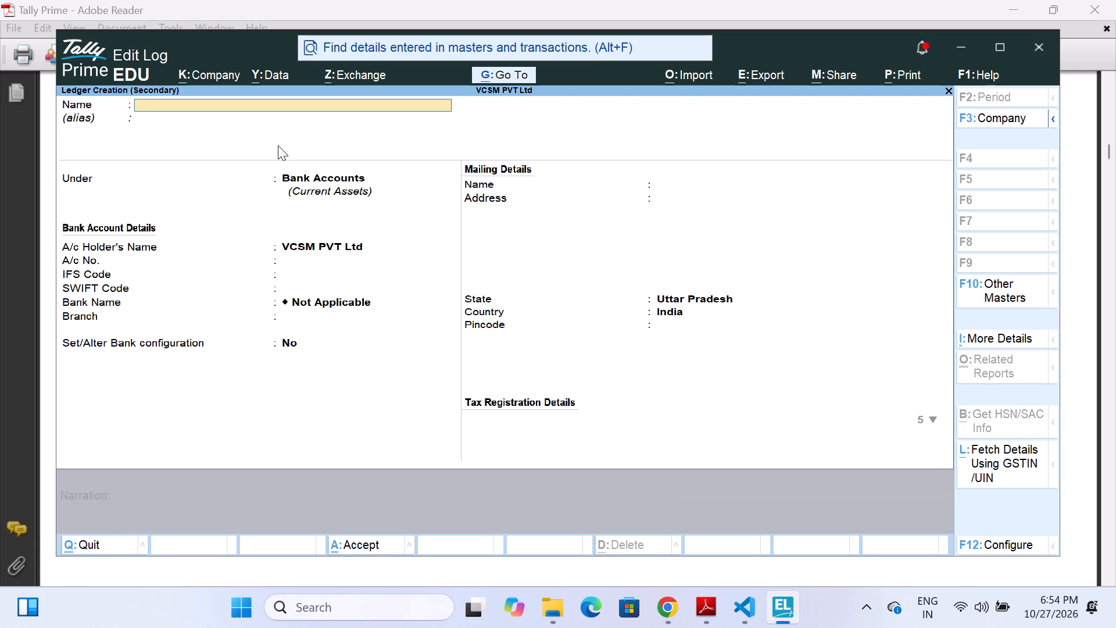
text(Electro)
text(niv)
key(BackSpace)
key(c)
key(s)
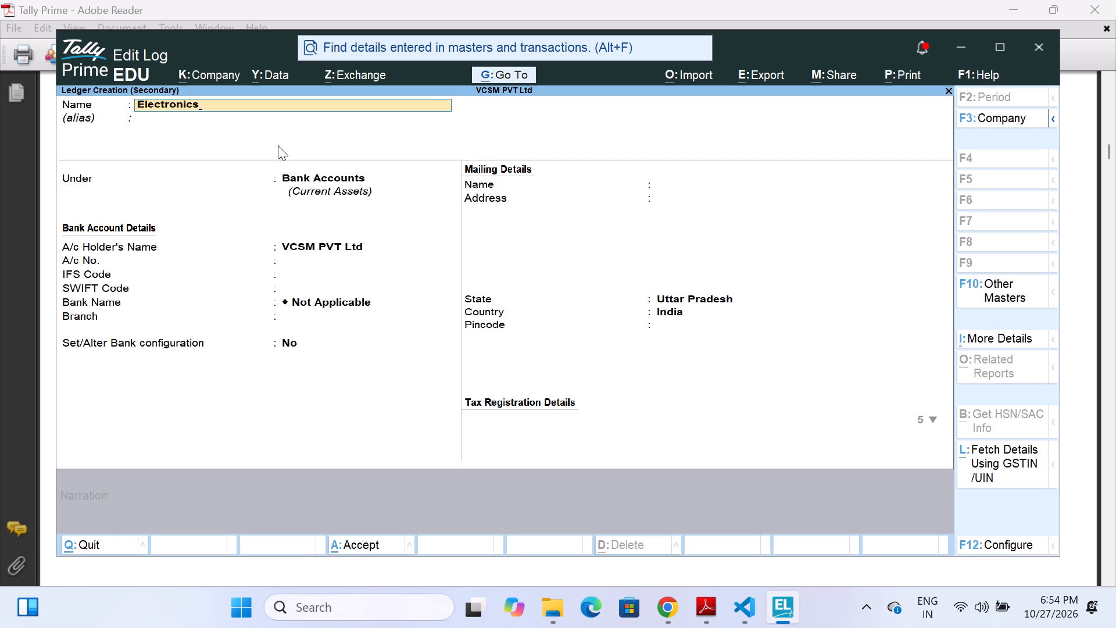
key(space)
text(Shop)
key(Return)
key(Return)
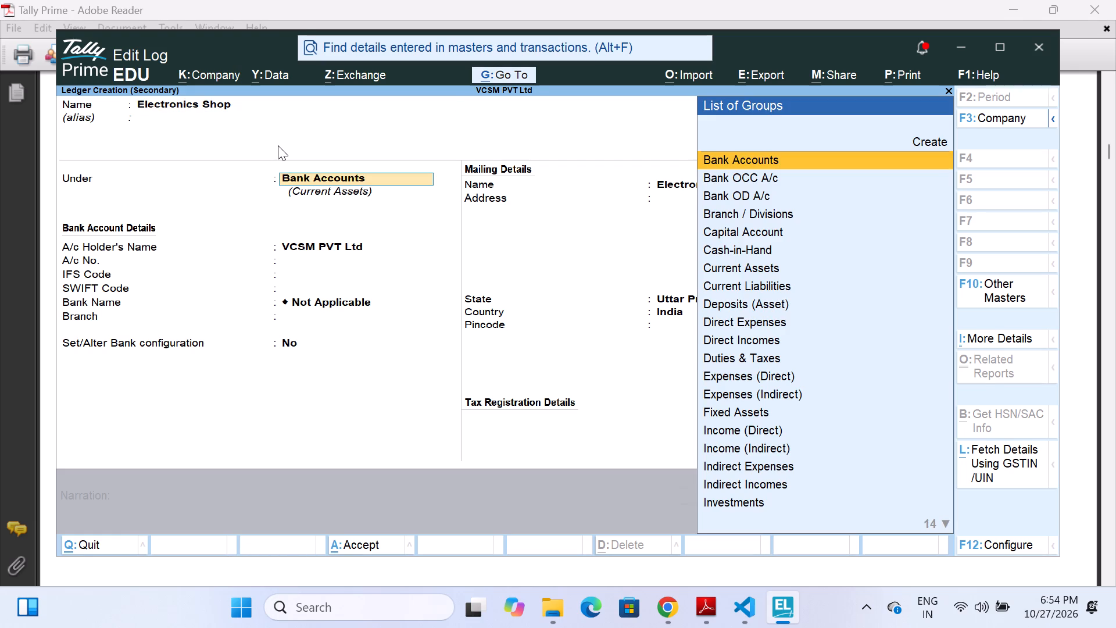
text(sund)
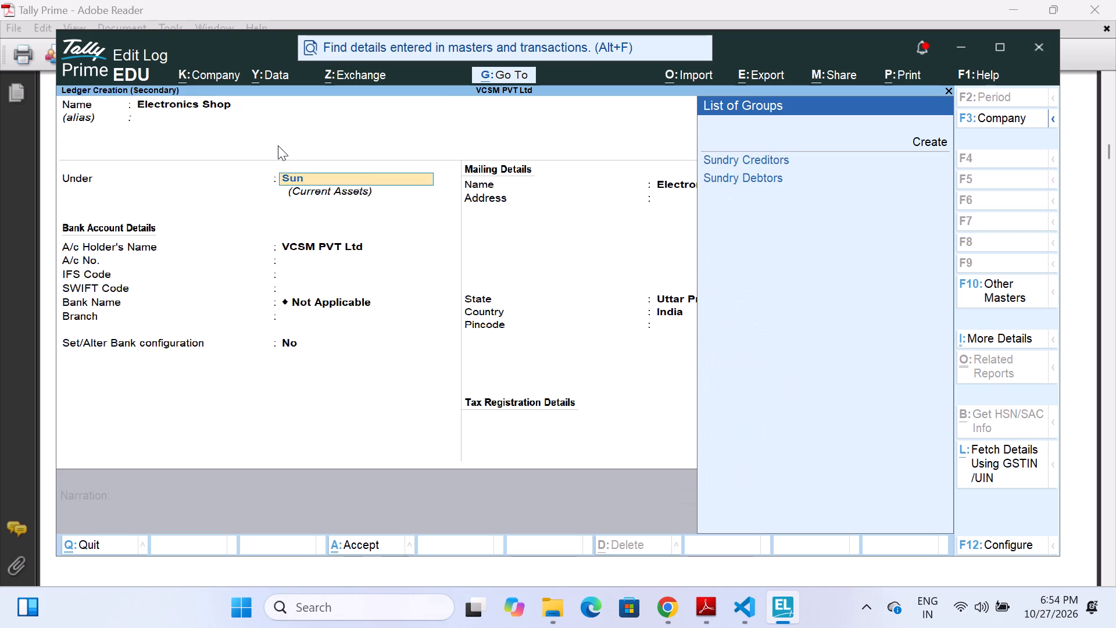
key(Down)
key(Return)
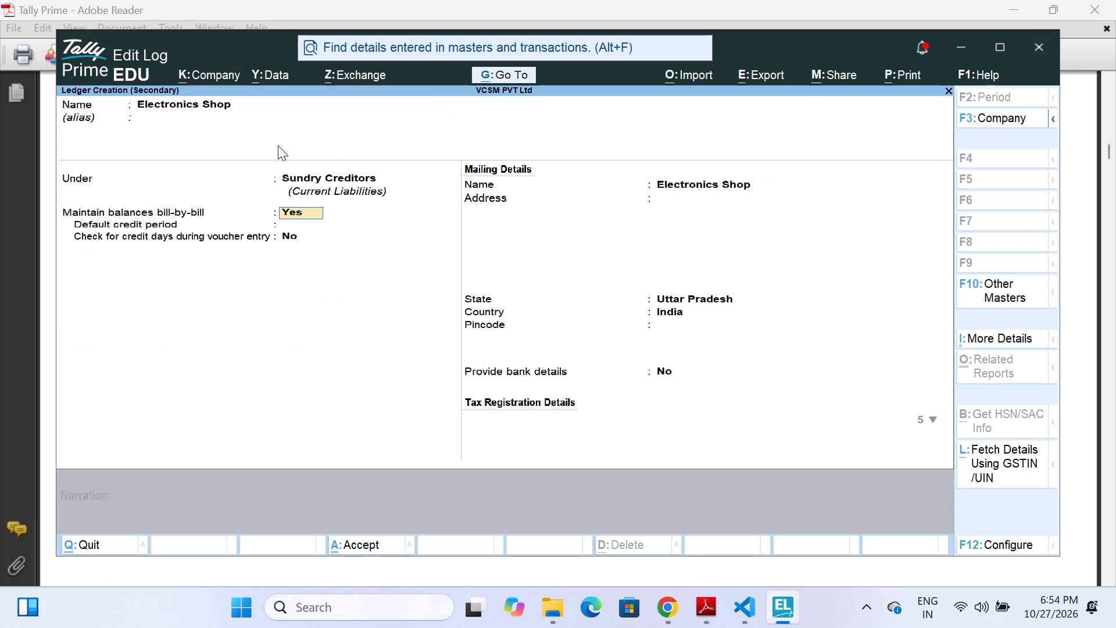
key(Return)
key(Return)
key(Return)
key(Return)
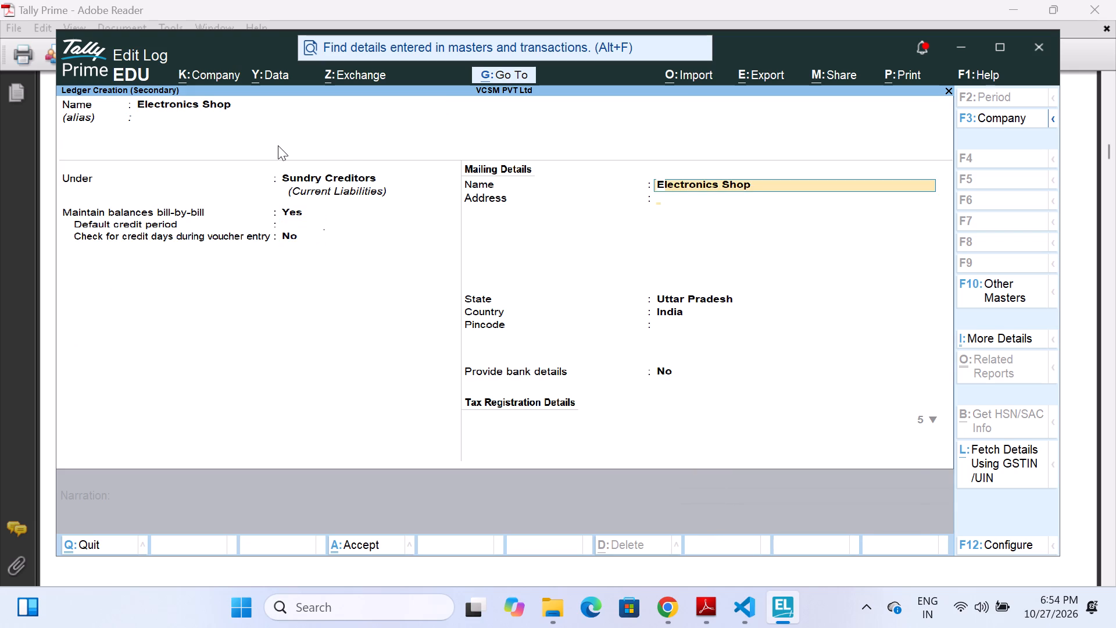
key(Return)
key(ctrl+a)
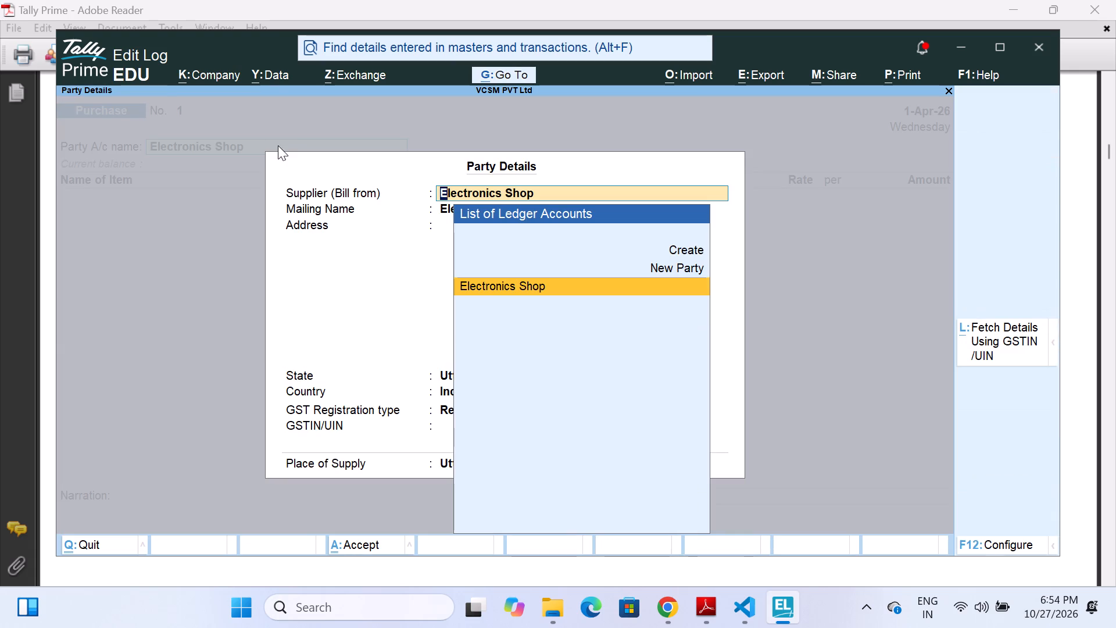
key(ctrl+a)
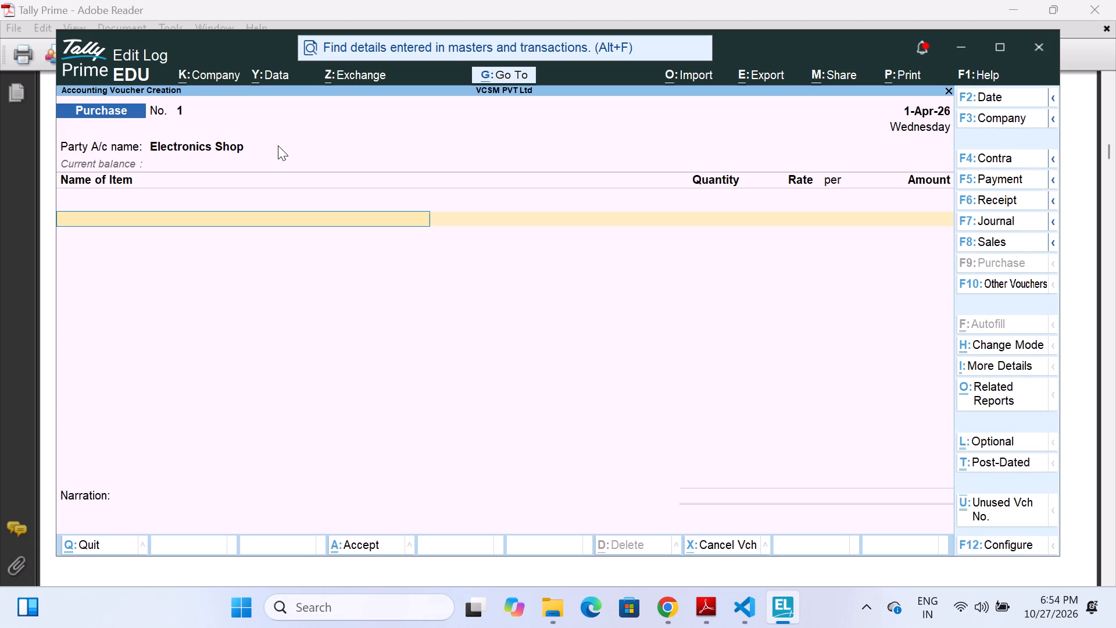
Begin a new stock item named Furniture and create a stock group named Item Purchase under Primary for it.
key(space)
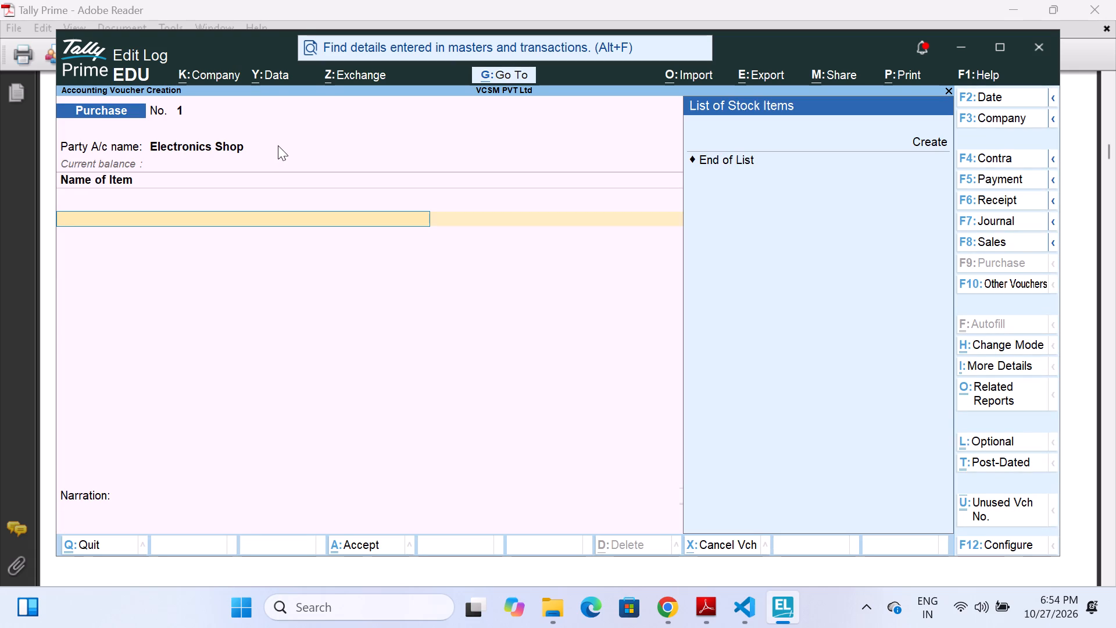
key(alt+c)
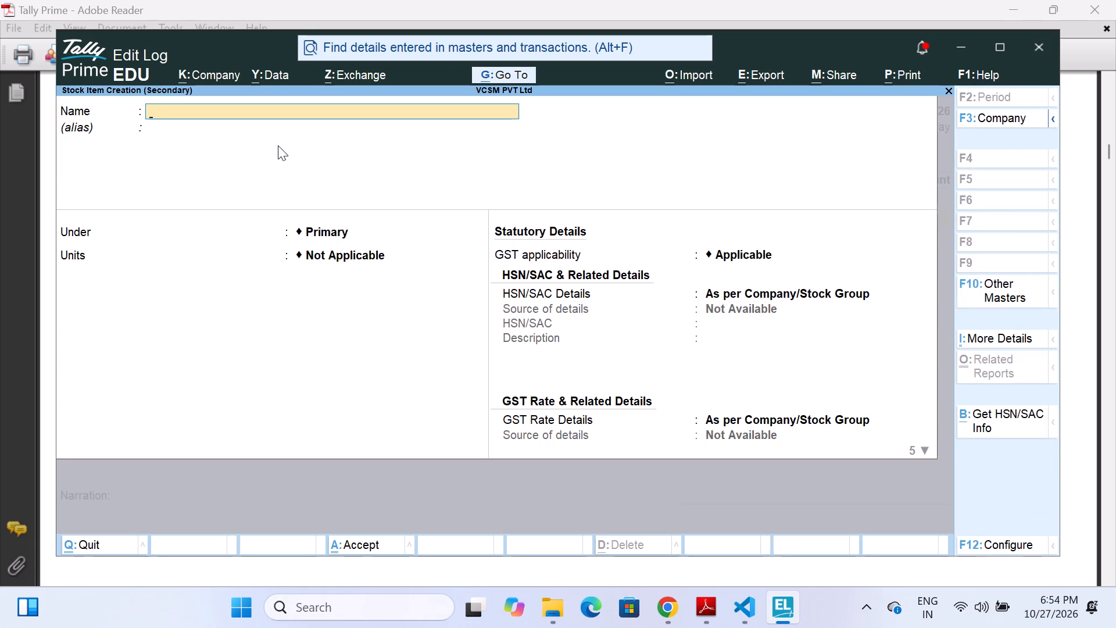
text(Furniture)
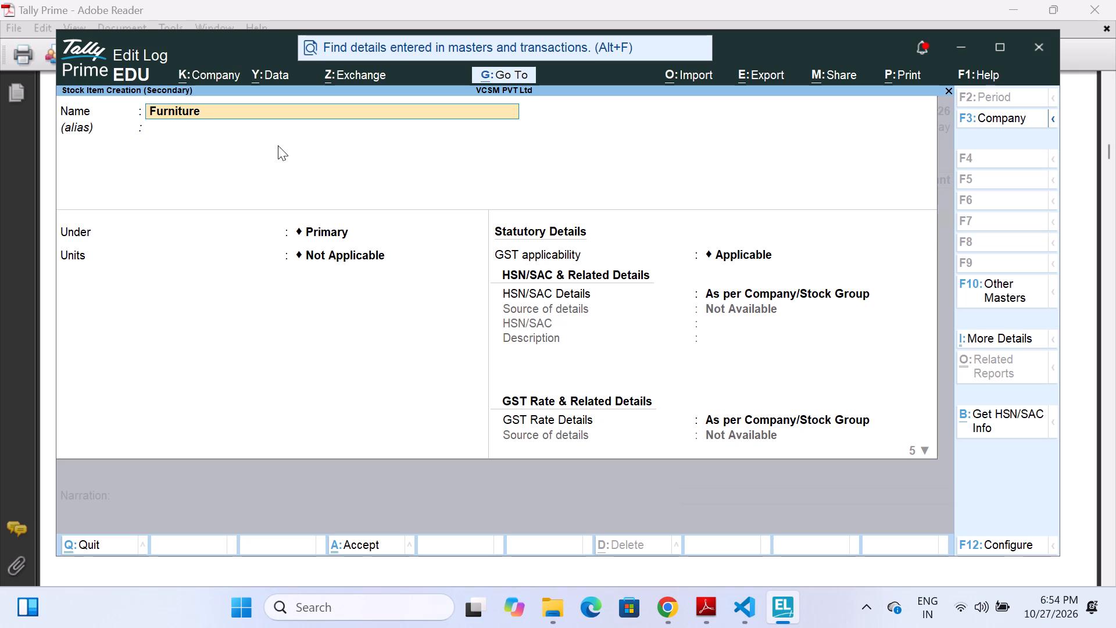
key(Return)
key(Return)
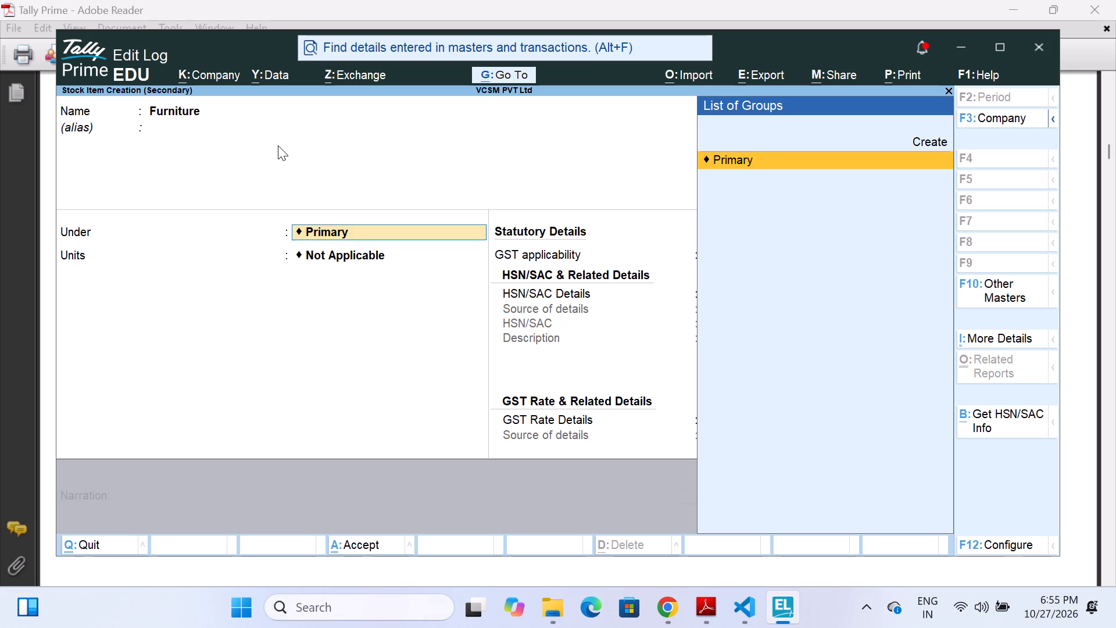
key(alt+c)
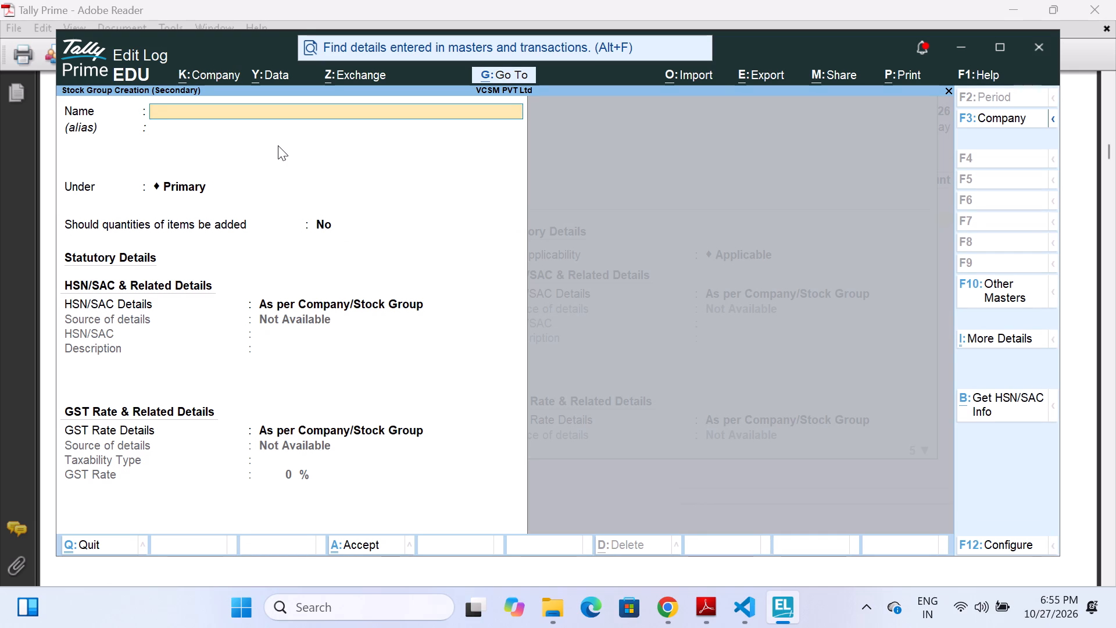
text(item)
key(space)
text(Purchase)
key(Return)
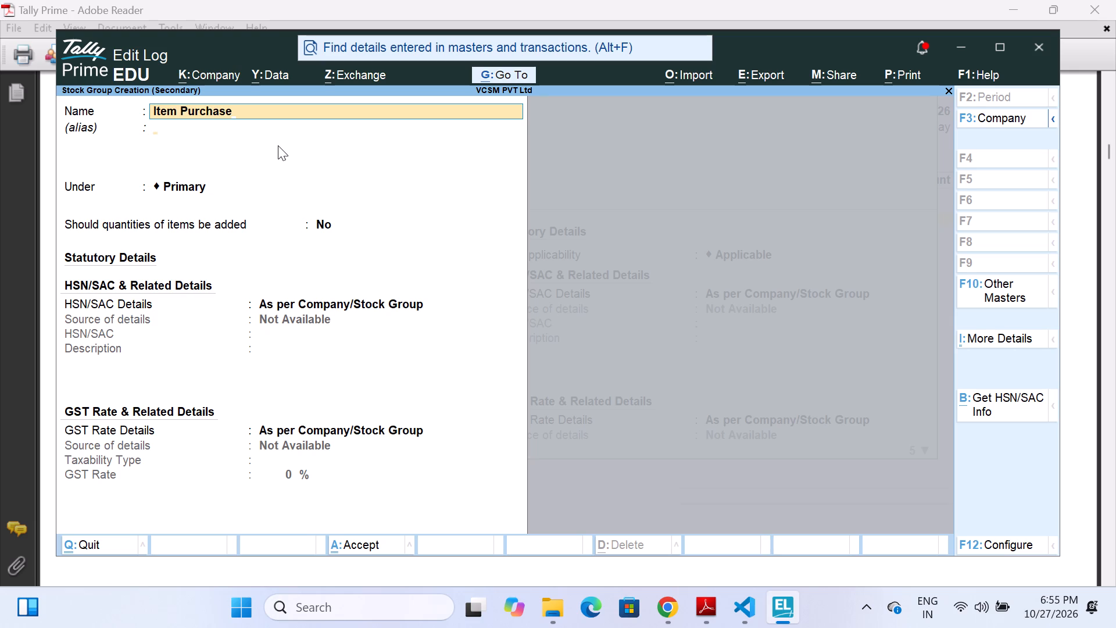
key(ctrl+a)
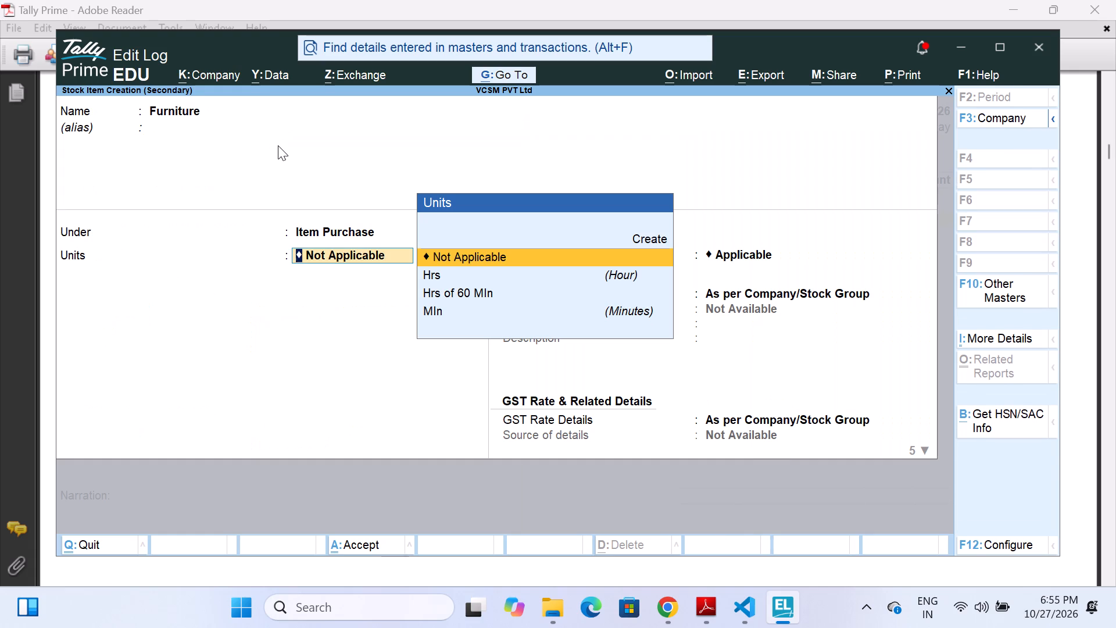
Save the Furniture stock item with units Not Applicable, GST details as per Company/Stock Group and type of supply Goods.
key(Return)
key(Return)
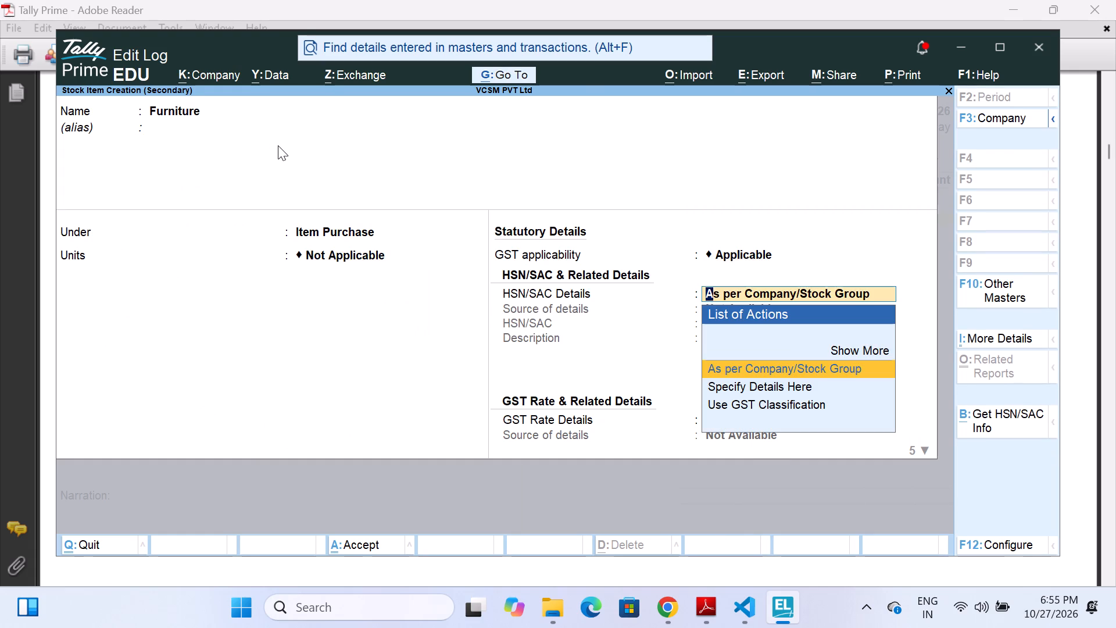
key(Return)
key(Return)
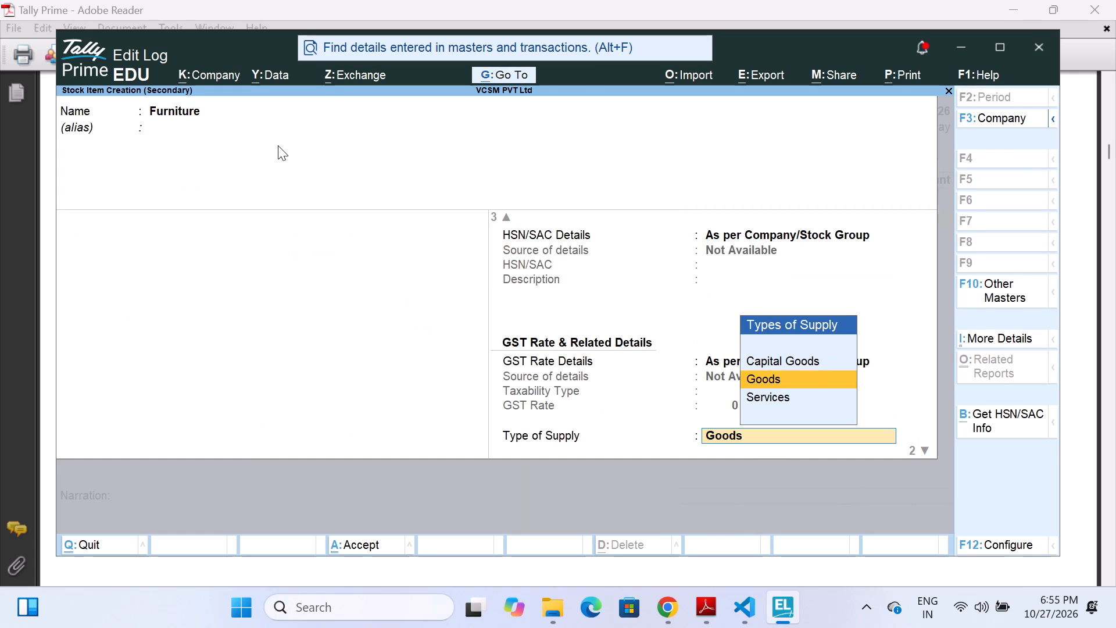
key(Return)
key(Return)
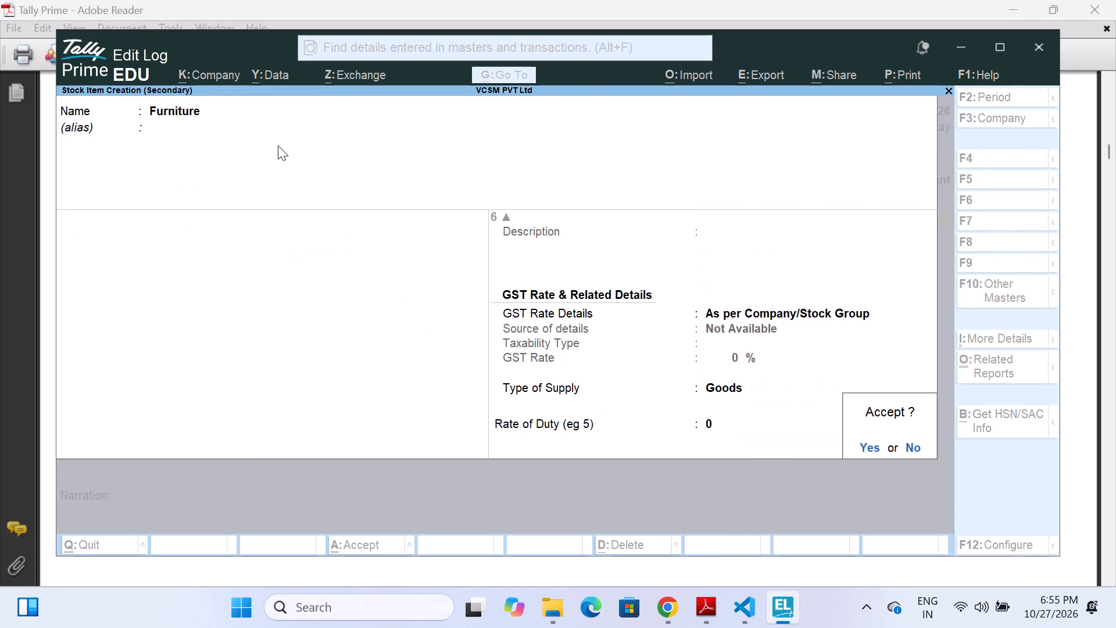
key(Return)
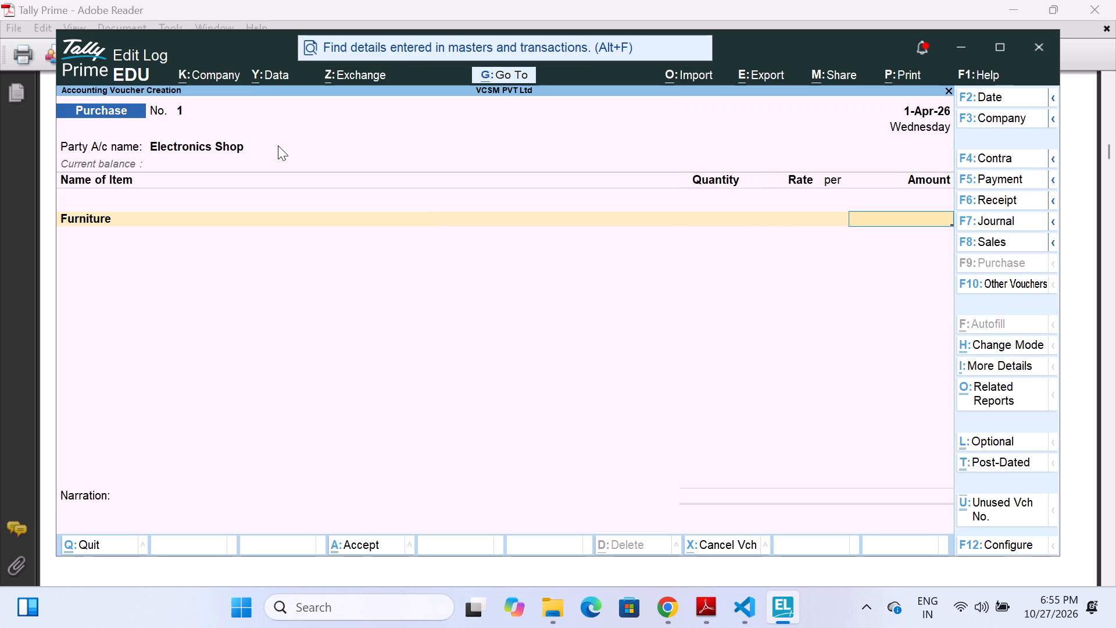
Enter 12000 as the amount for Furniture in the Purchase voucher.
text(12)
text(00)
key(0)
key(Return)
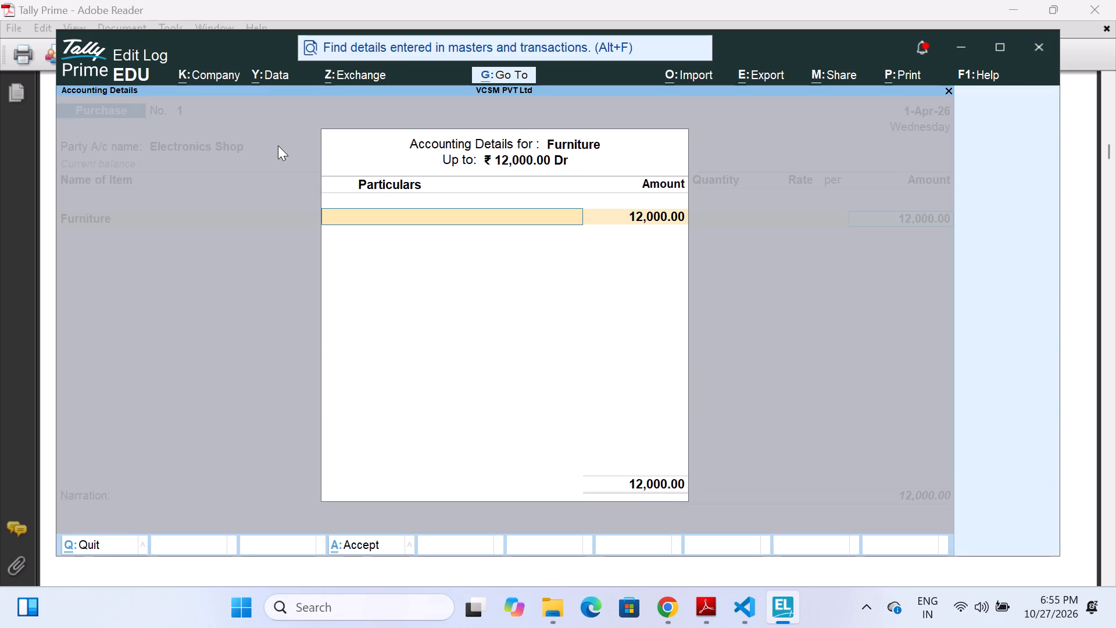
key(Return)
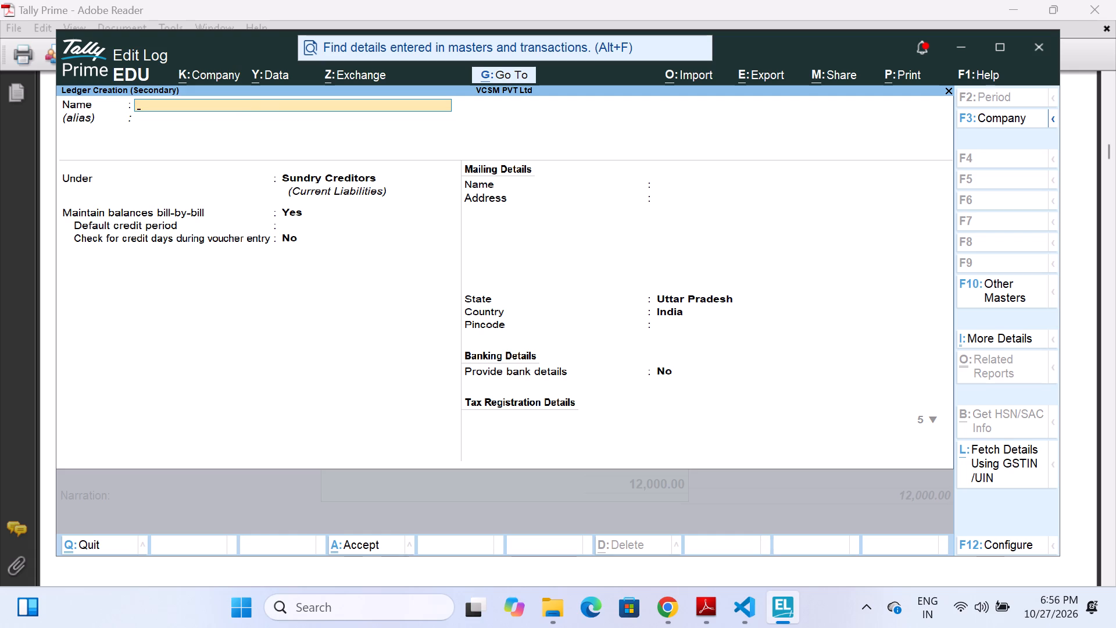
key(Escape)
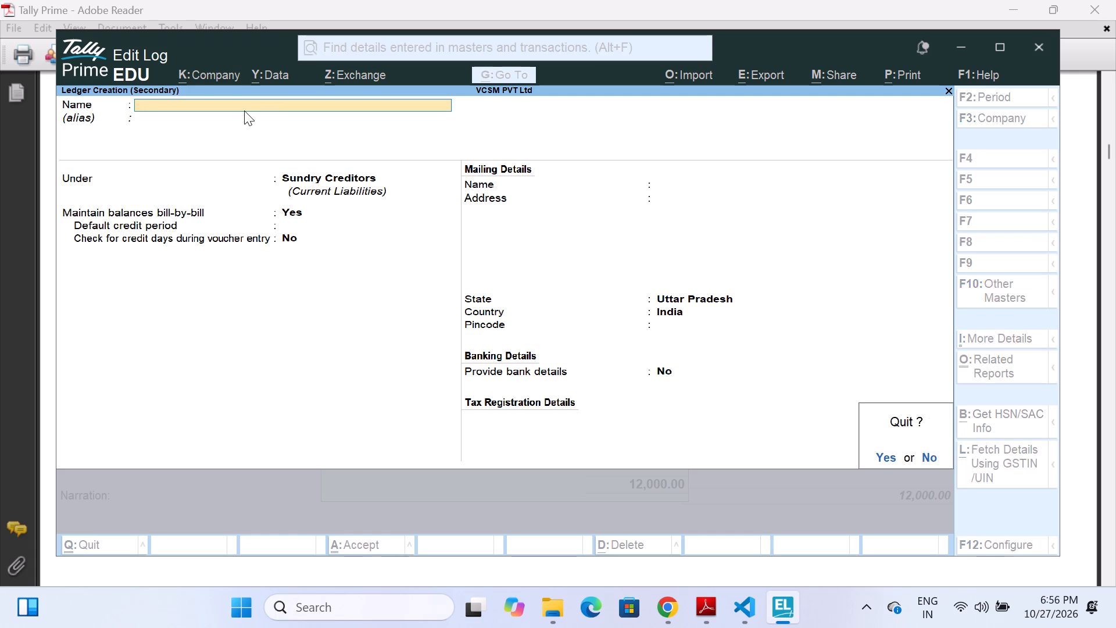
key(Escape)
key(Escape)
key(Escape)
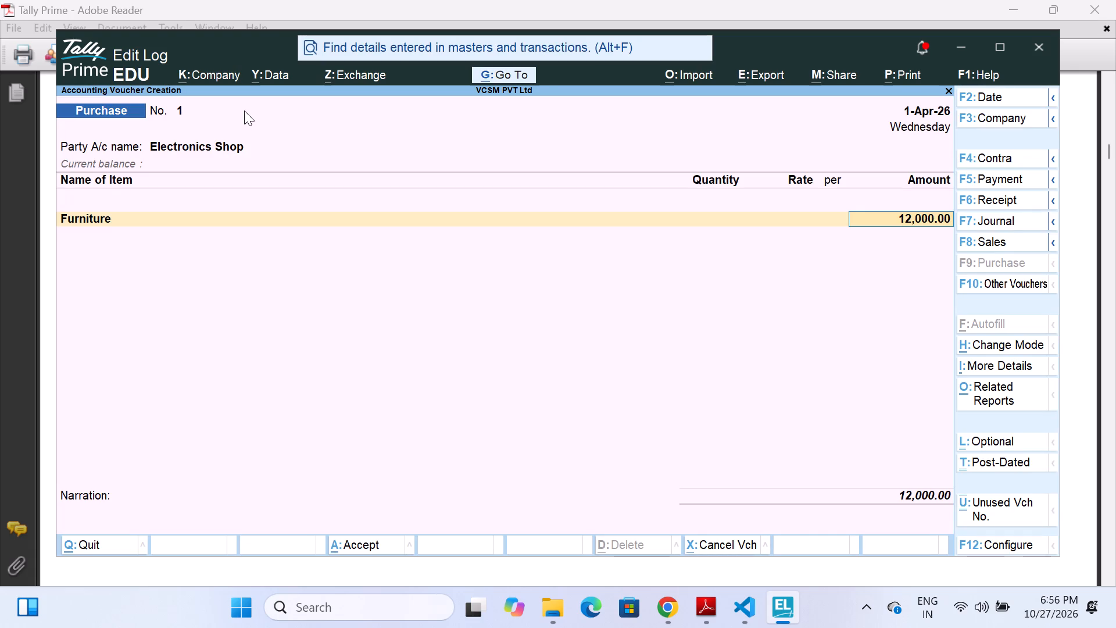
Set the Purchase voucher's option to select a common ledger account for item allocation to Yes and save the configuration.
key(F12)
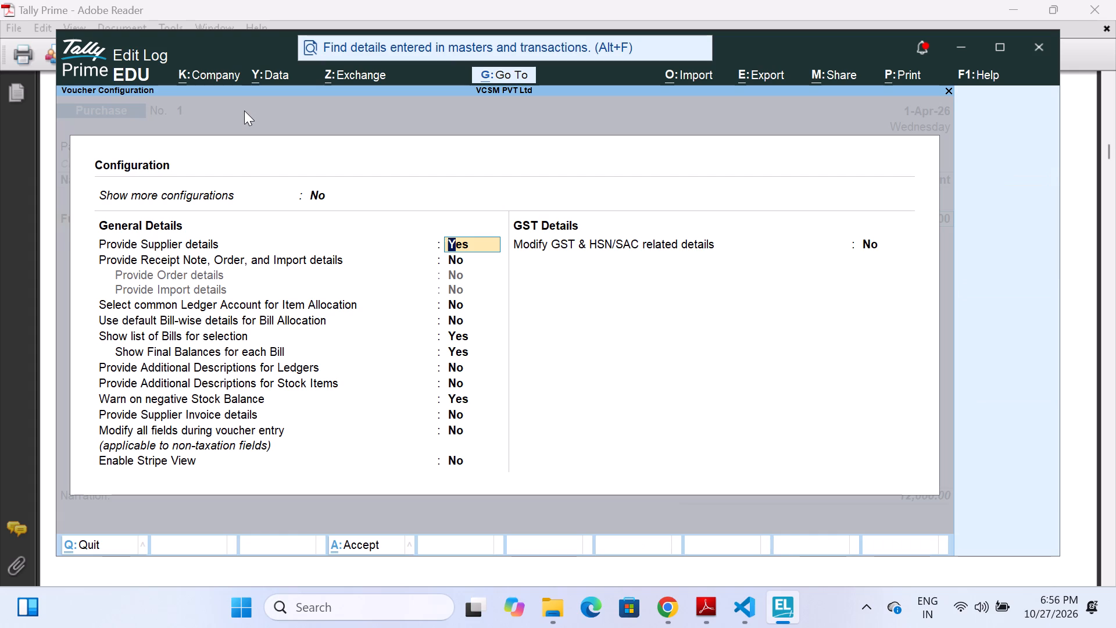
key(Return)
key(Return)
key(Return)
key(Return)
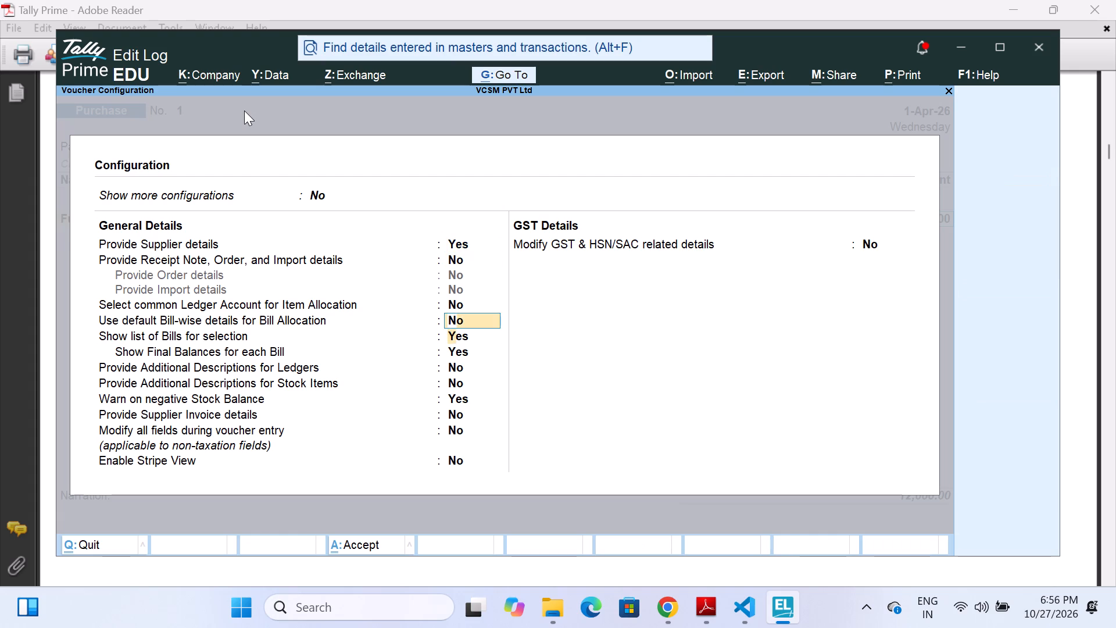
key(Return)
key(Return)
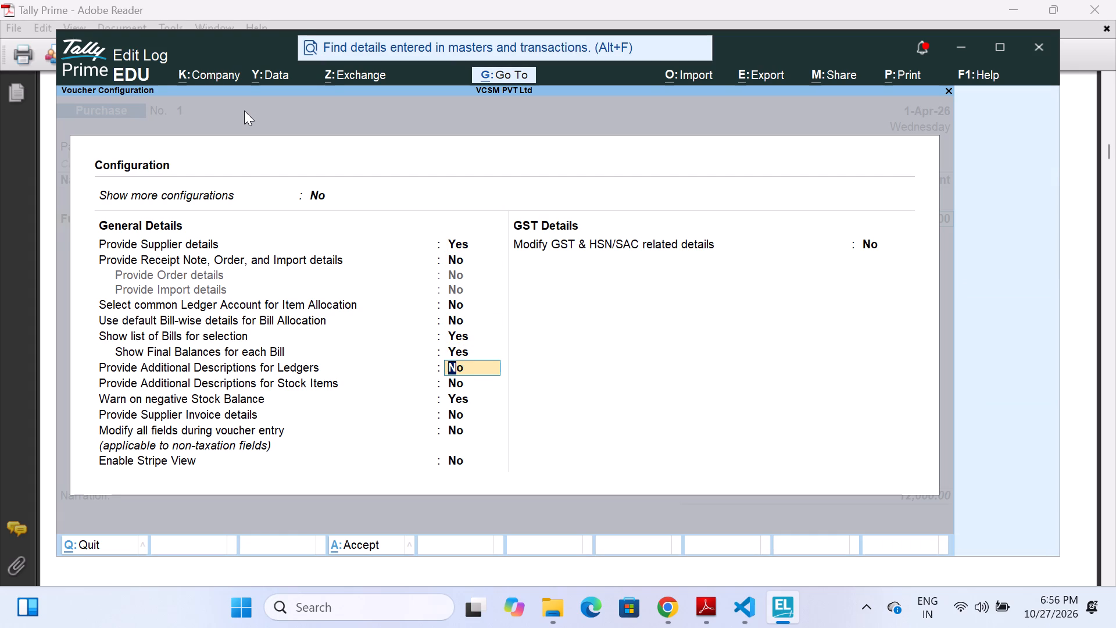
key(BackSpace)
key(BackSpace)
key(BackSpace)
key(BackSpace)
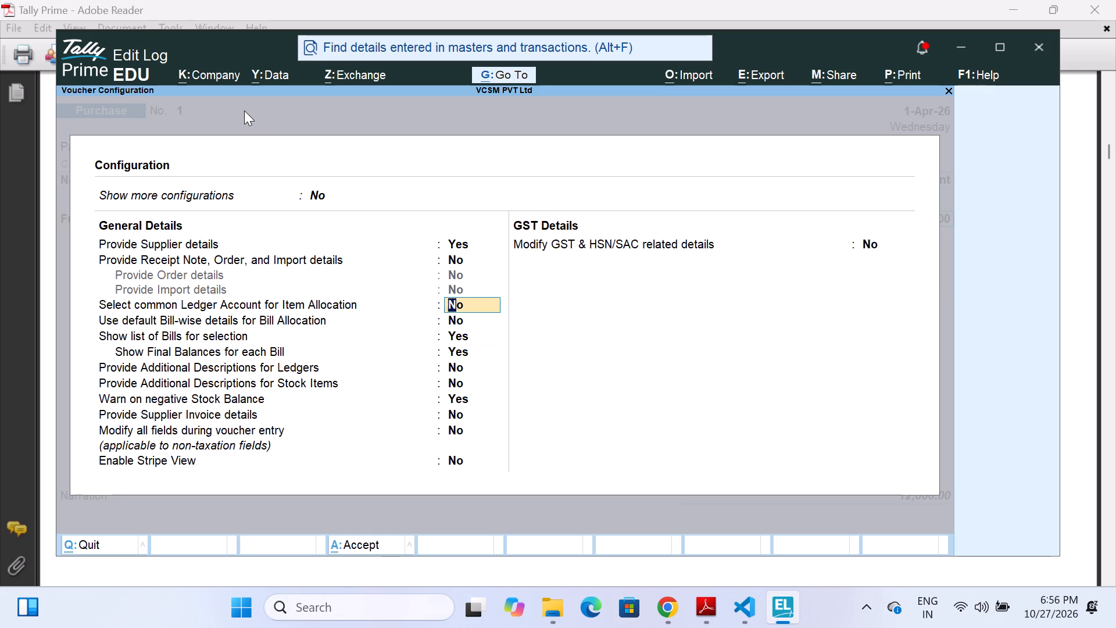
key(y)
key(Return)
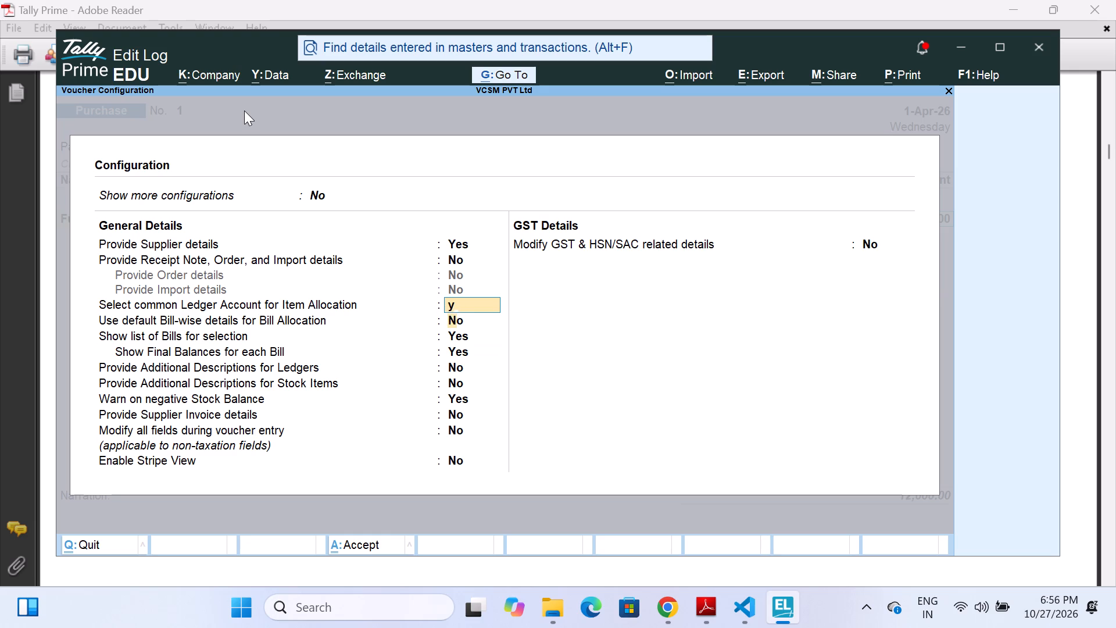
key(ctrl+a)
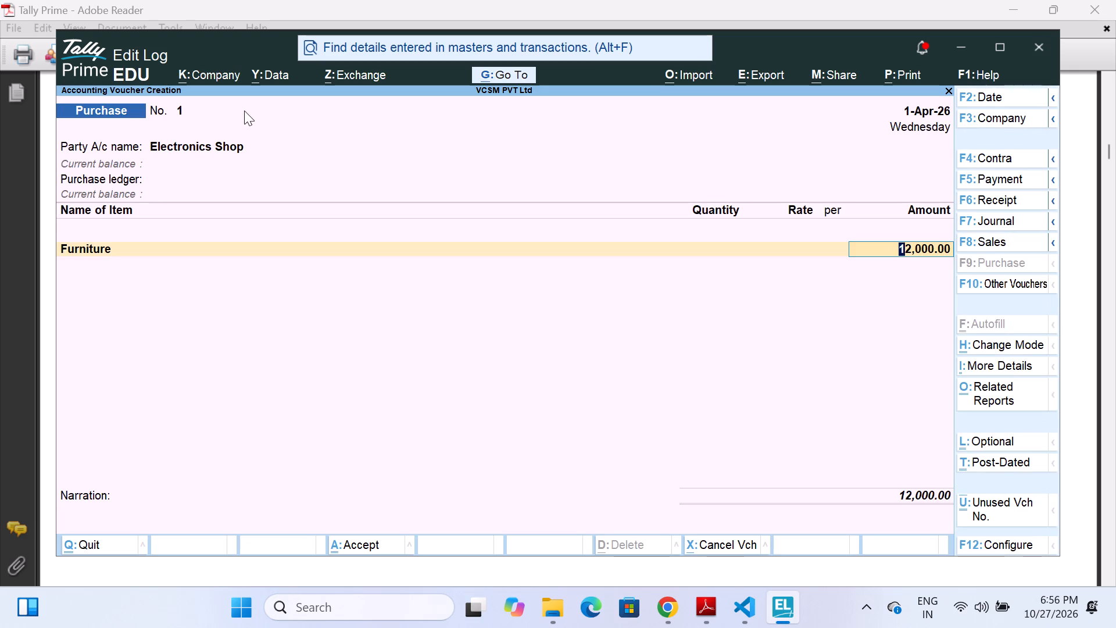
Create a purchase ledger named Purchase under Purchase Accounts with GST Applicable and type of supply Goods for the voucher.
key(BackSpace)
key(BackSpace)
key(Return)
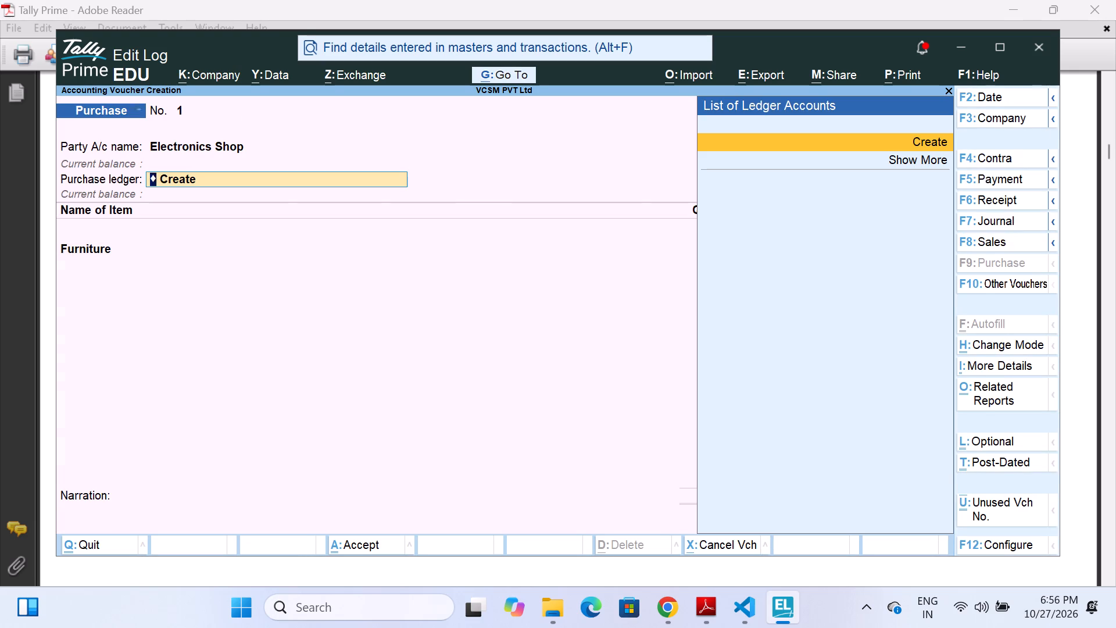
text(Purchase)
key(Return)
key(Return)
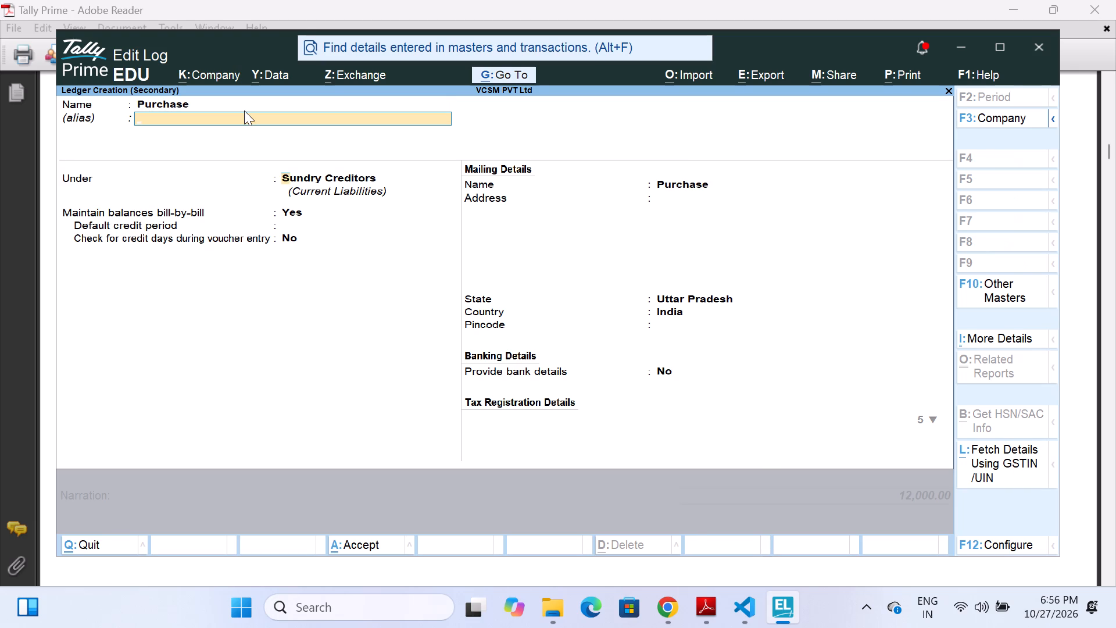
text(pur)
key(Return)
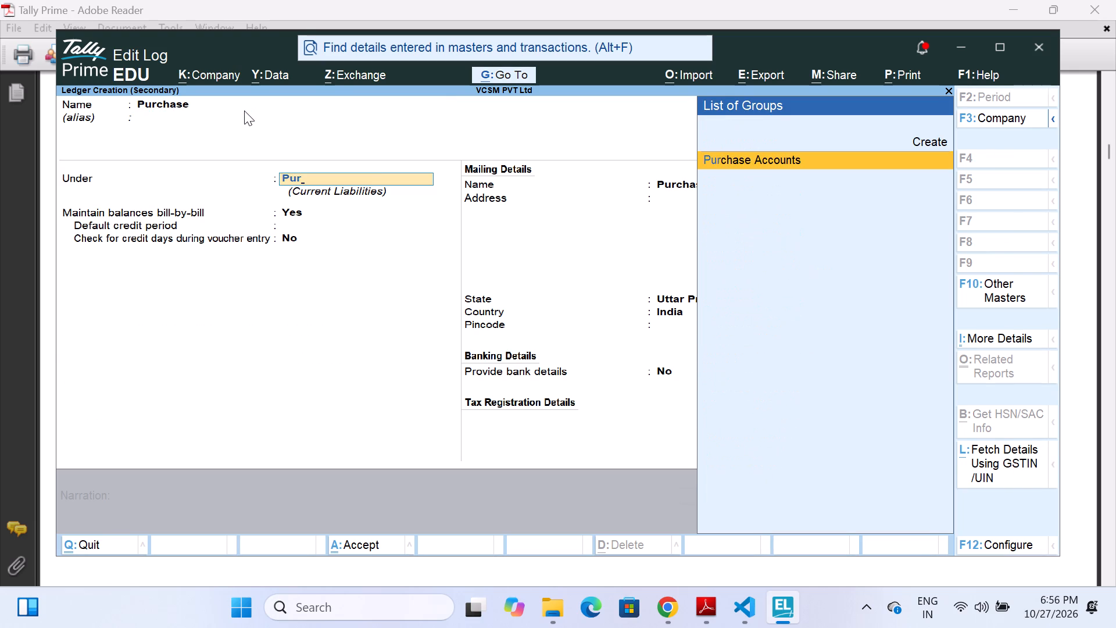
key(Return)
key(Return)
key(Return)
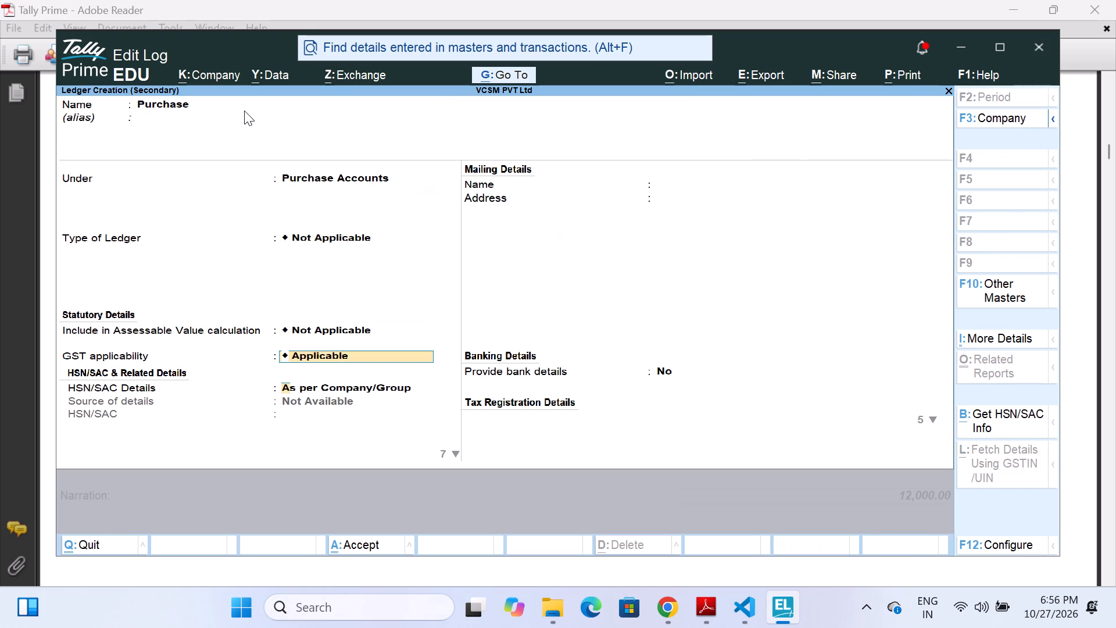
key(Return)
key(Return)
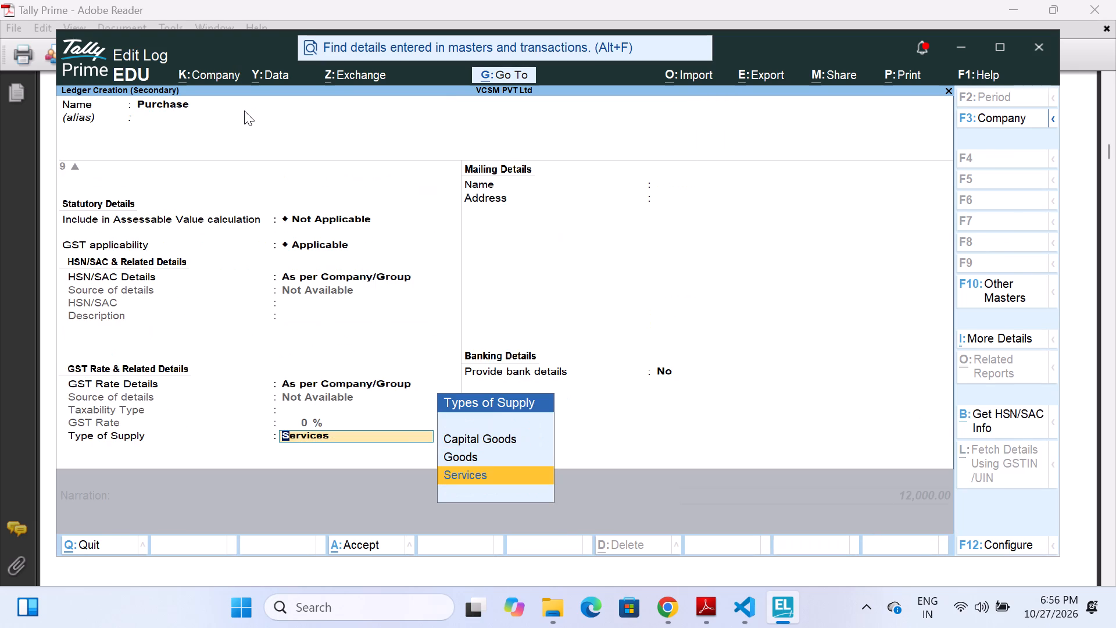
key(Up)
key(Return)
key(ctrl+a)
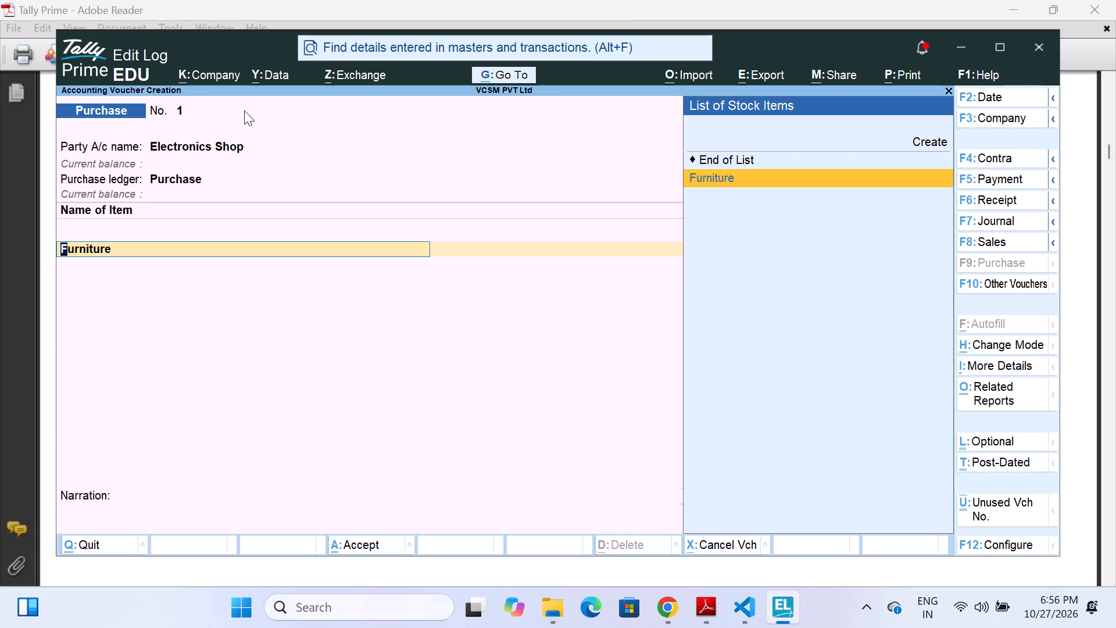
Keep the Furniture line and create a second stock item named AC under Item Purchase, units Not Applicable, type of supply Goods.
key(Return)
key(Return)
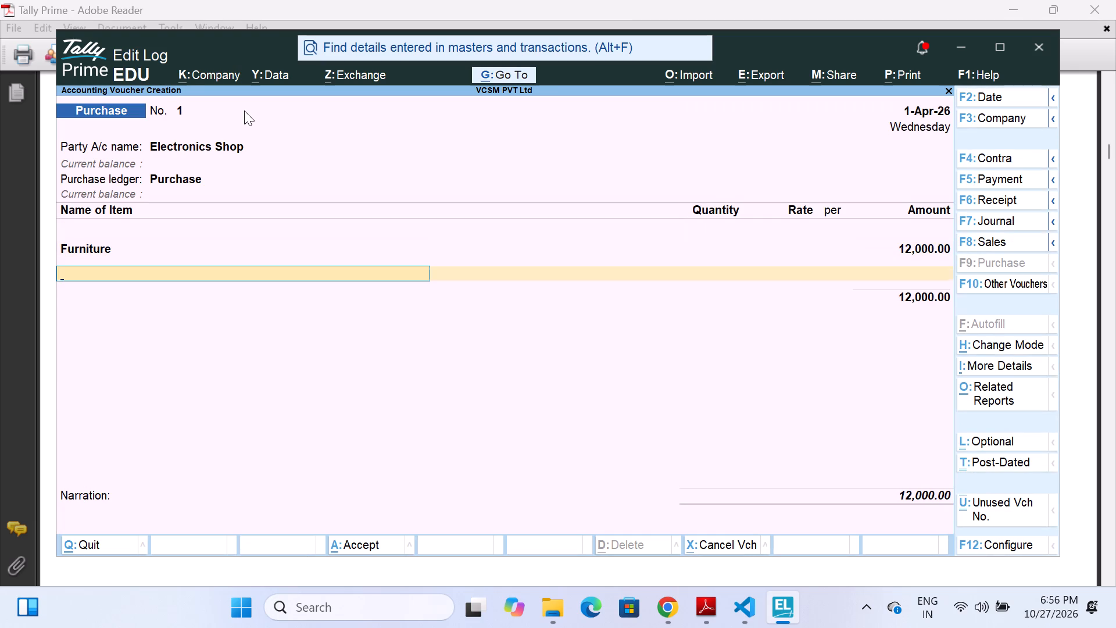
key(space)
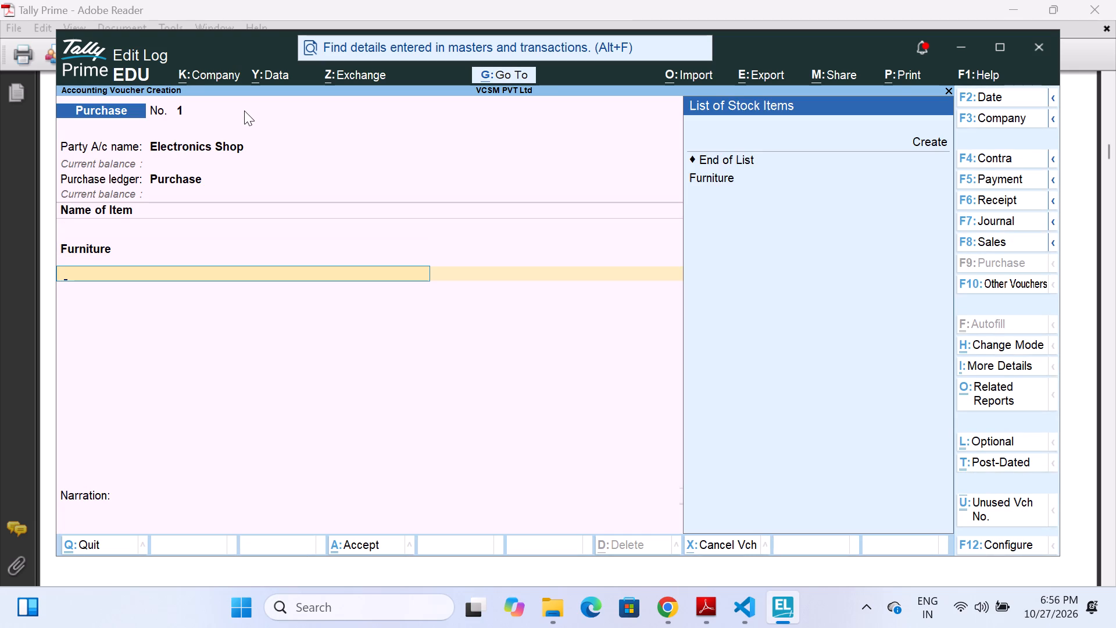
key(alt+c)
text(AC)
key(Return)
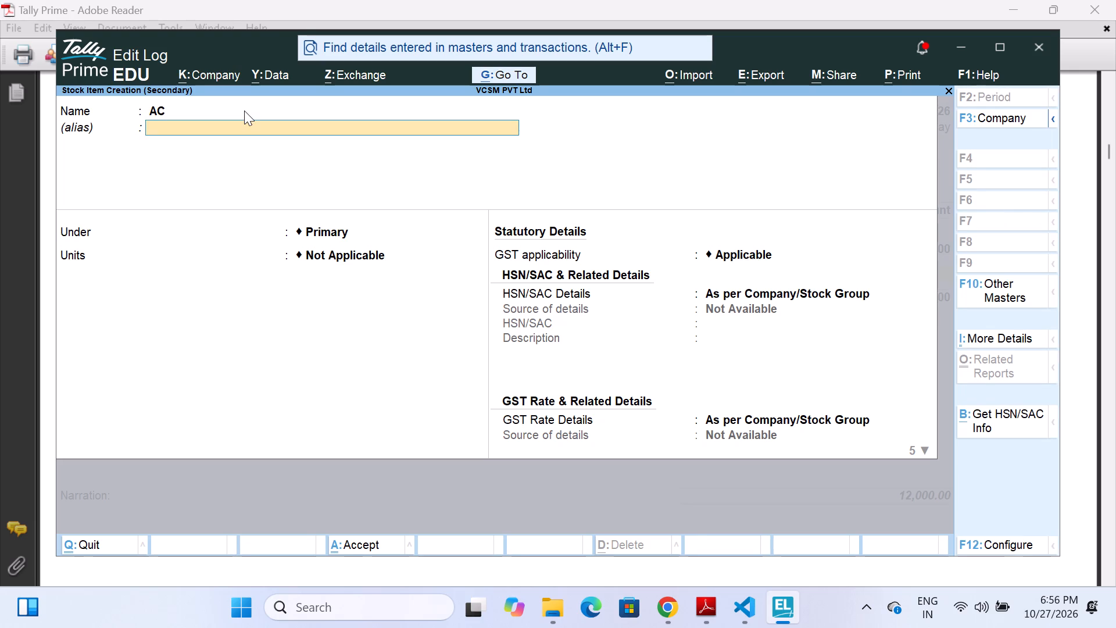
key(Return)
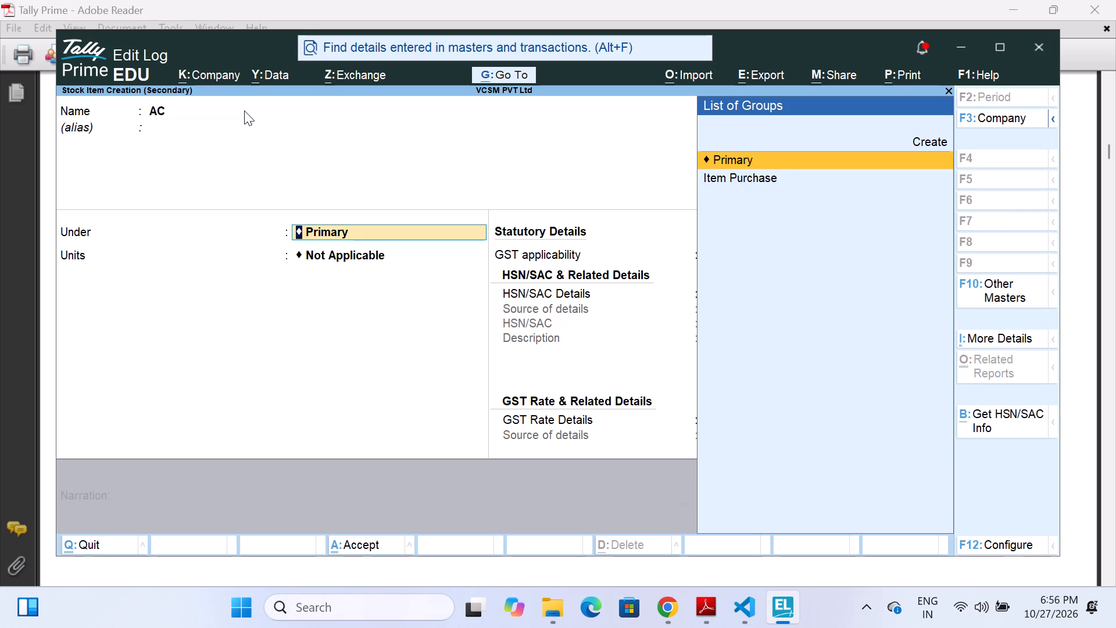
key(Down)
key(Return)
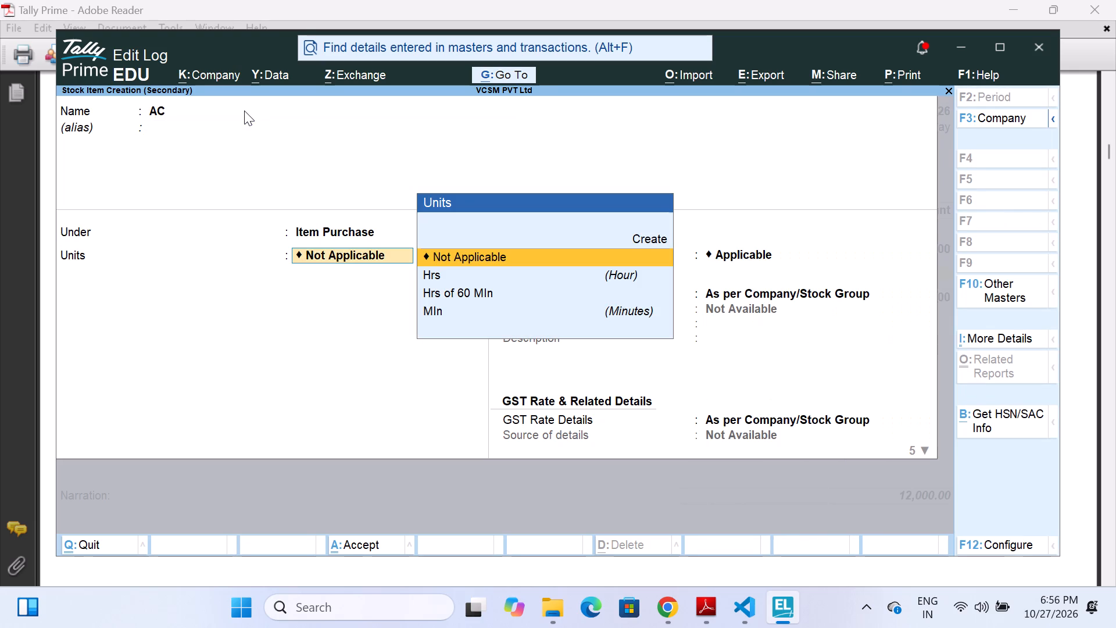
key(Return)
key(Return)
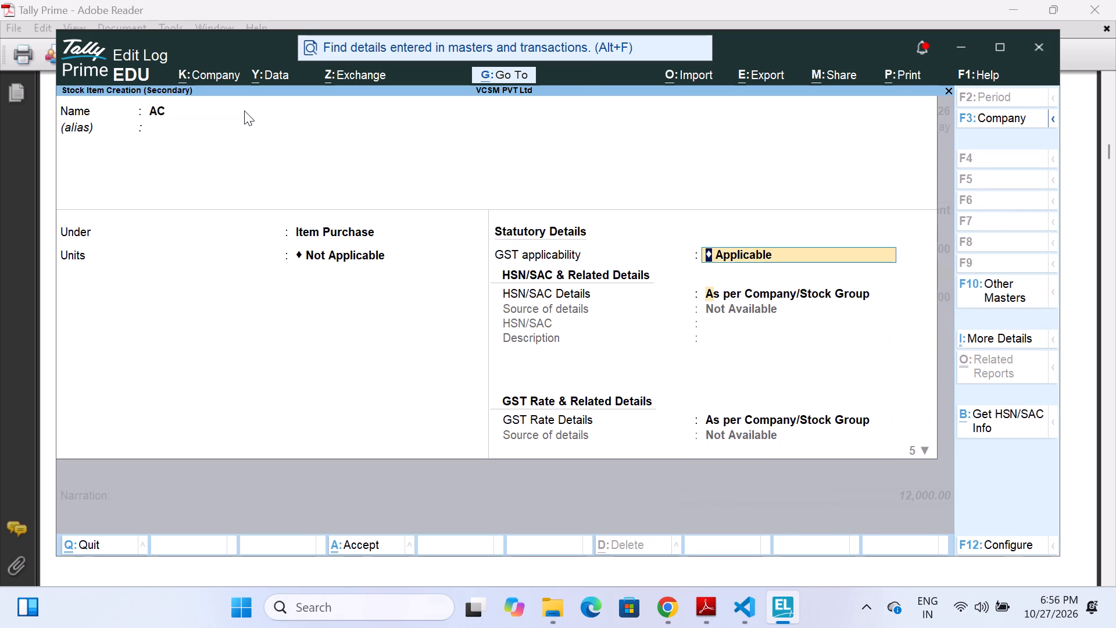
key(Return)
key(Return)
key(Return)
key(Return)
key(Return)
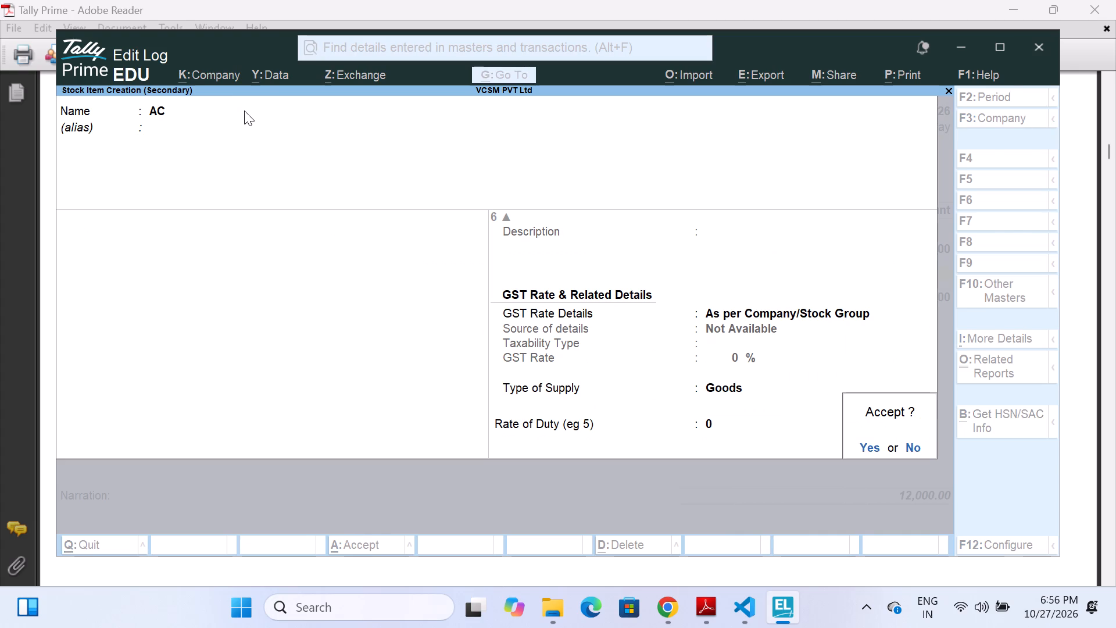
Enter 26500 as the amount for AC in the Purchase voucher.
text(26)
text(500)
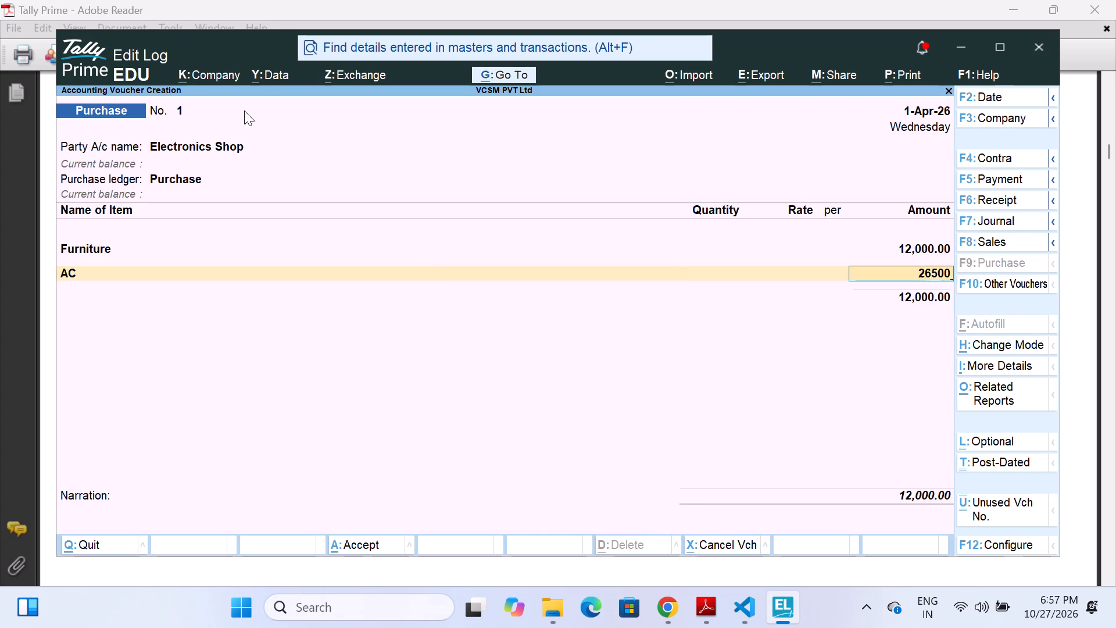
key(Return)
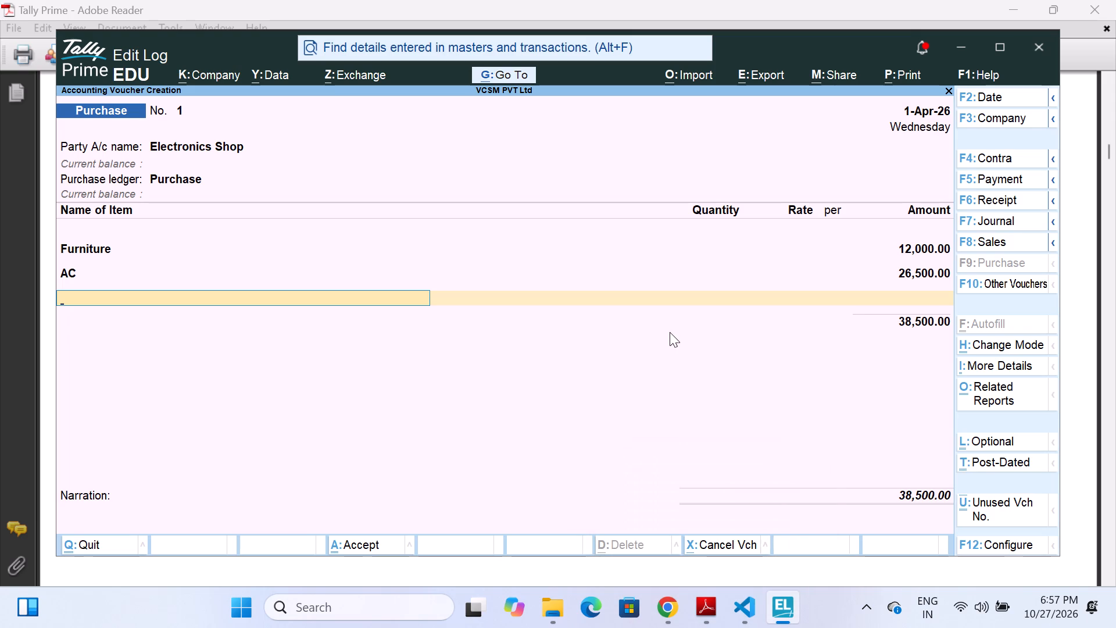
End the item list, allocate the Electronics Shop bill as New Ref 1, and save the Purchase voucher.
key(Return)
key(Return)
key(Return)
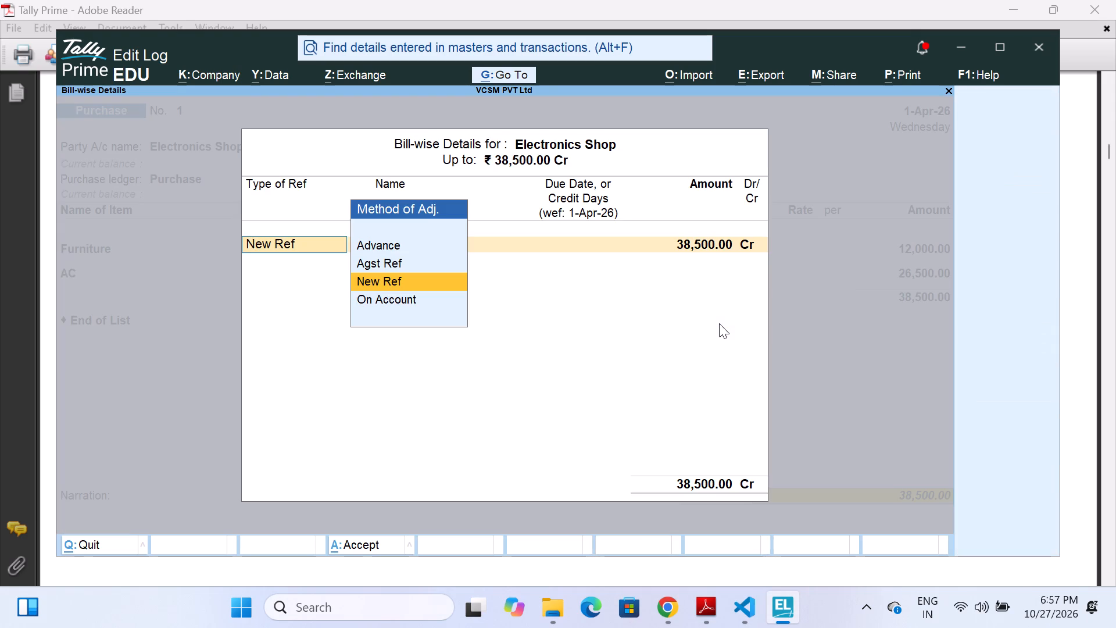
key(Return)
key(Return)
key(Return)
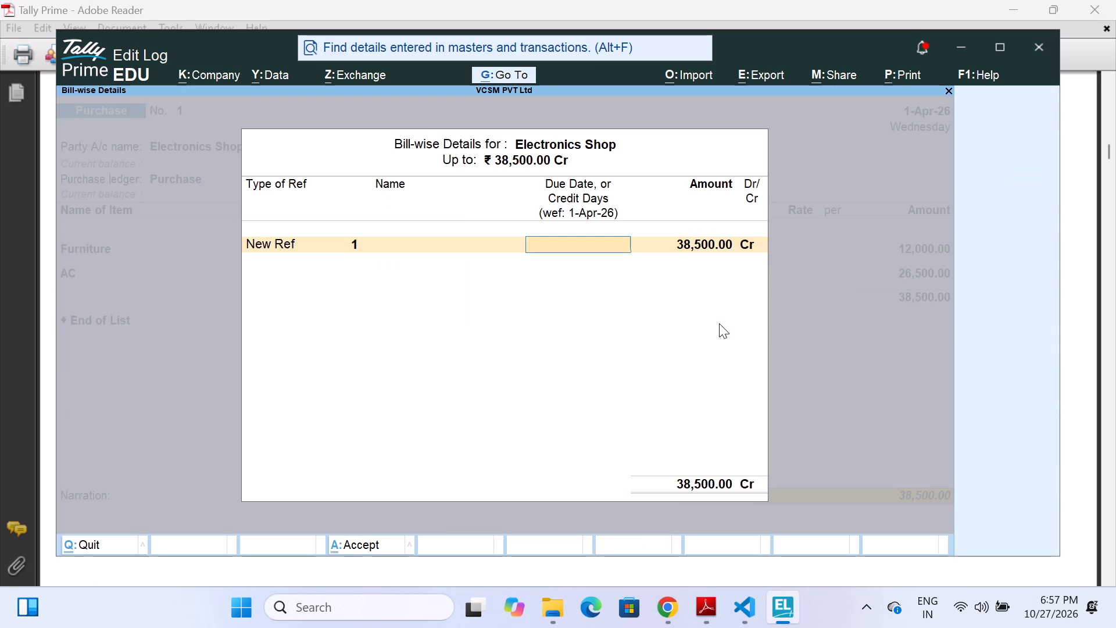
key(Return)
key(Return)
key(Return)
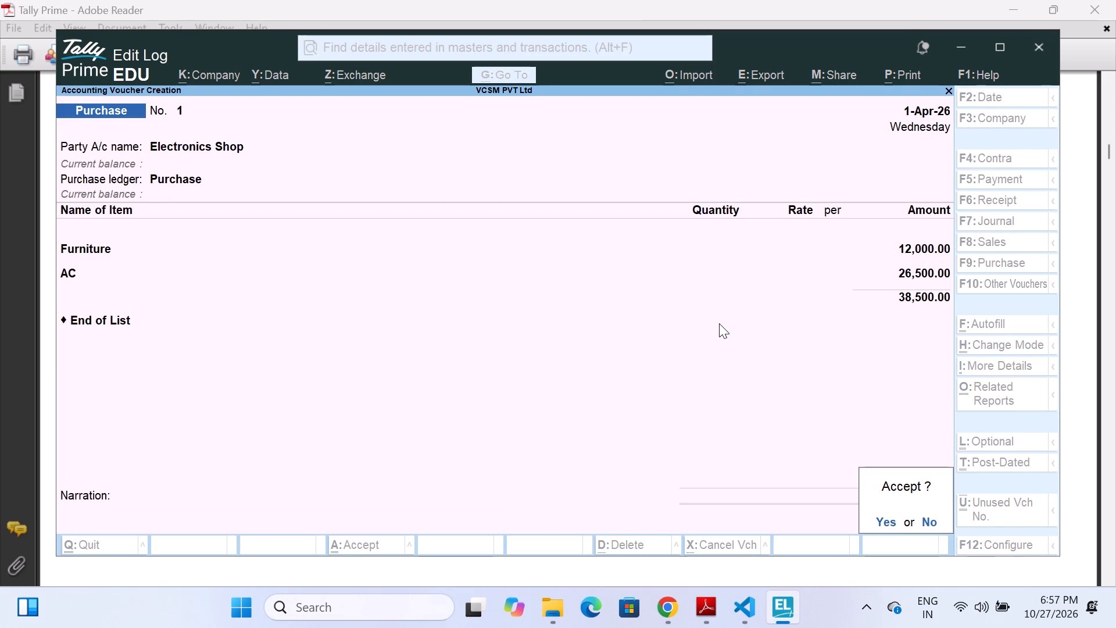
key(Return)
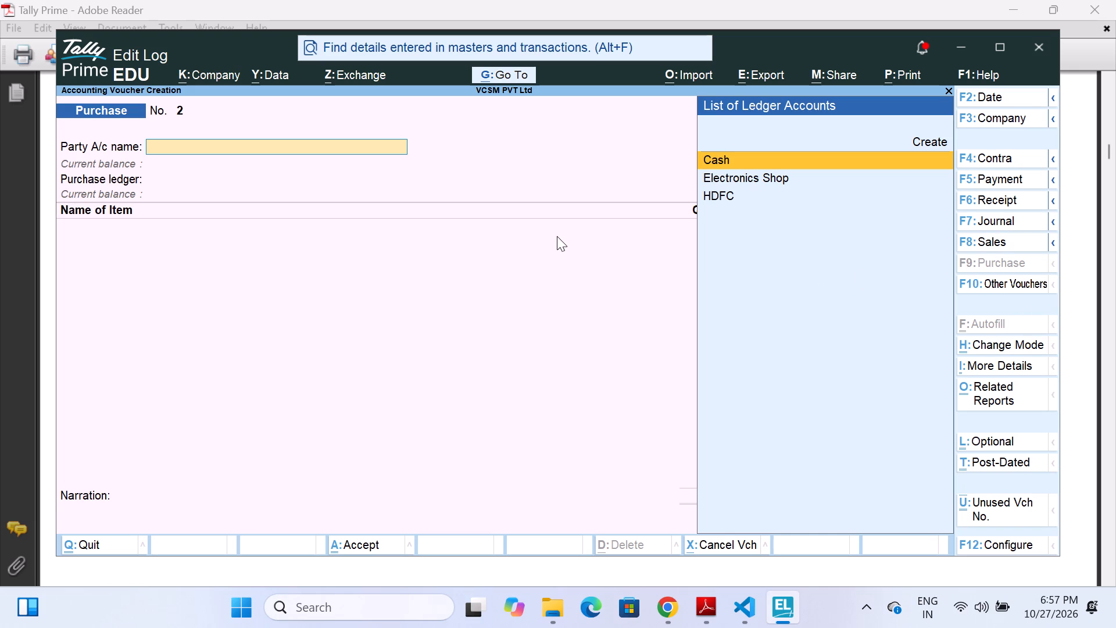
Create a party ledger named Stationary SHop under Sundry Creditors for the new Purchase voucher and accept its party details.
key(alt+c)
text(Stationary SHop)
key(Return)
key(Return)
key(Return)
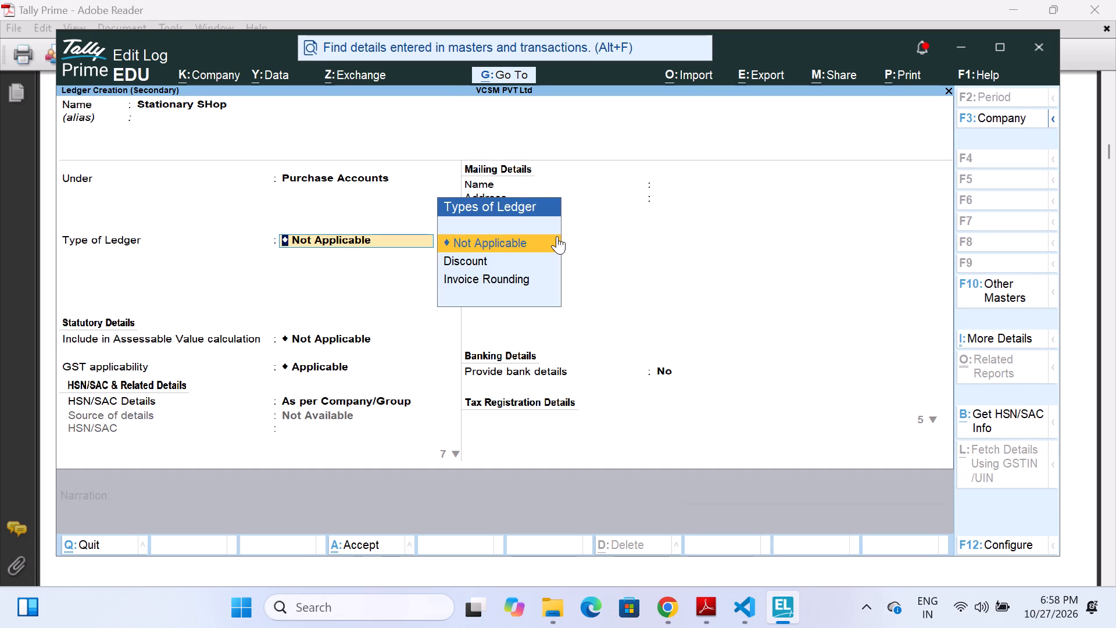
key(BackSpace)
text(sund)
key(Down)
key(Return)
key(ctrl+a)
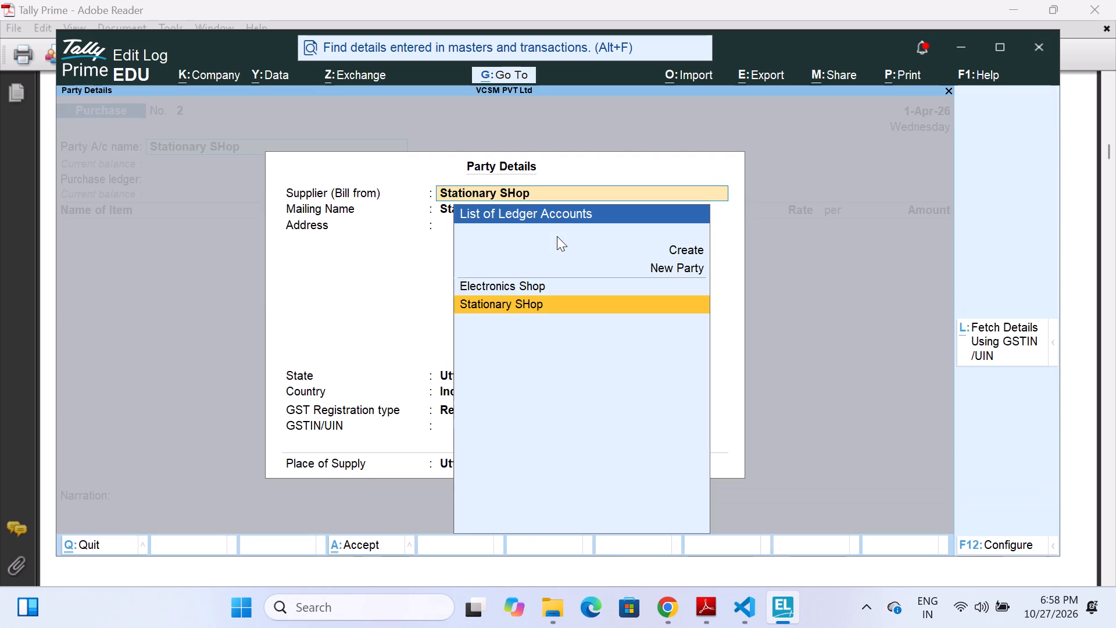
key(ctrl+a)
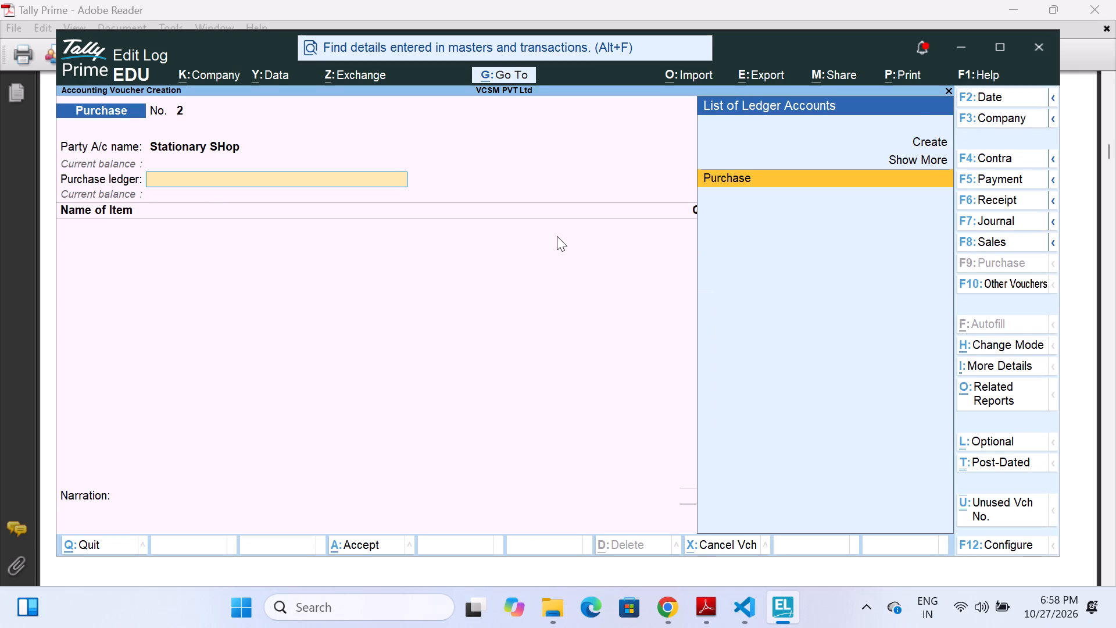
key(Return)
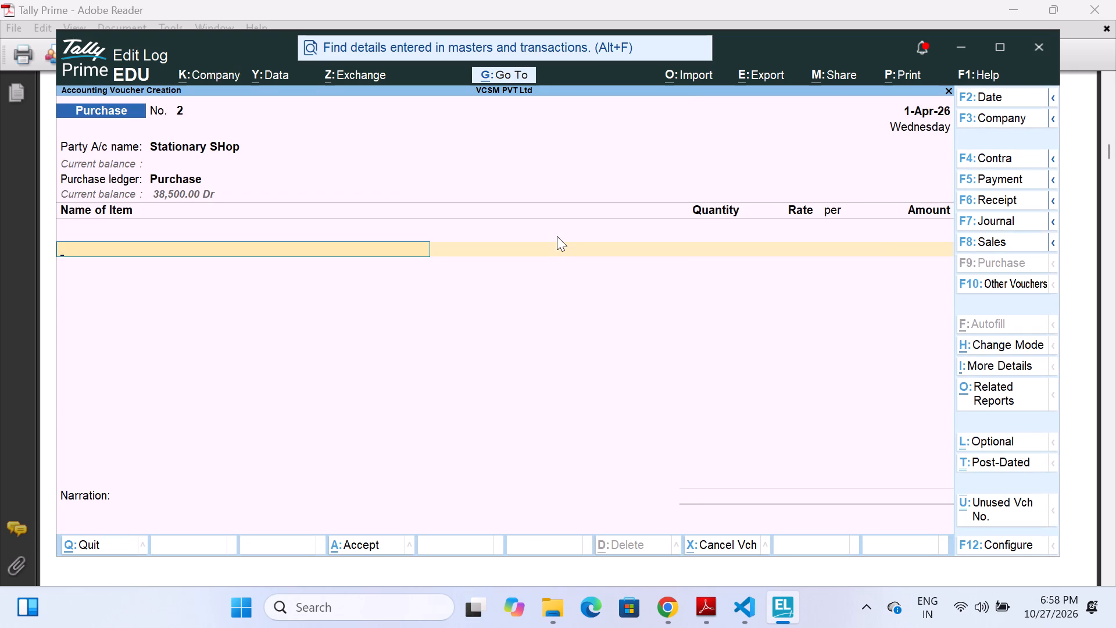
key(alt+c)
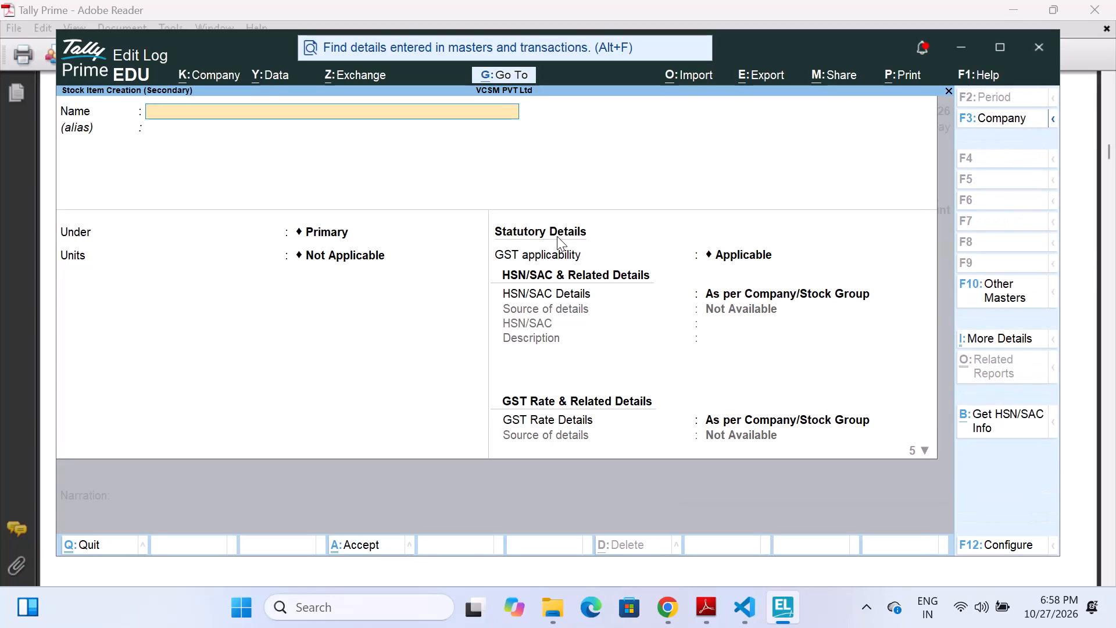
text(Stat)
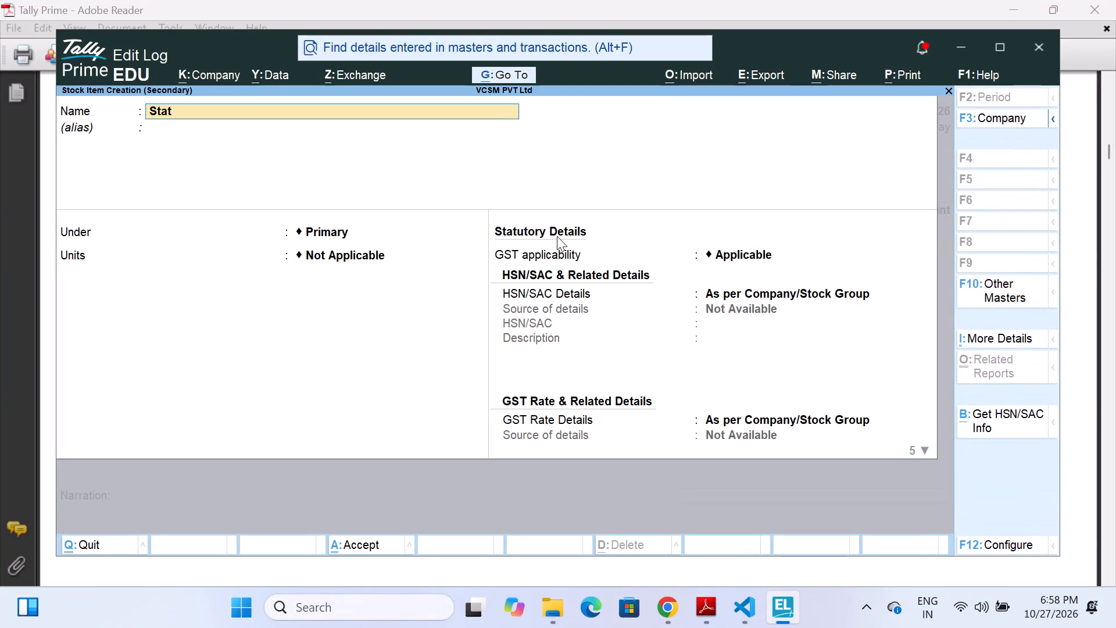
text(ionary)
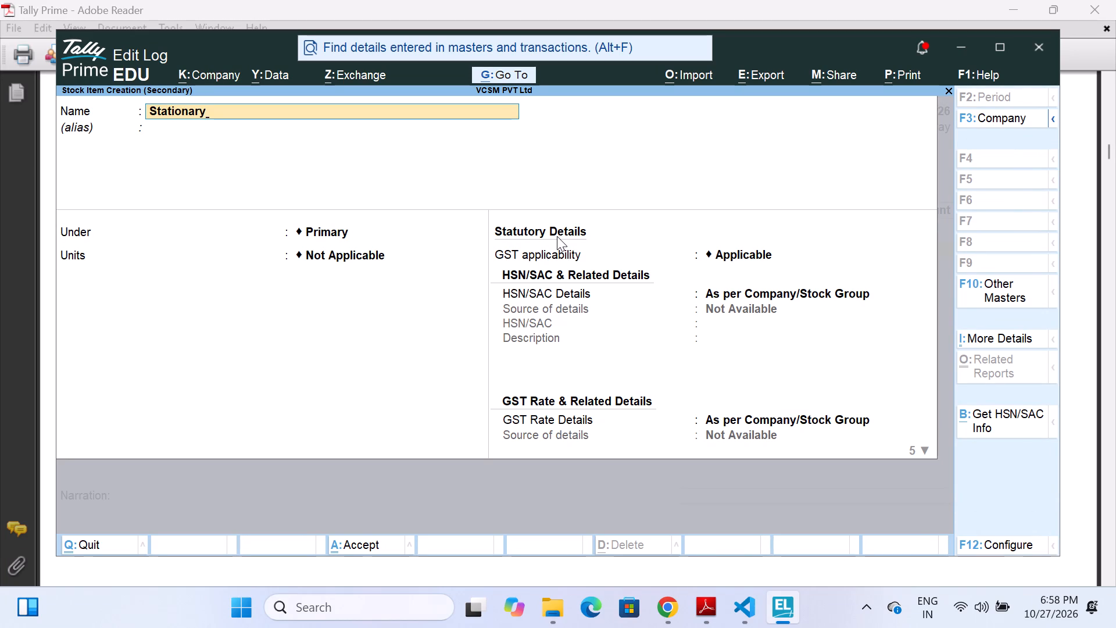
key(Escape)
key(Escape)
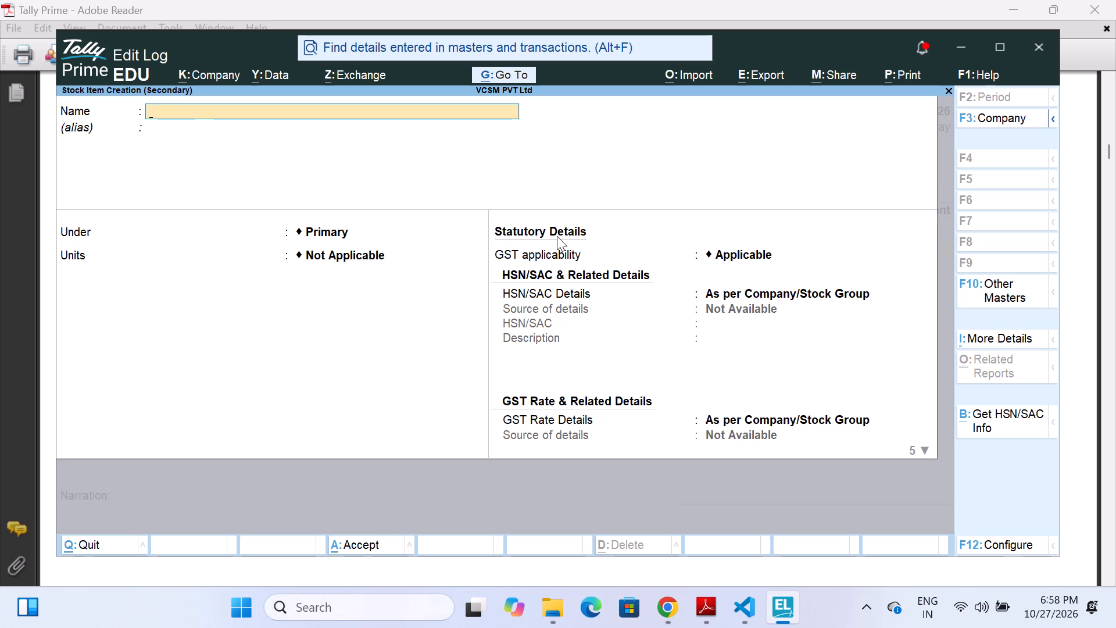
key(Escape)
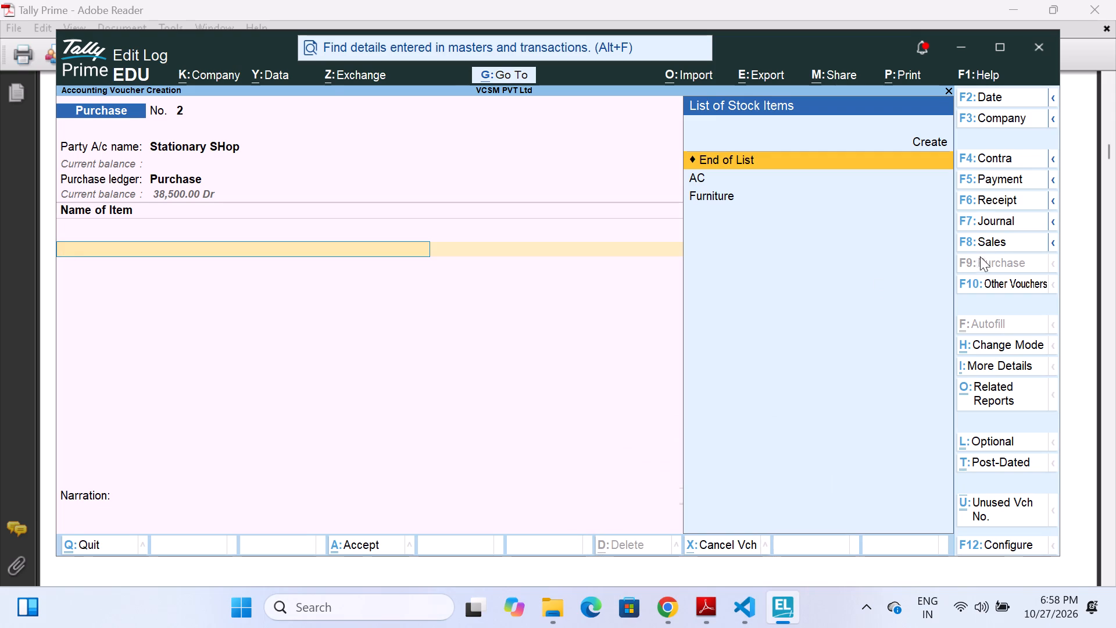
Switch to a Payment voucher and start a new debit ledger named Stationary item under Indirect Expenses.
click(1012, 178)
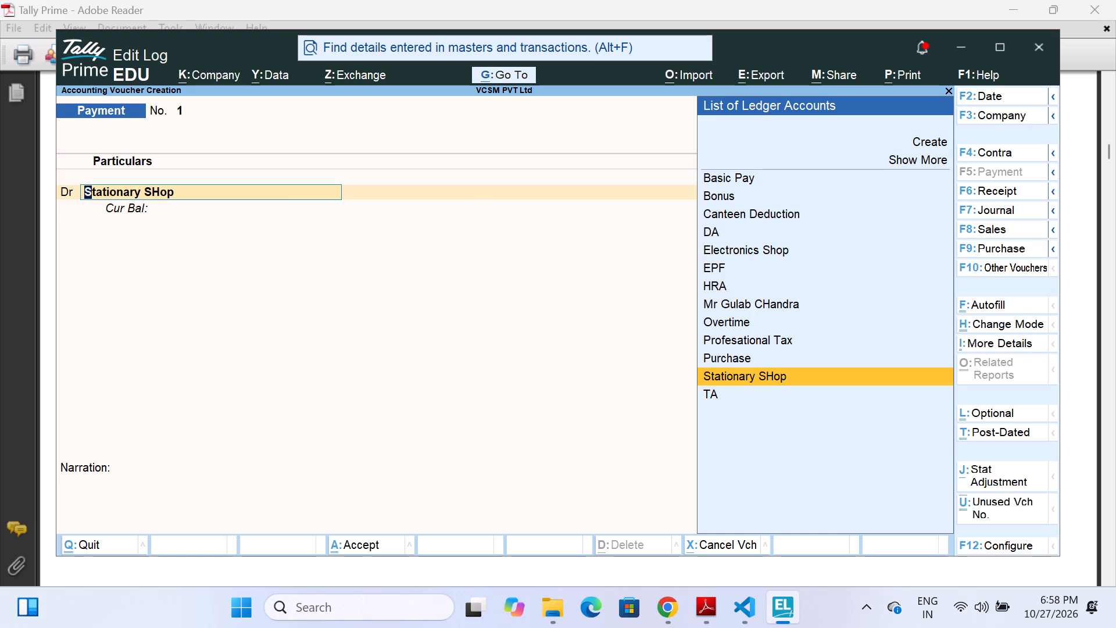
key(alt+c)
text(Stationary item)
key(Return)
key(Return)
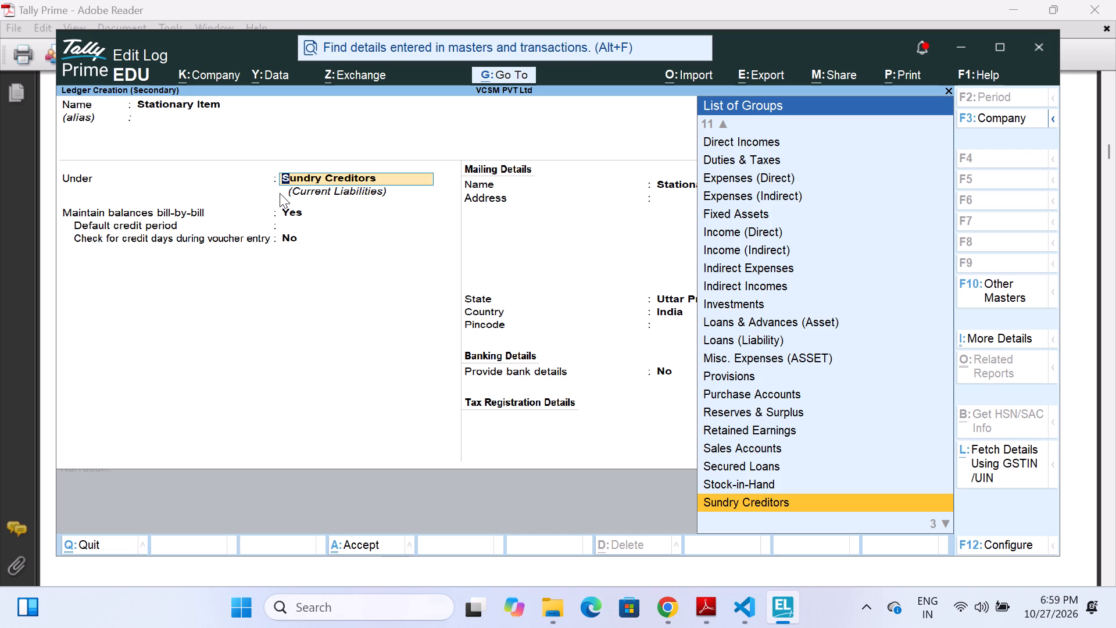
key(i)
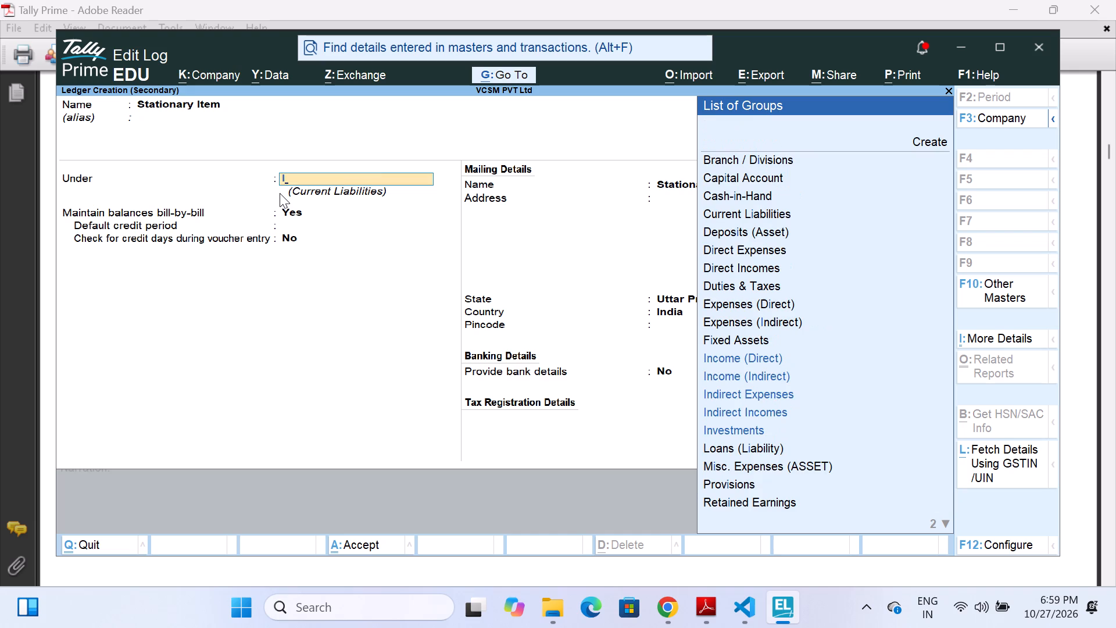
key(n)
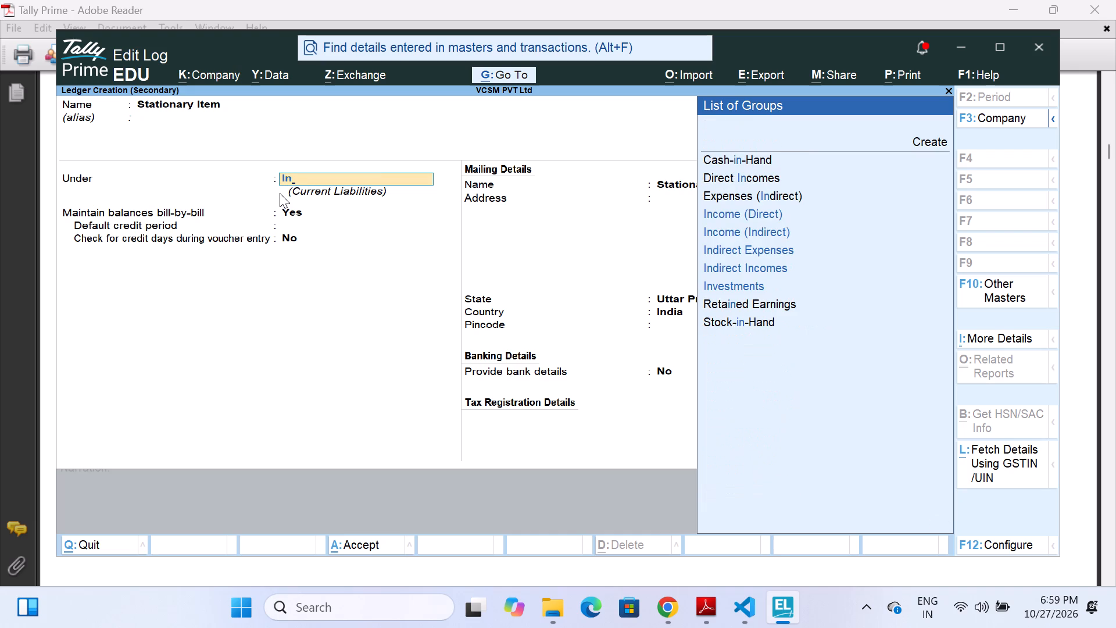
key(Down)
key(Down)
key(Down)
key(Return)
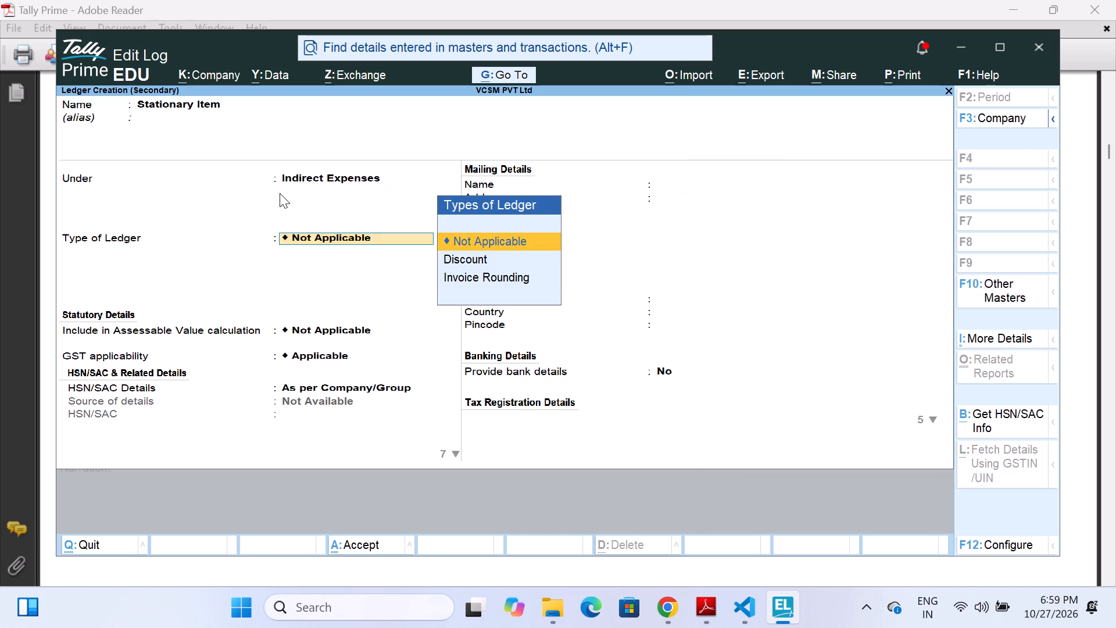
Keep the ledger type Not Applicable and the default GST details, set the type of supply to Goods, and save the Stationary Item ledger.
key(Return)
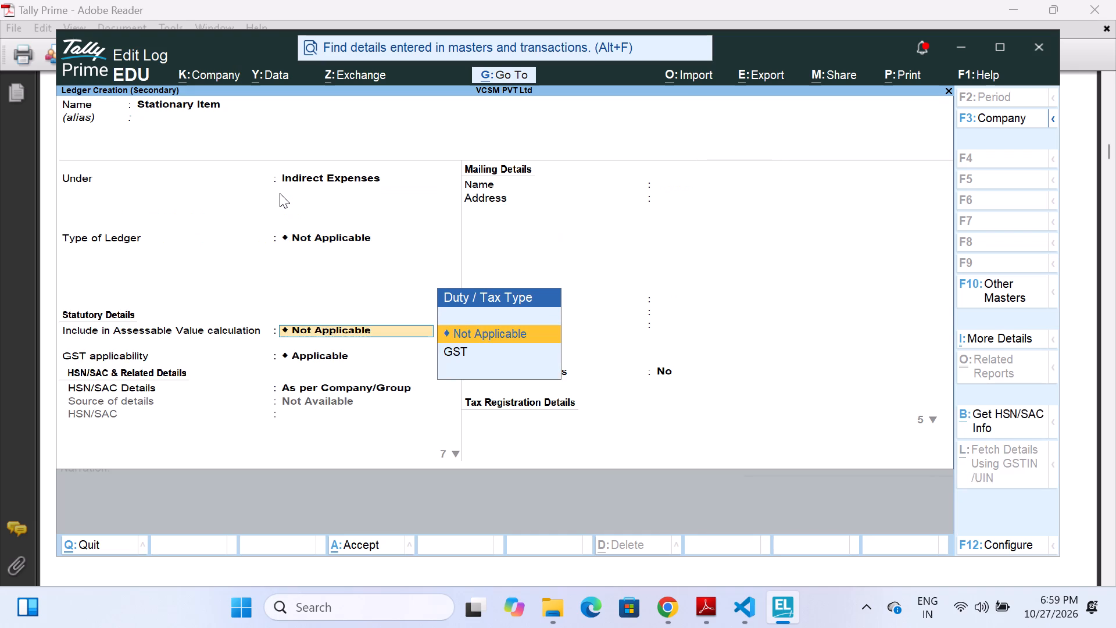
key(Return)
key(Return)
key(Return)
key(Return)
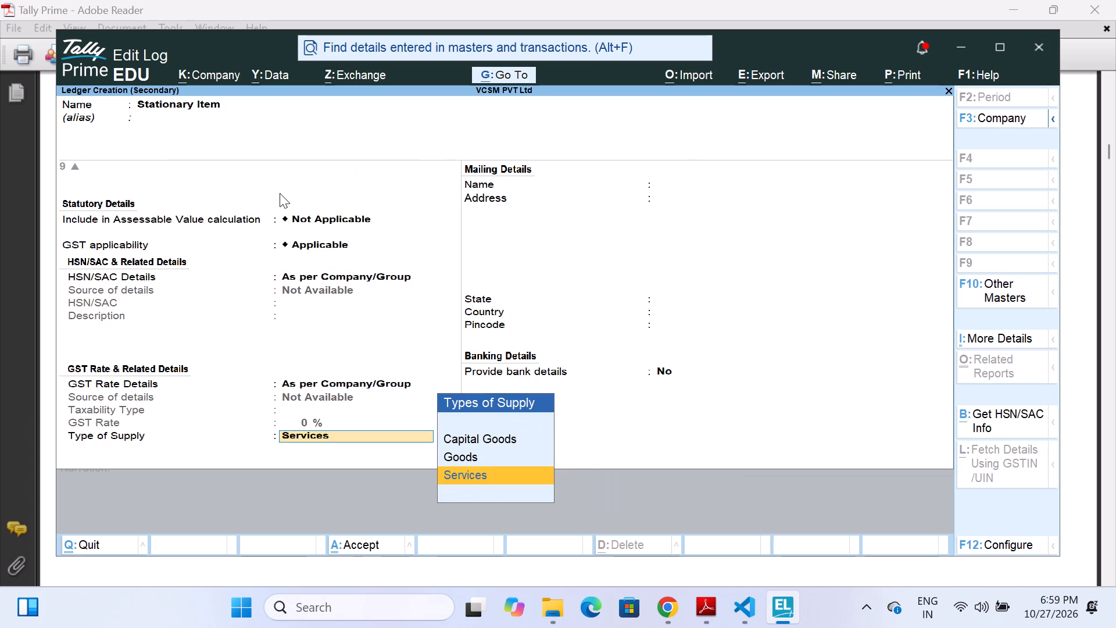
key(Up)
key(Return)
key(Return)
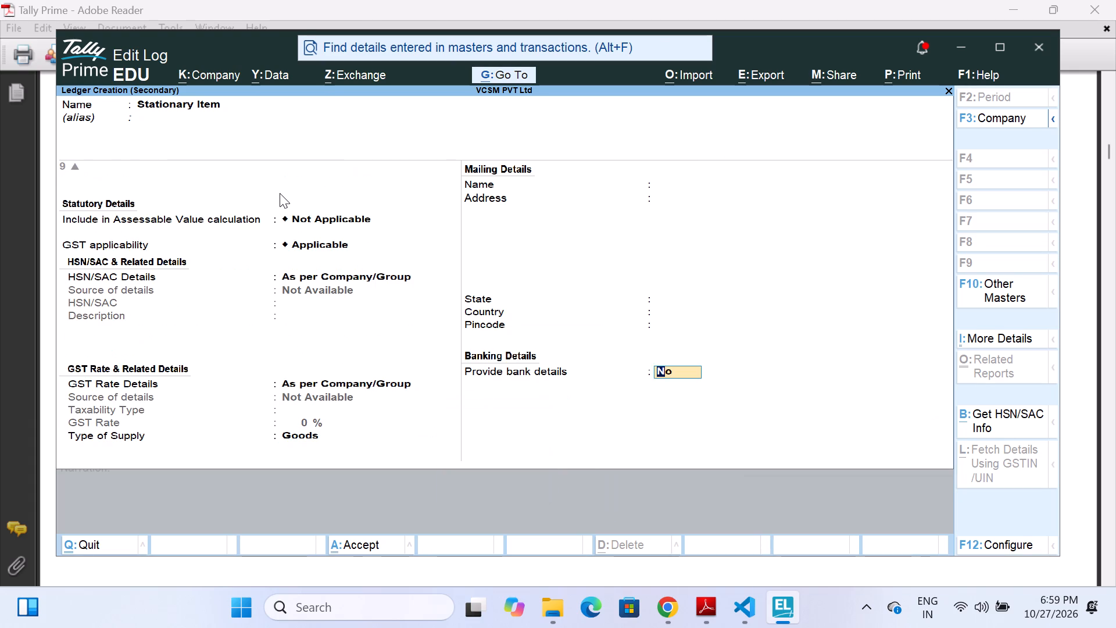
key(Return)
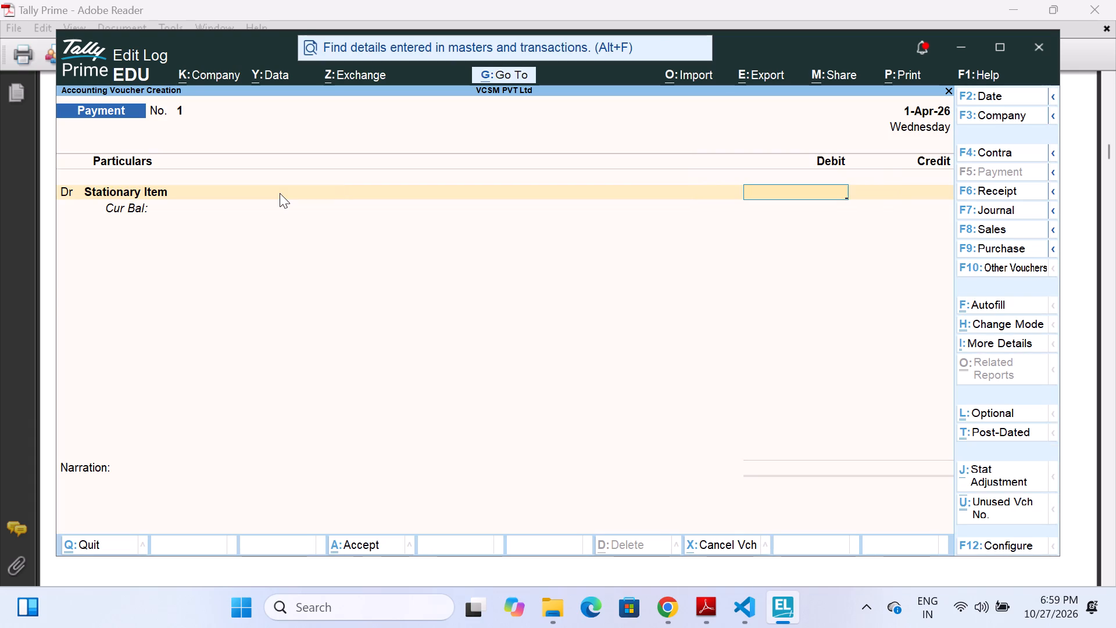
Debit Stationary Item with 1200, credit Cash for the same amount, and save the Payment voucher without a narration.
text(12)
text(00)
key(Return)
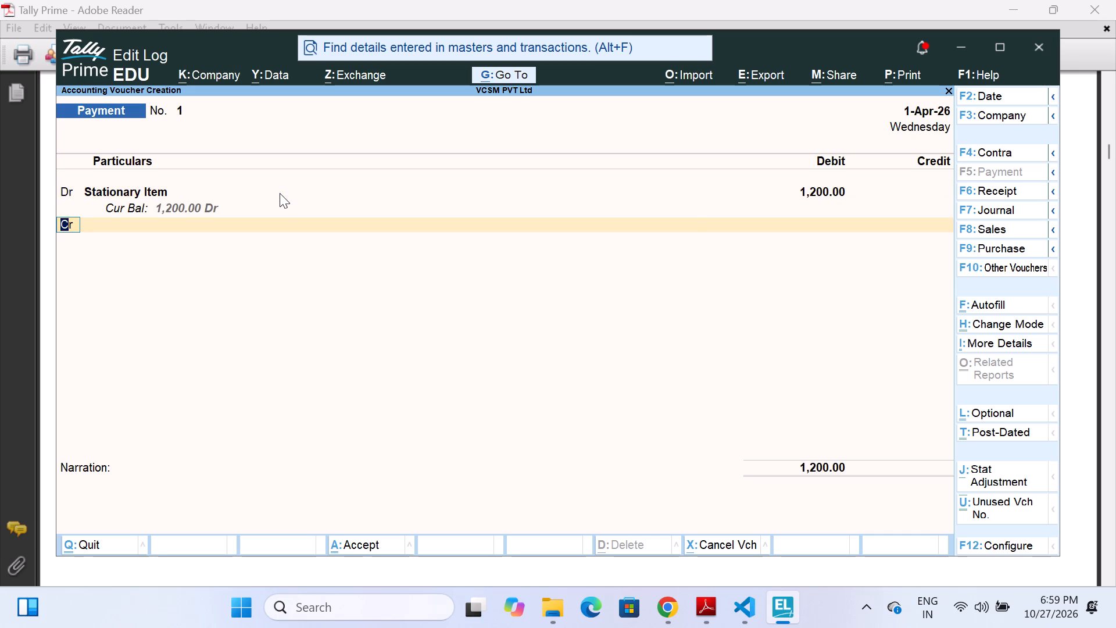
key(space)
key(Down)
key(Down)
key(Down)
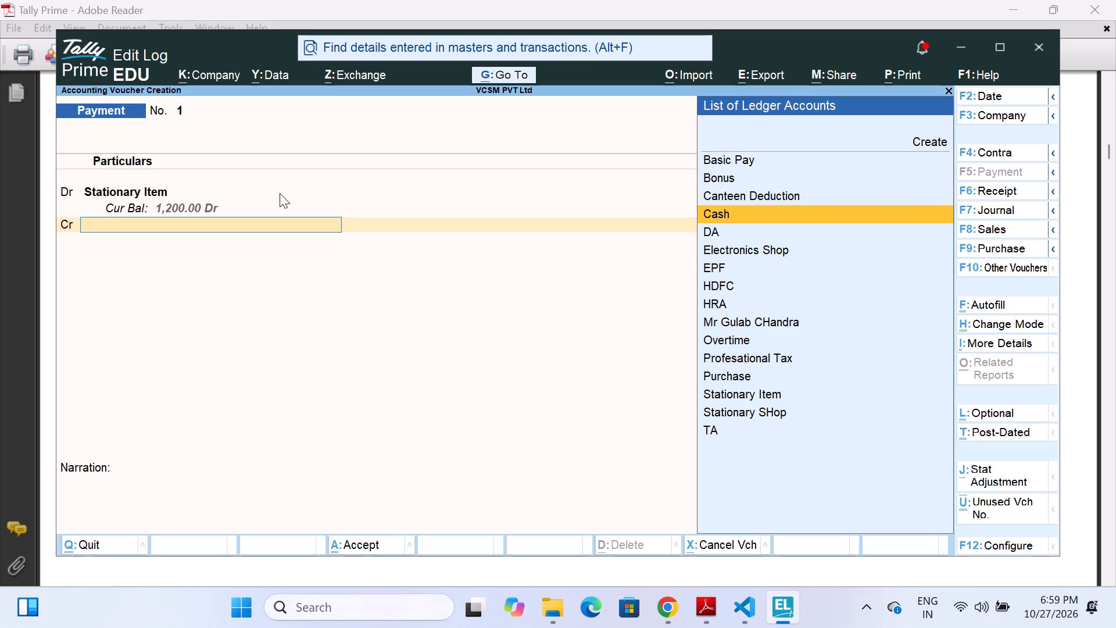
key(Return)
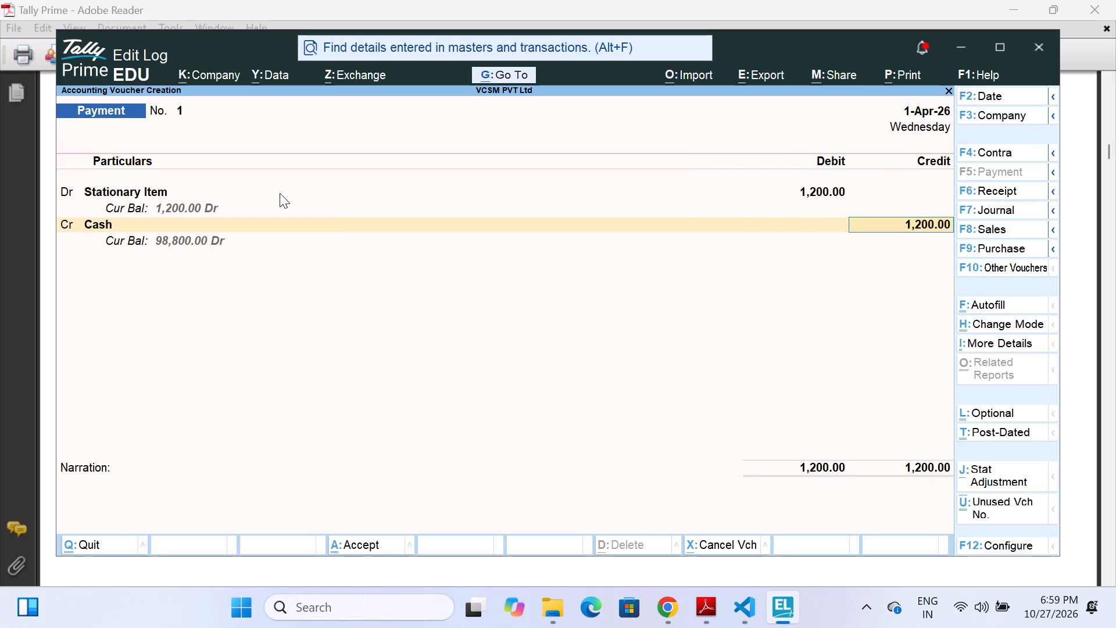
key(Return)
key(Return)
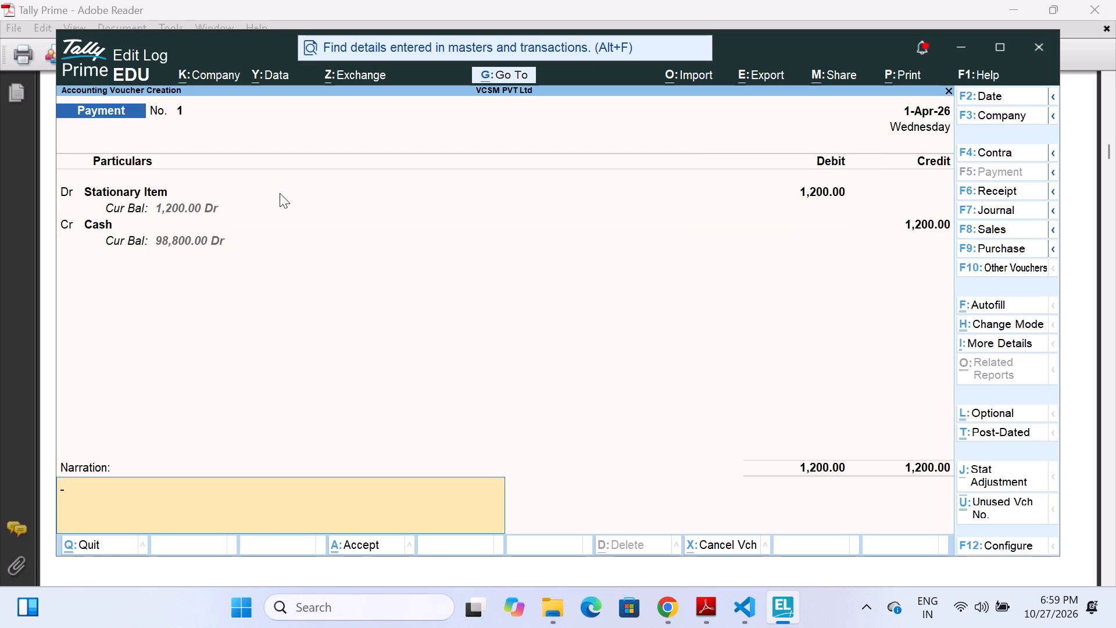
key(Return)
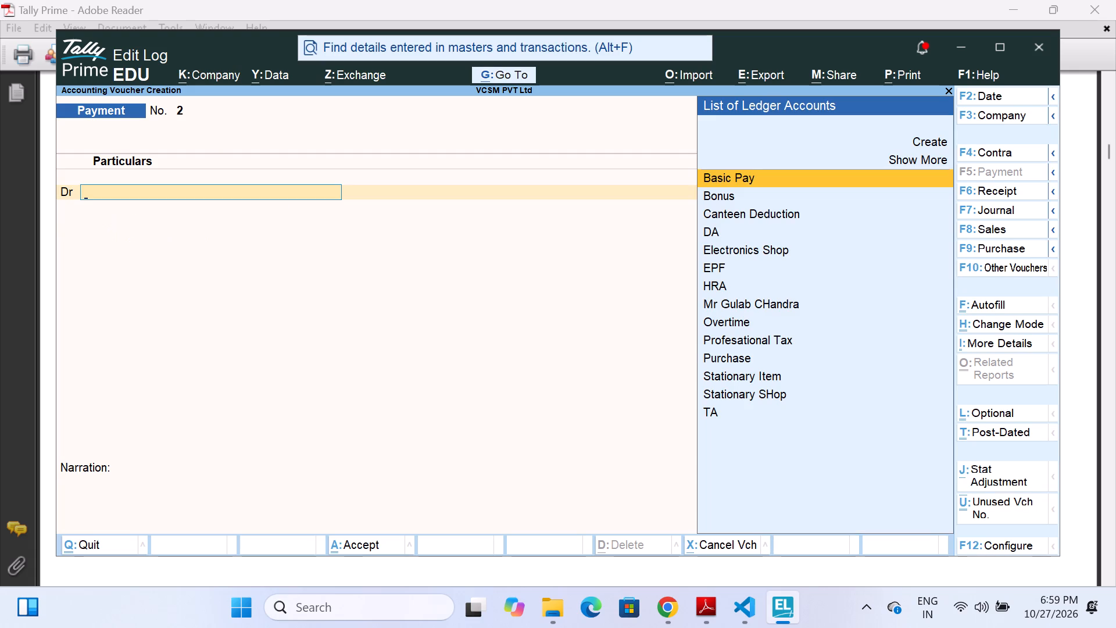
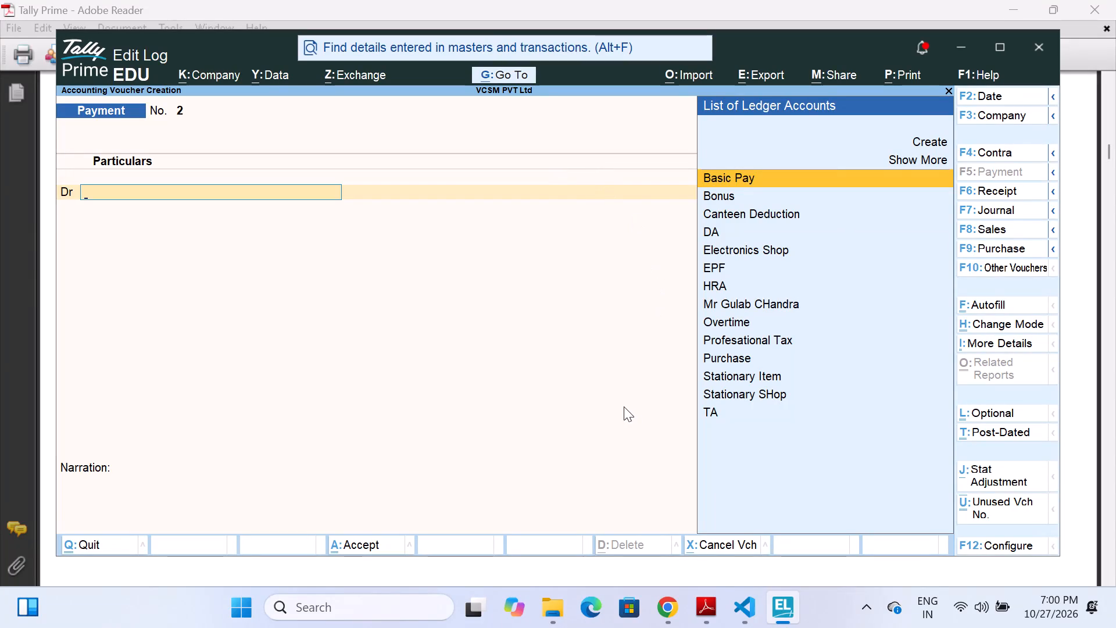
Switch to the case study PDF in Adobe Reader and review the May 2022 pay structure and the employee, unit and pay head creation instructions.
click(710, 618)
scroll(578, 436, down, 9)
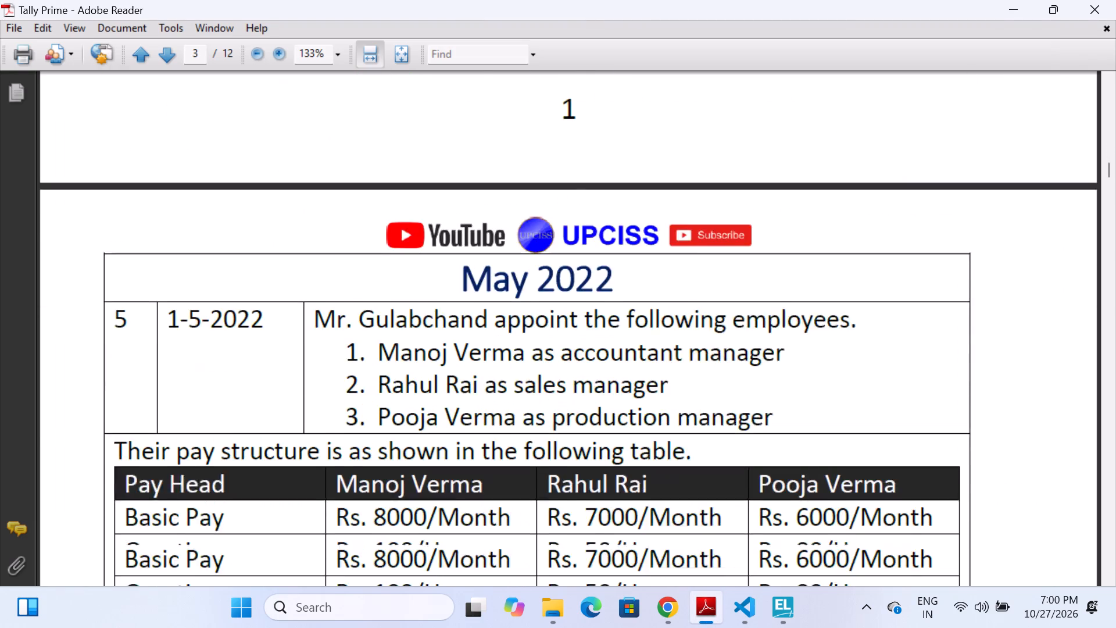
scroll(578, 436, down, 4)
scroll(432, 392, down, 1)
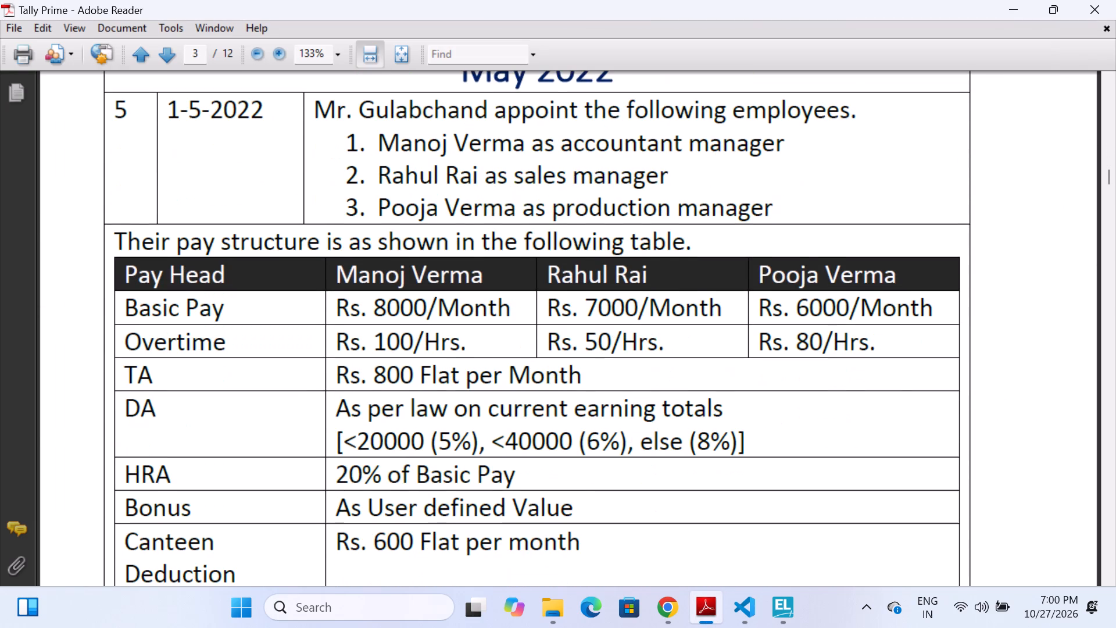
scroll(432, 392, down, 11)
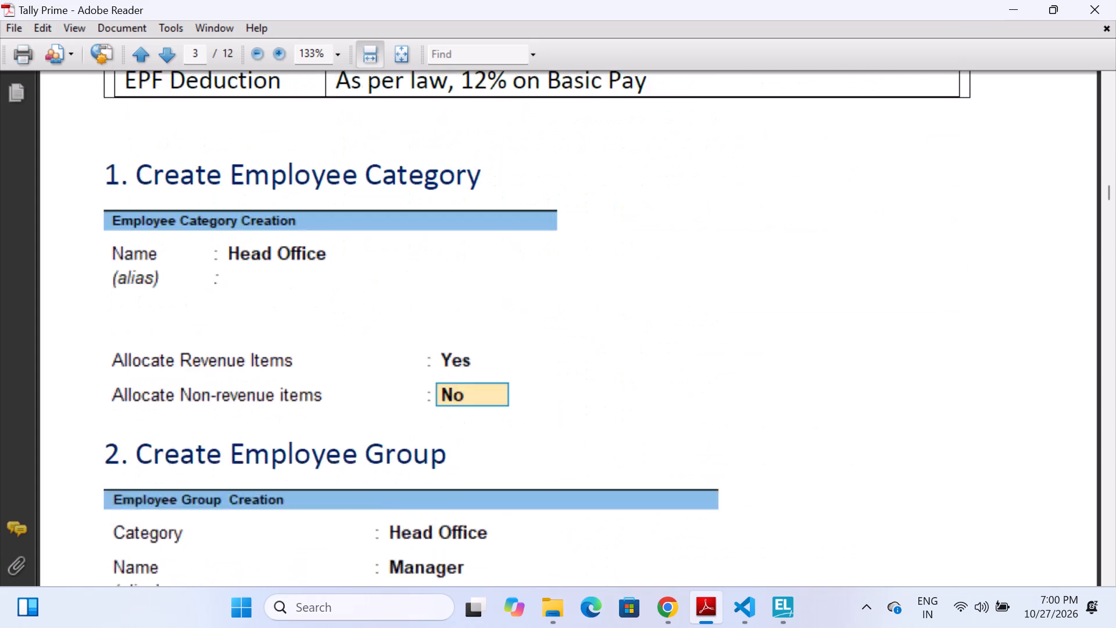
scroll(432, 392, down, 8)
scroll(432, 392, up, 4)
scroll(432, 392, down, 16)
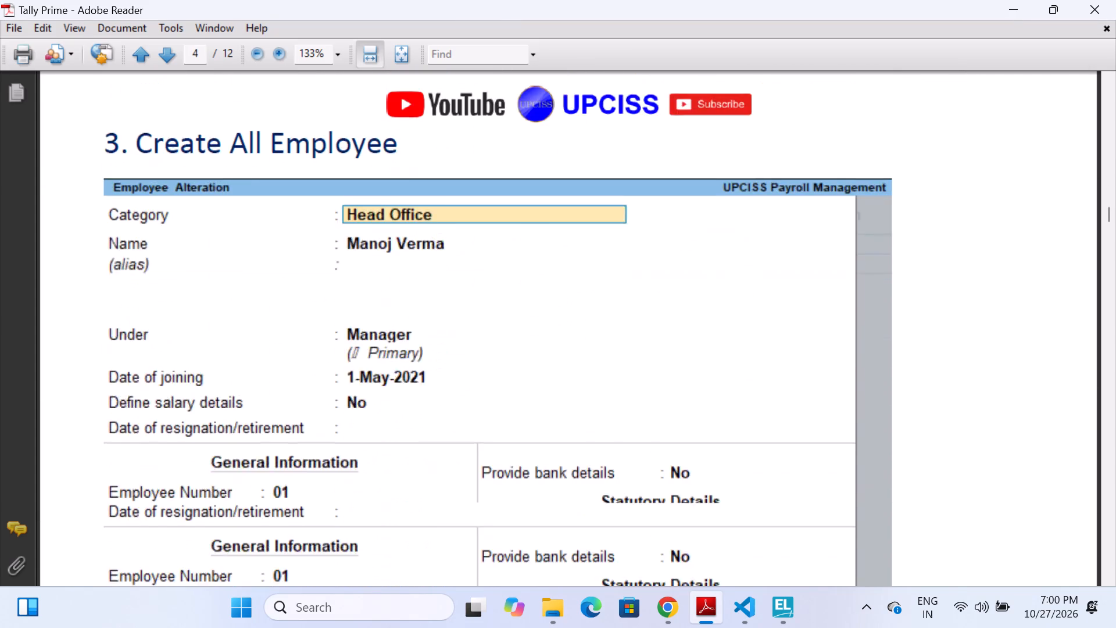
scroll(432, 392, down, 20)
scroll(432, 392, down, 11)
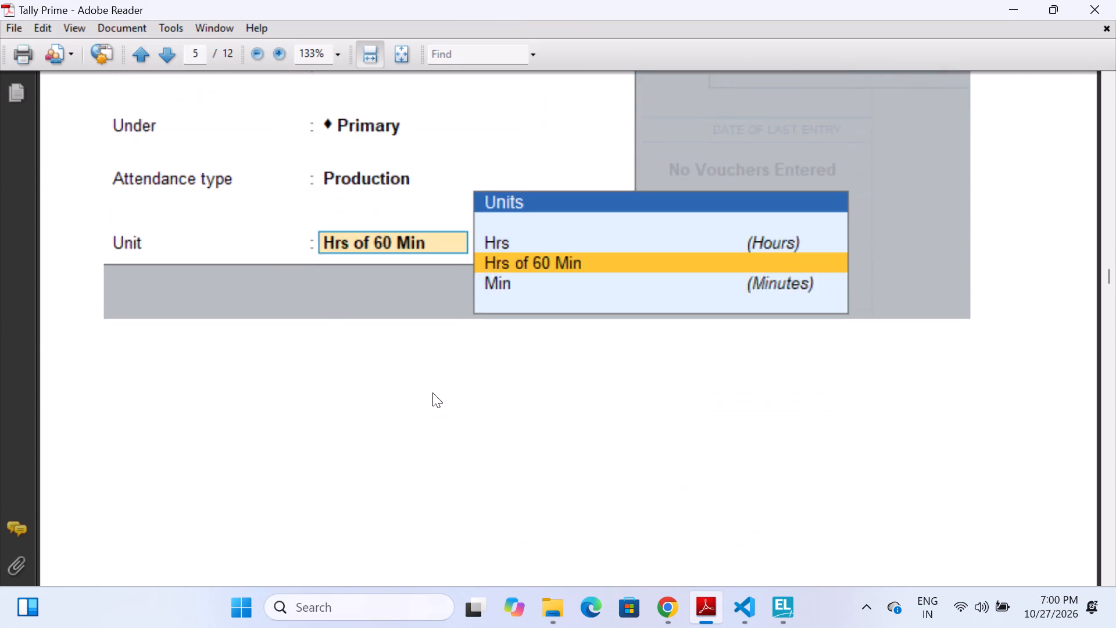
scroll(432, 392, down, 20)
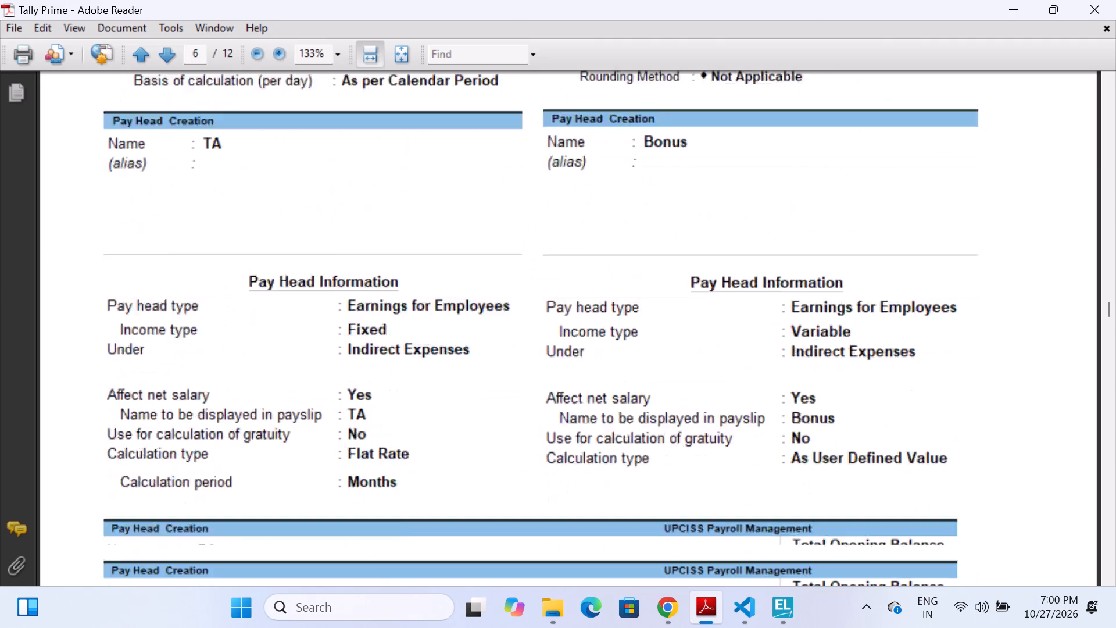
scroll(432, 392, down, 17)
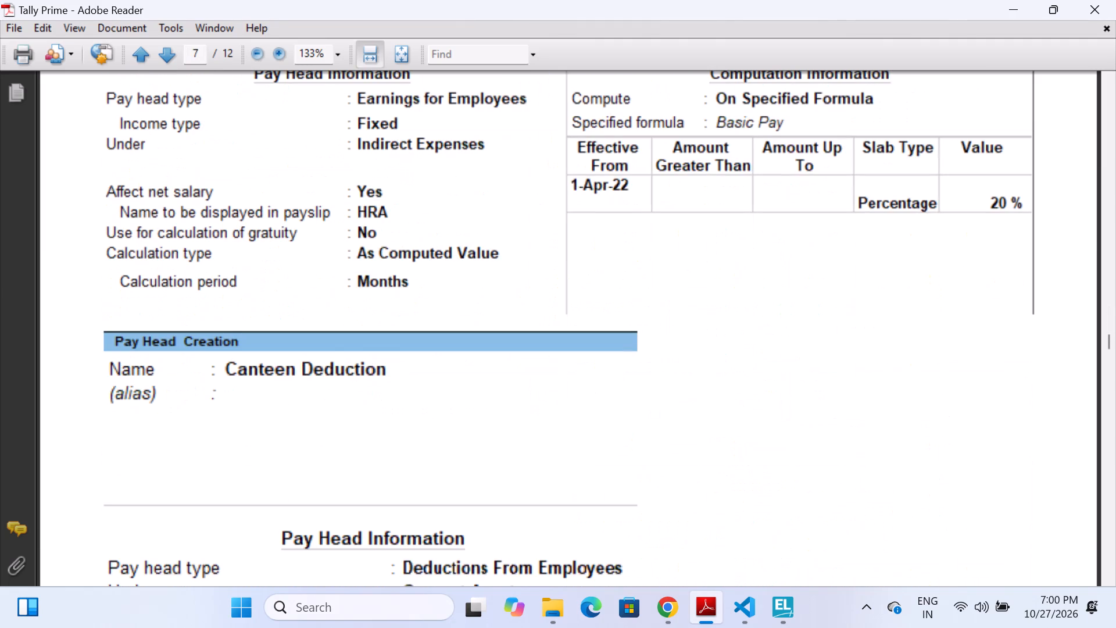
scroll(432, 392, down, 3)
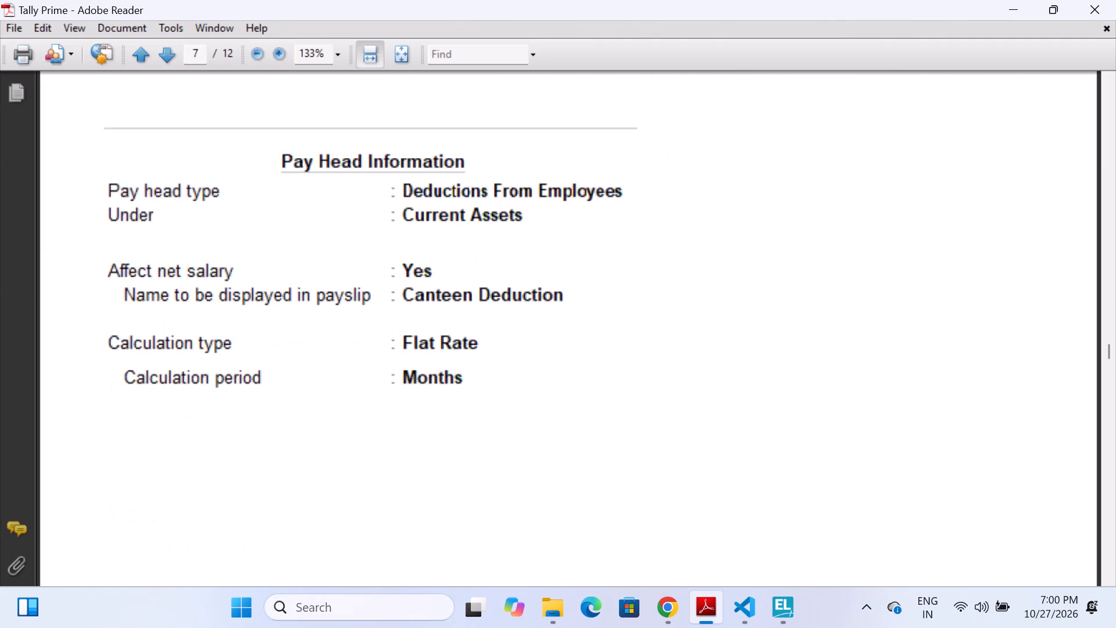
scroll(432, 392, down, 3)
scroll(432, 392, up, 11)
scroll(432, 392, up, 12)
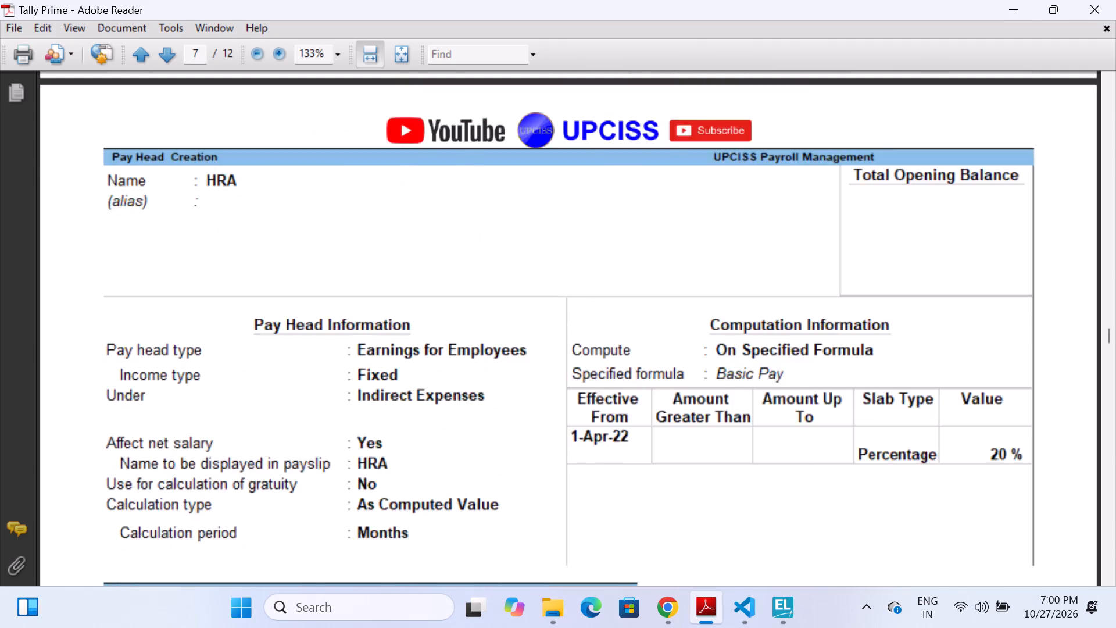
scroll(432, 392, up, 20)
scroll(432, 392, up, 20)
scroll(432, 392, up, 19)
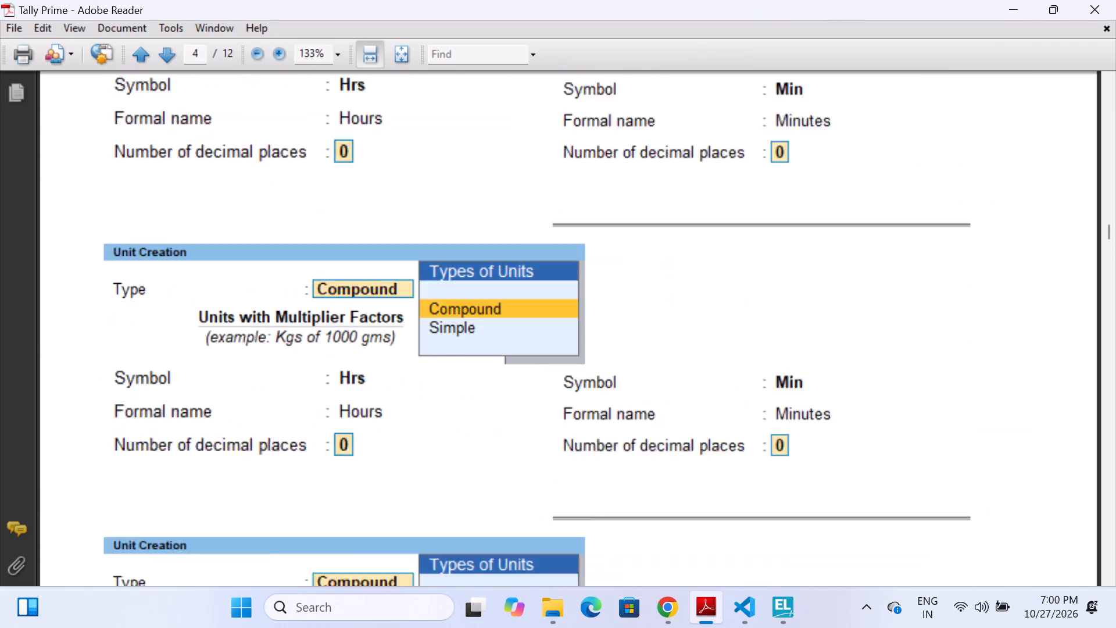
scroll(432, 392, up, 8)
click(1018, 8)
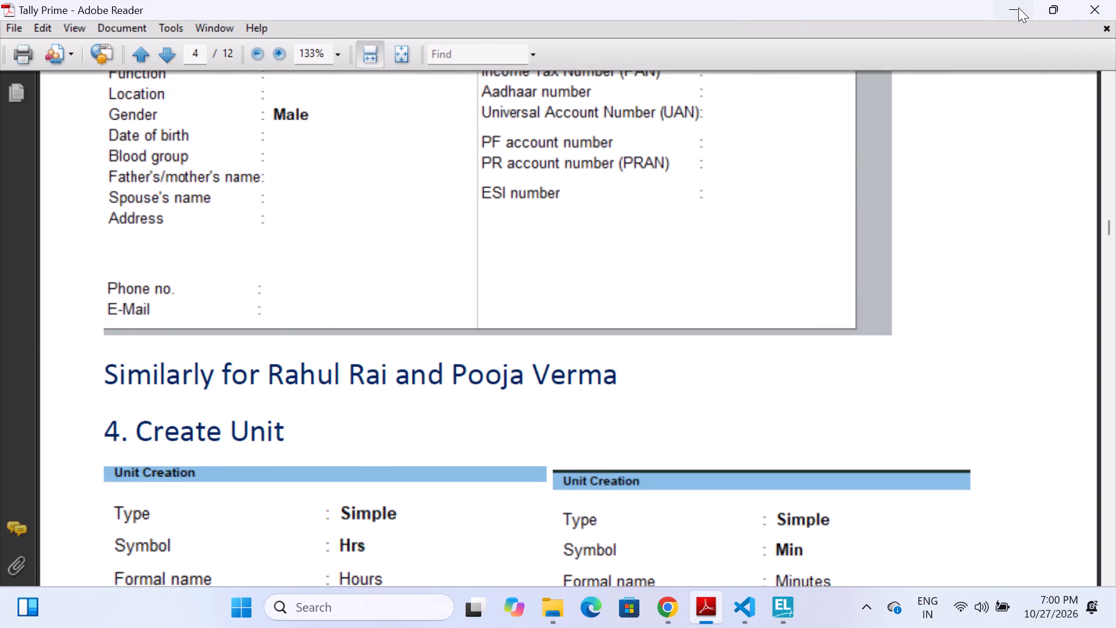
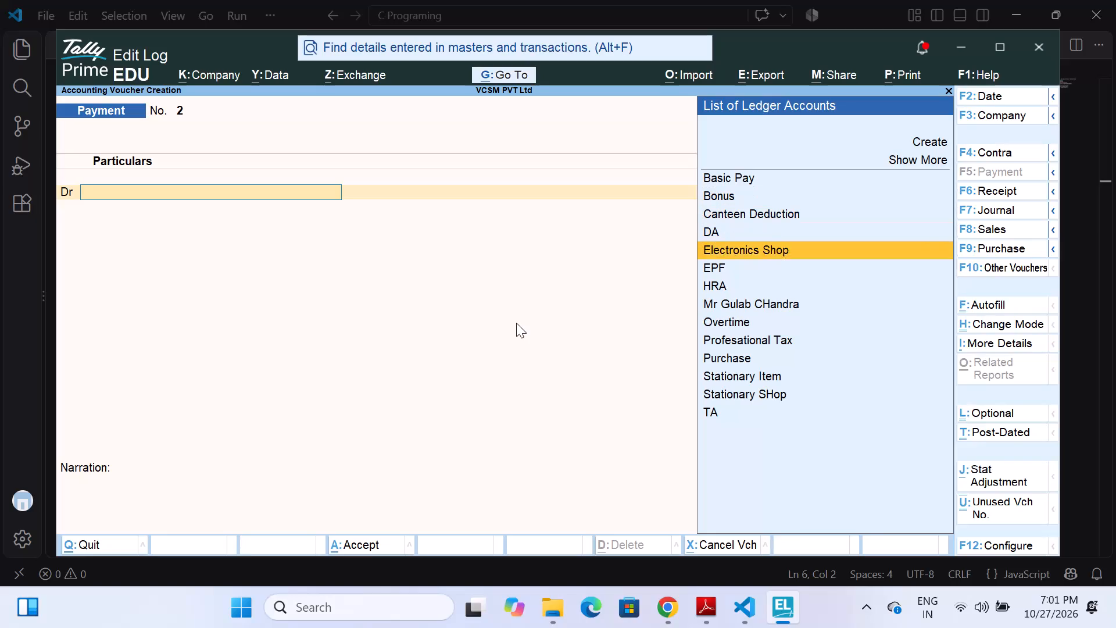
Look through the ledger accounts available for the debit line of the payment voucher.
key(Down)
key(Down)
key(Down)
key(Down)
key(Down)
key(Down)
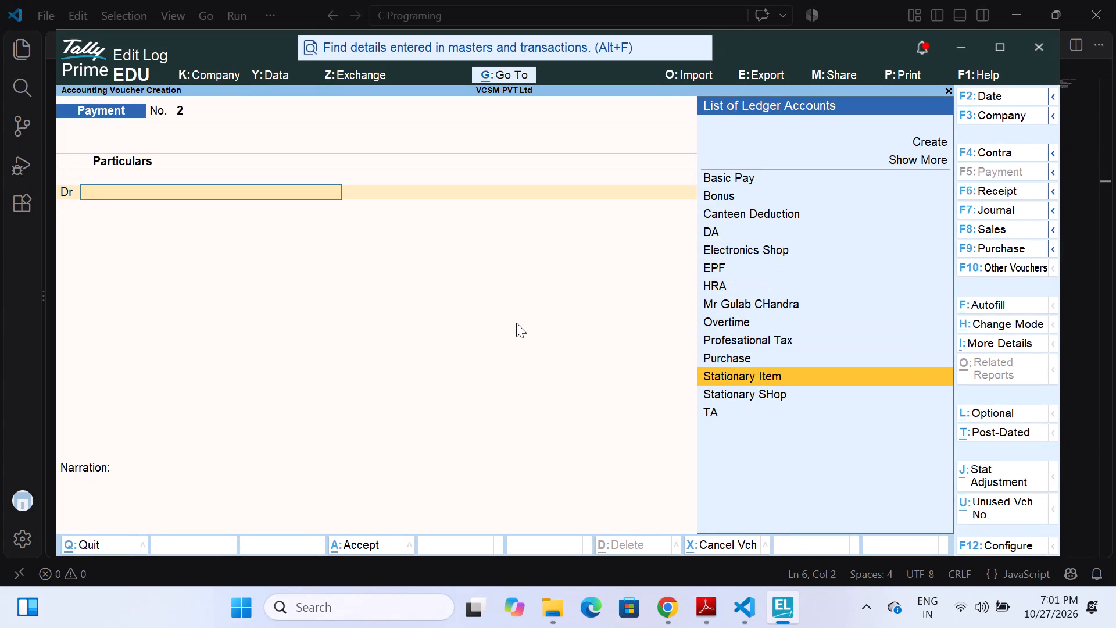
key(Down)
key(Up)
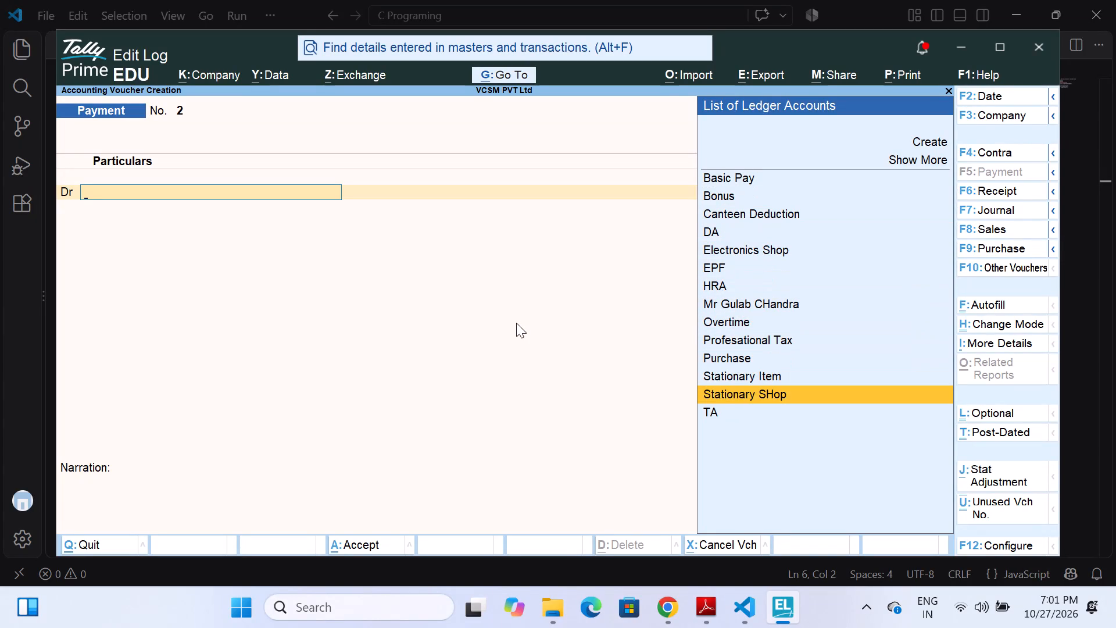
key(Up)
key(Up)
key(Up)
key(Up)
key(Up)
key(Up)
key(Up)
key(Up)
key(Up)
key(Up)
key(Up)
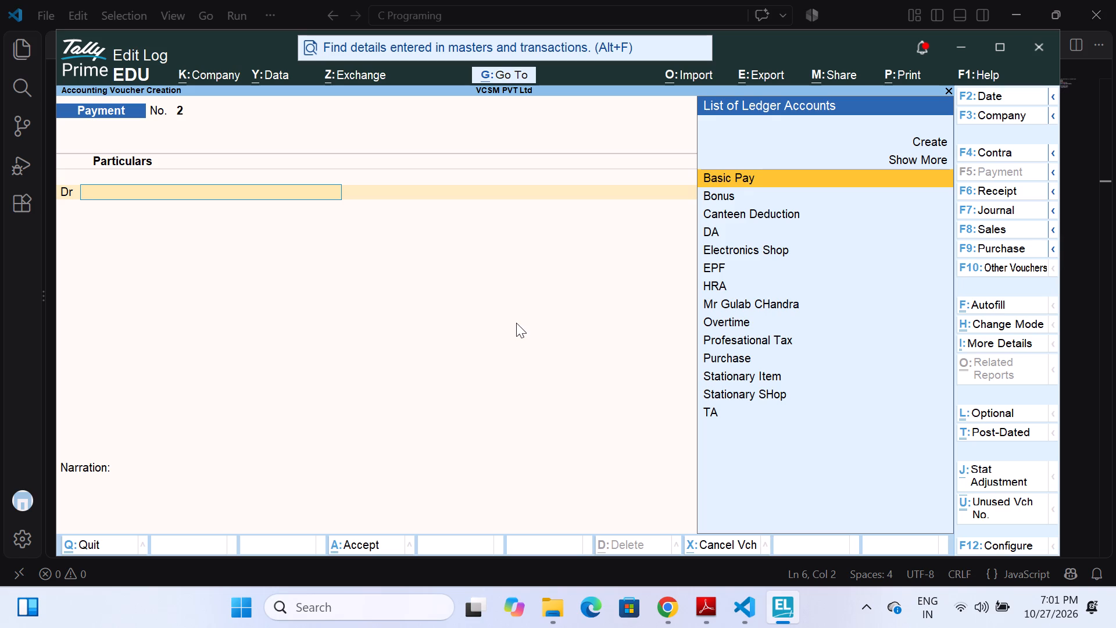
key(Up)
key(Up)
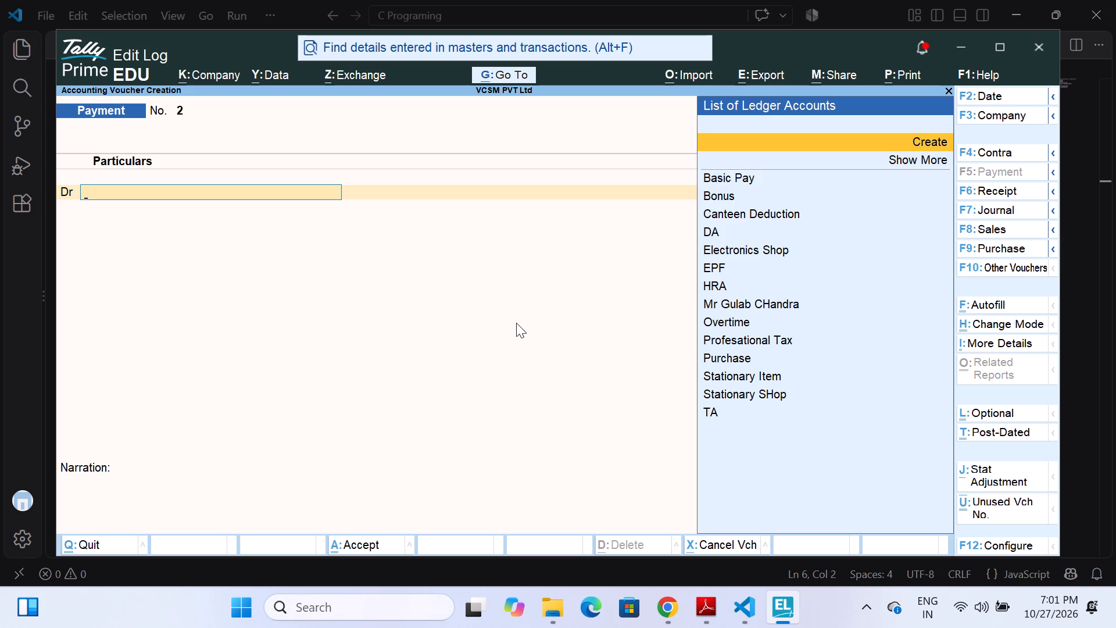
Create a ledger named Furniture under Fixed Assets from the voucher's debit line, keeping Goods as the type of supply.
key(alt+c)
text(Furniture)
key(Return)
key(Return)
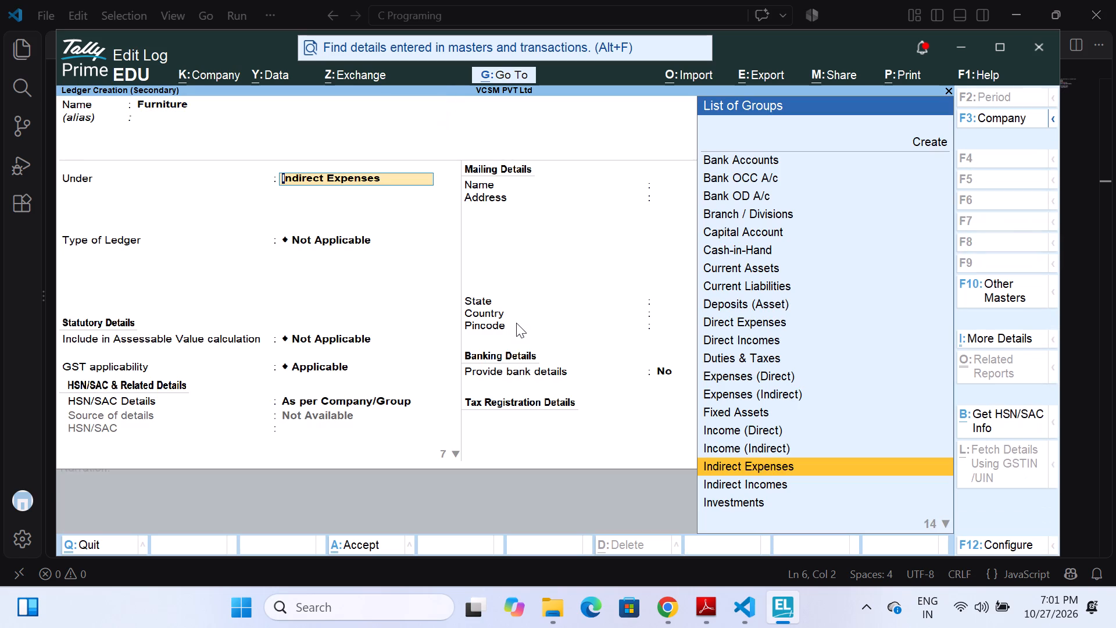
text(fi)
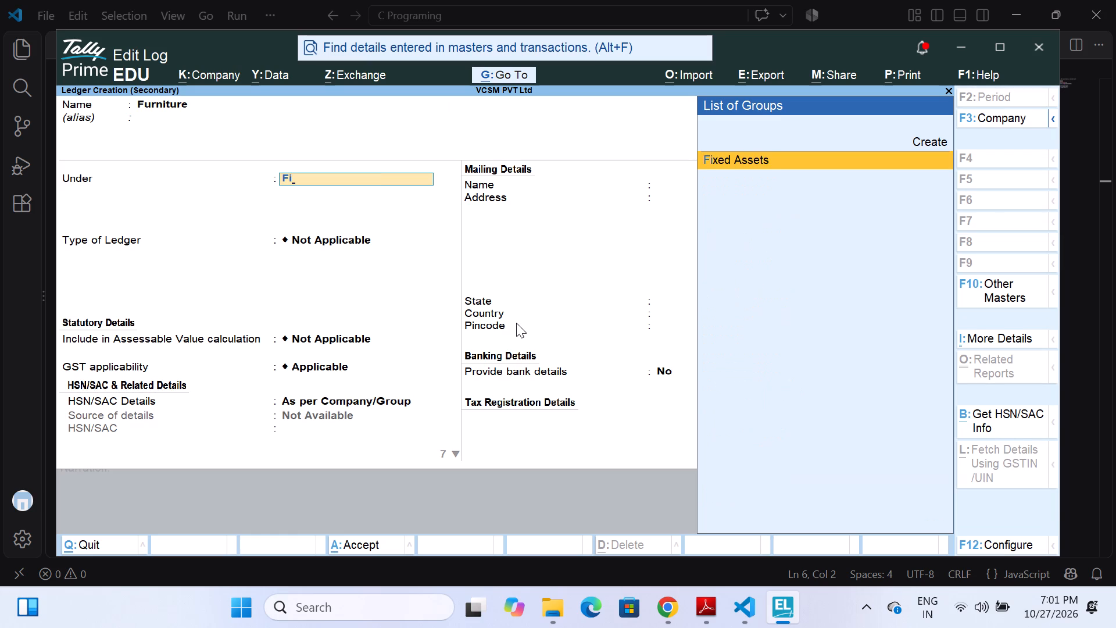
key(Return)
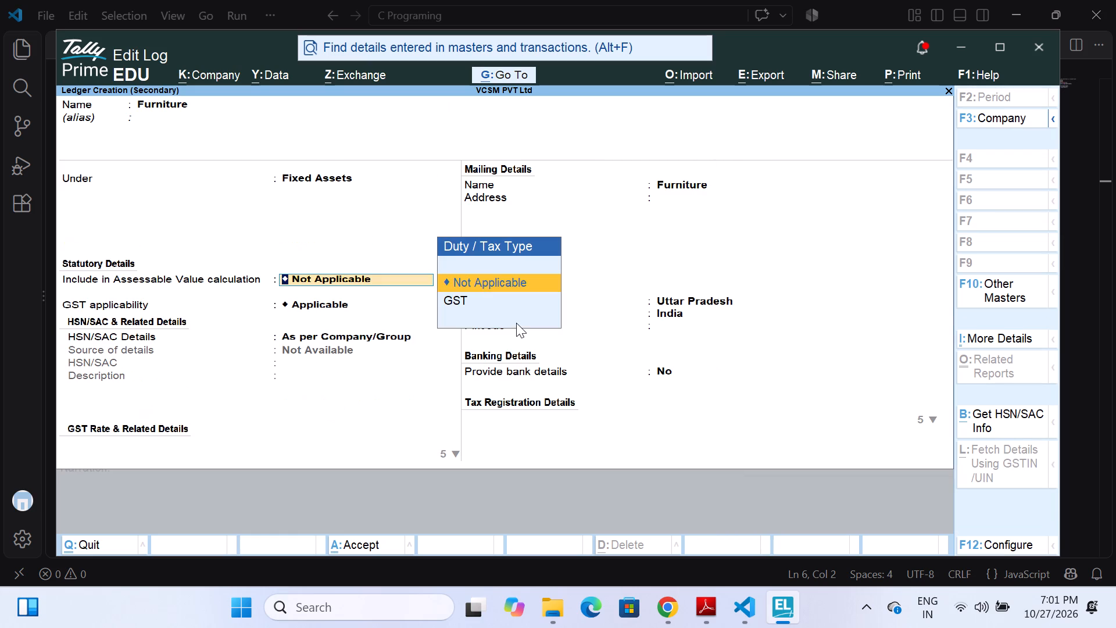
key(Return)
key(Return)
key(Return)
key(Return)
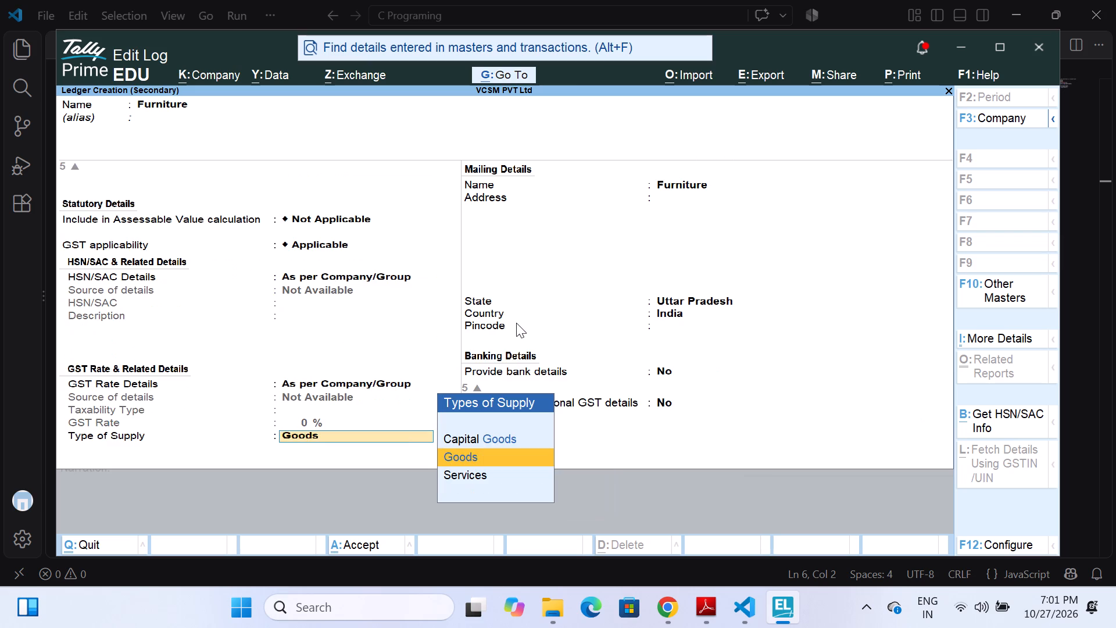
key(Return)
key(Return)
key(Return)
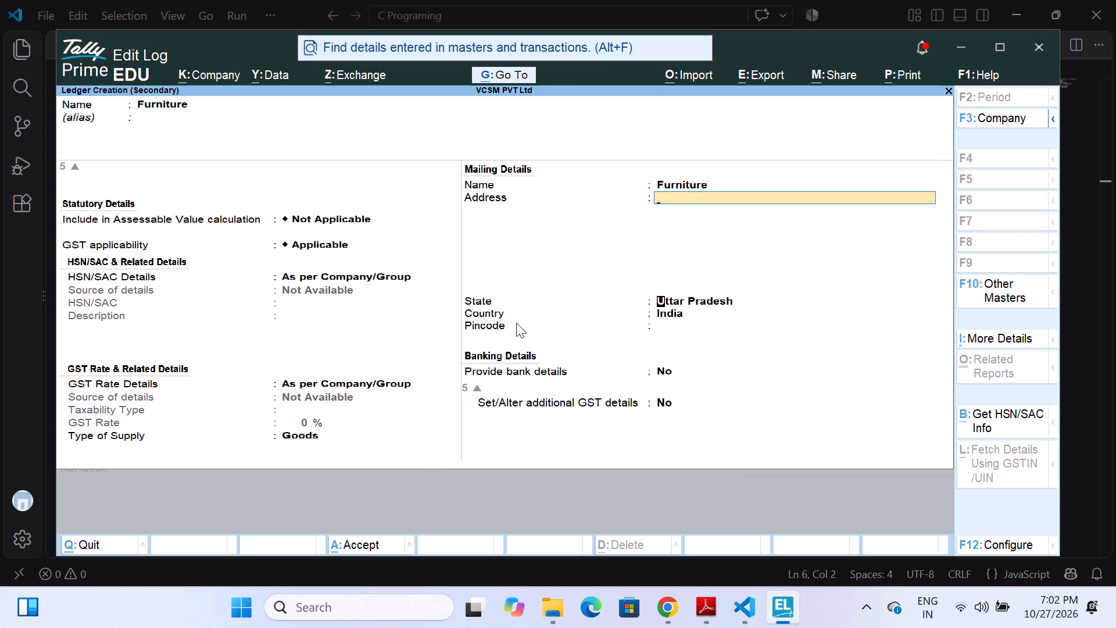
key(ctrl+a)
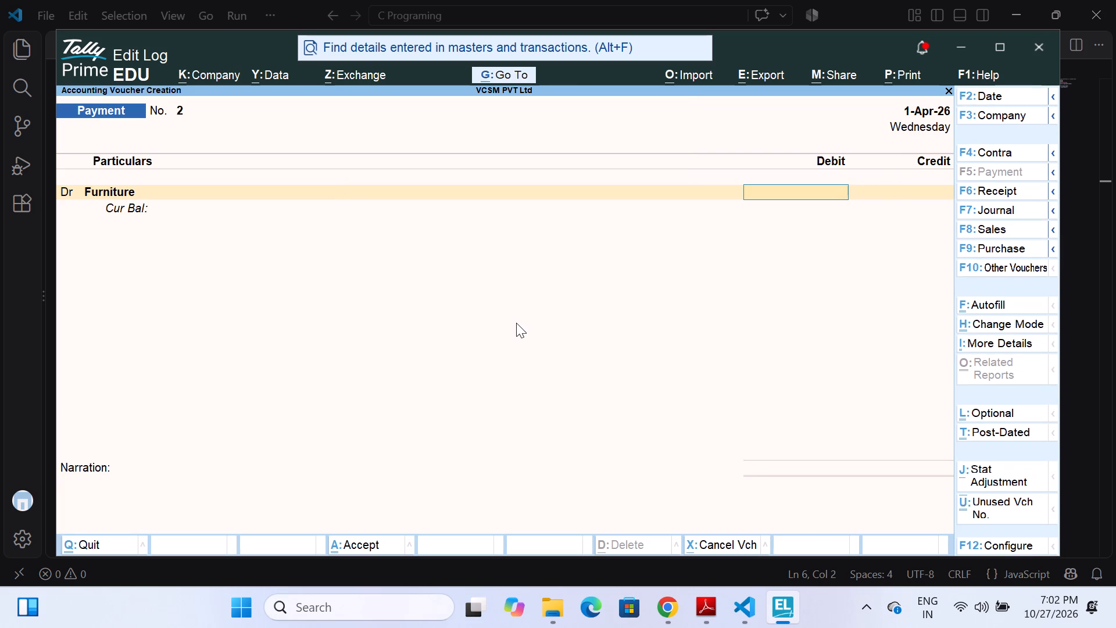
Debit the Furniture ledger with 12,000 in the payment voucher.
text(12000)
key(Return)
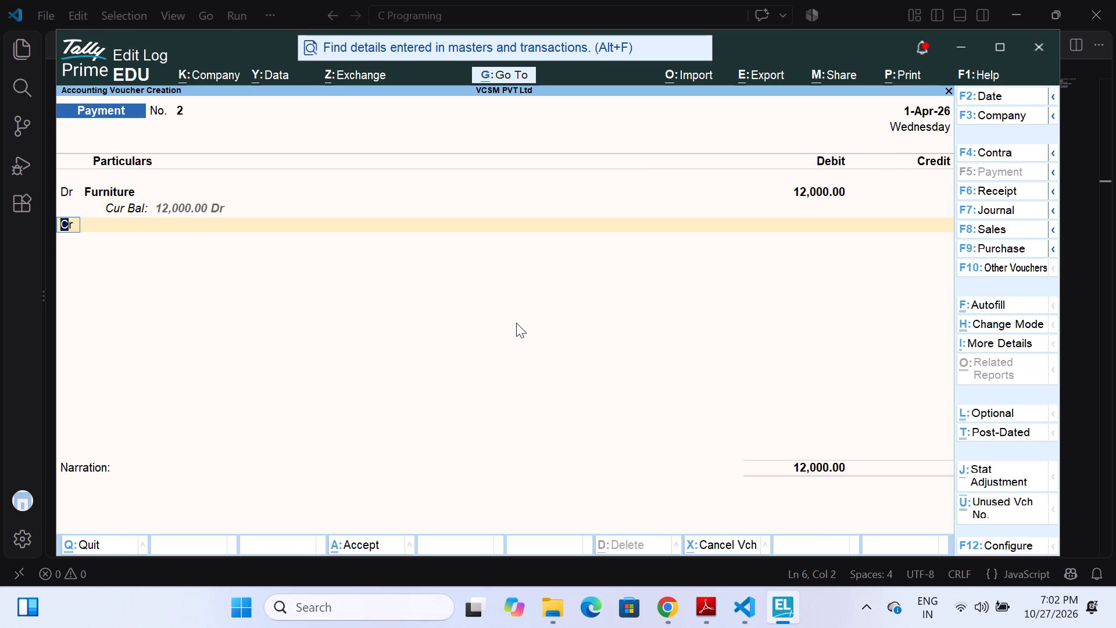
Start a second debit line and create a ledger named AC under Fixed Assets for it, with the default GST details.
text(dr)
key(space)
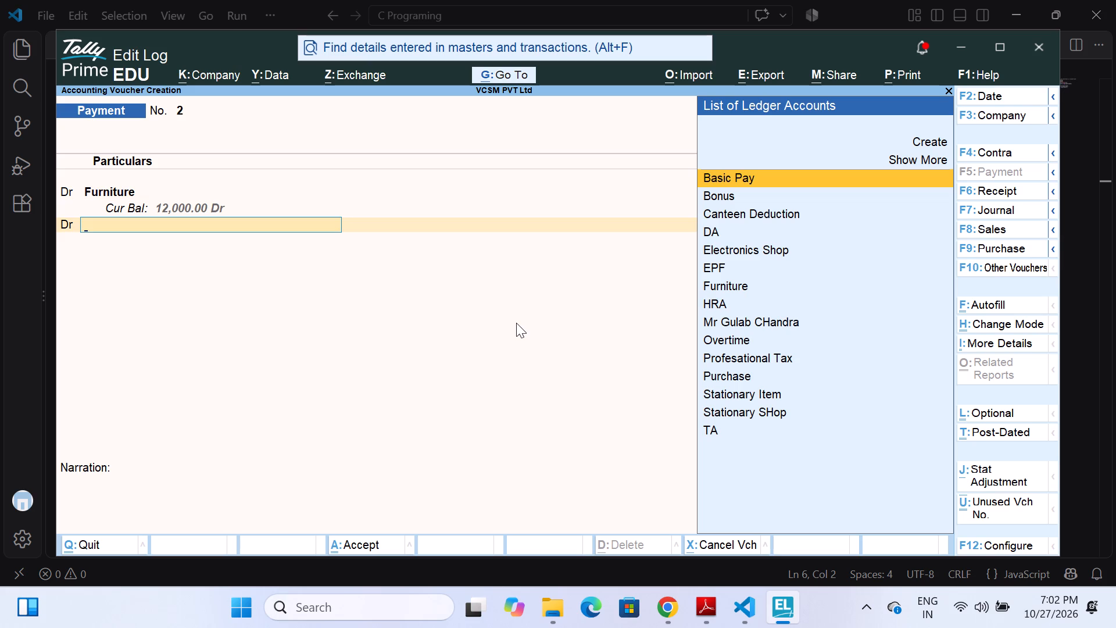
key(alt+c)
text(AC)
key(Return)
key(Return)
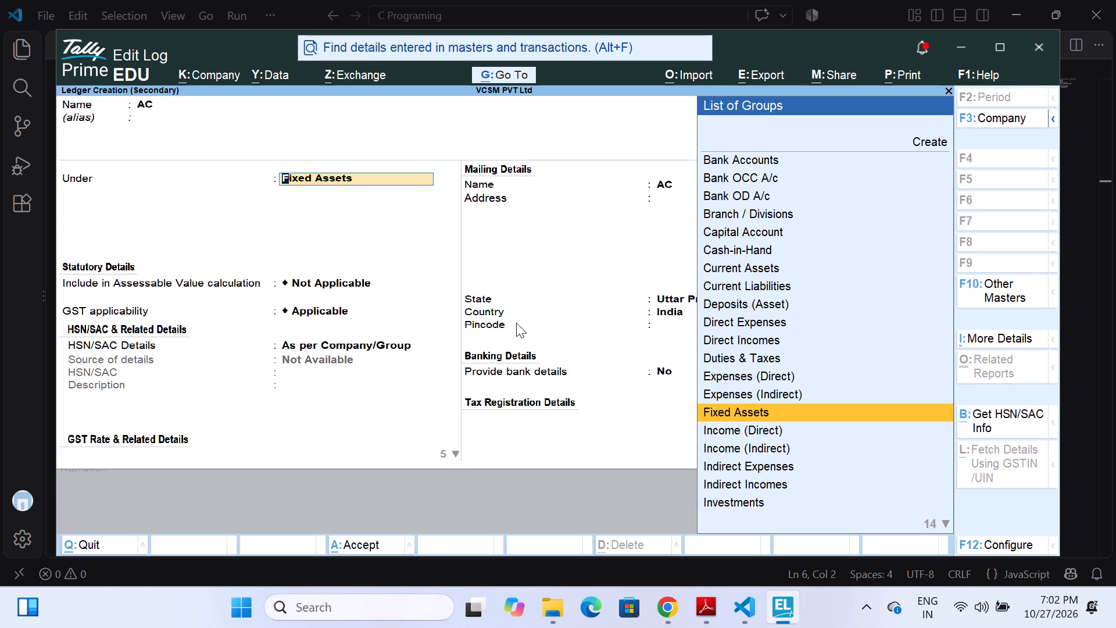
key(Return)
key(Return)
key(Return)
key(Return)
key(Return)
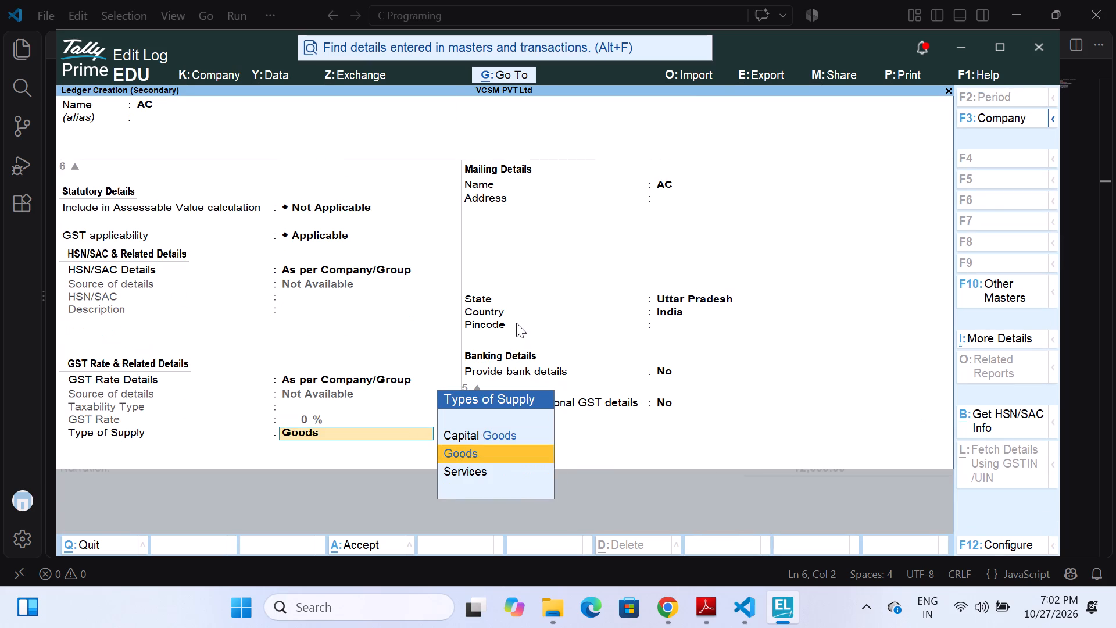
key(ctrl+a)
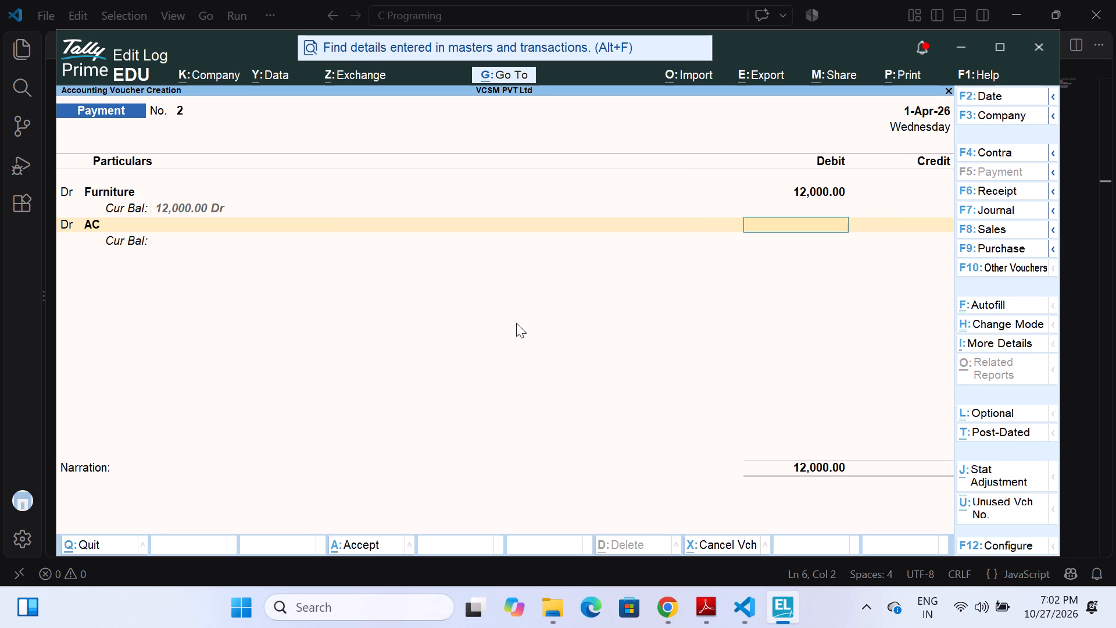
Debit the AC ledger with 26,500 in the payment voucher.
text(26)
text(500)
key(Return)
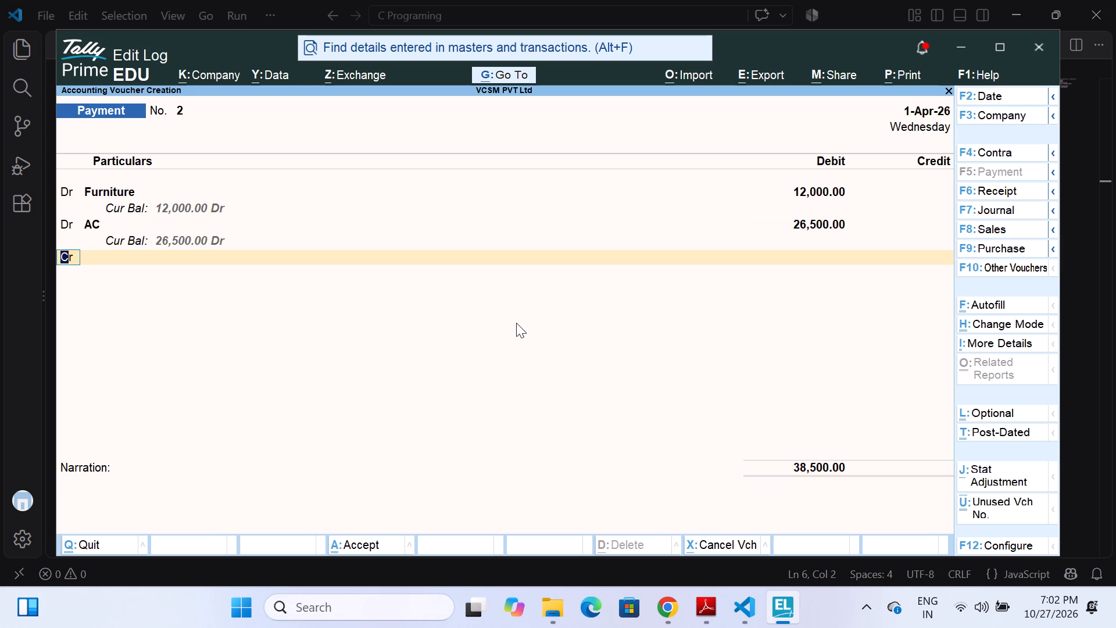
Add a credit line for the HDFC bank ledger with the balancing amount of 38,500.
key(space)
key(Down)
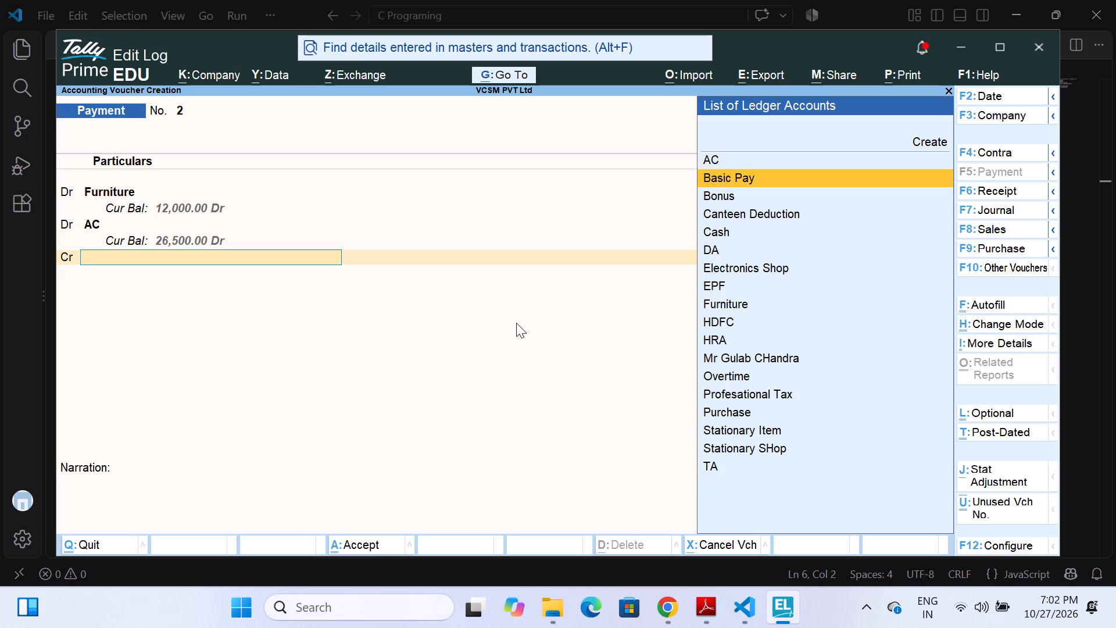
key(Down)
key(Down)
key(Down)
key(Down)
key(Down)
key(Down)
key(Down)
key(Down)
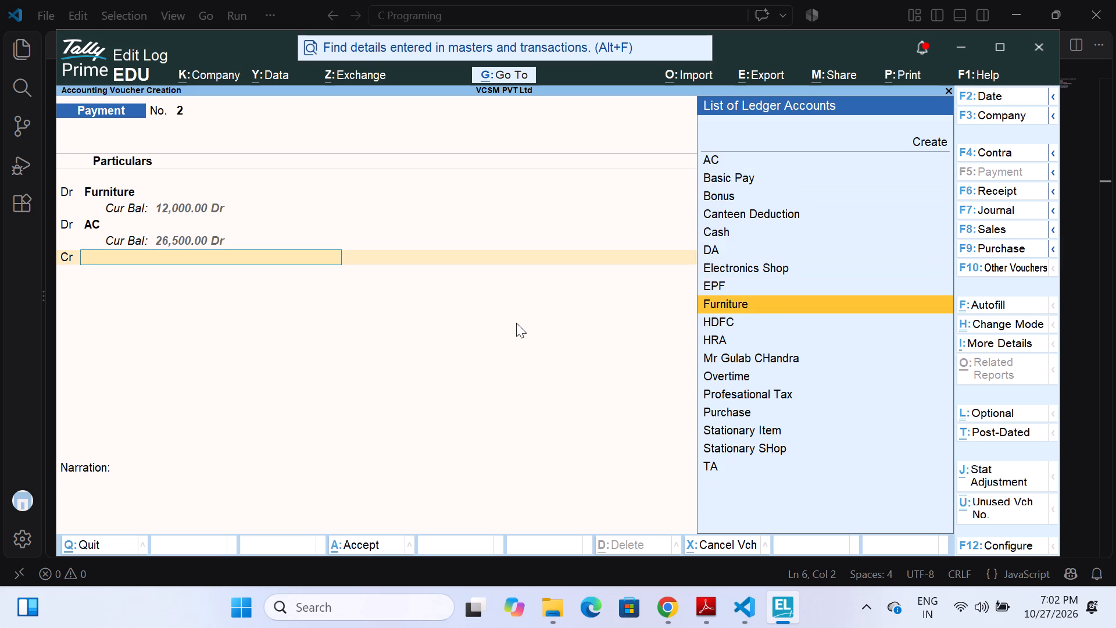
key(Return)
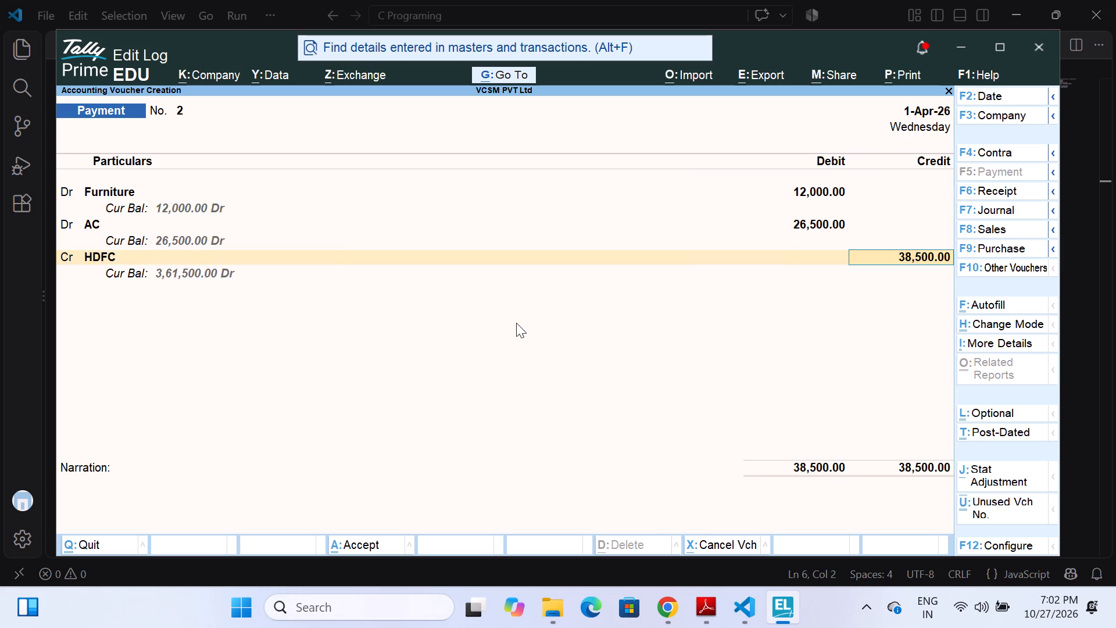
key(Return)
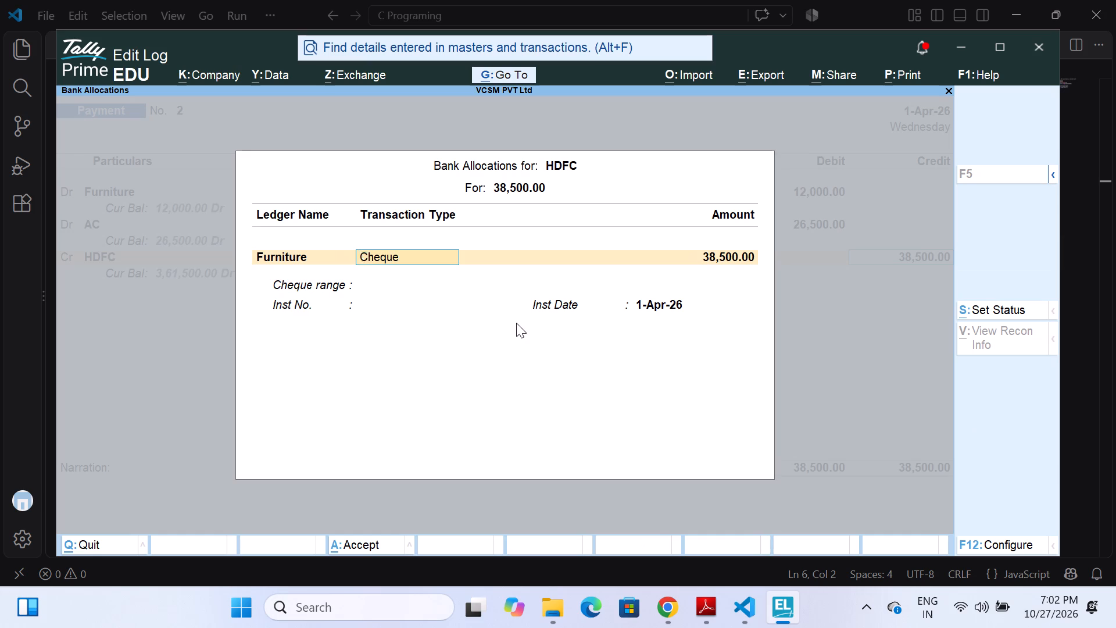
Allocate the HDFC payment as a cheque without an instrument number and save the payment voucher with no narration.
key(Return)
key(Return)
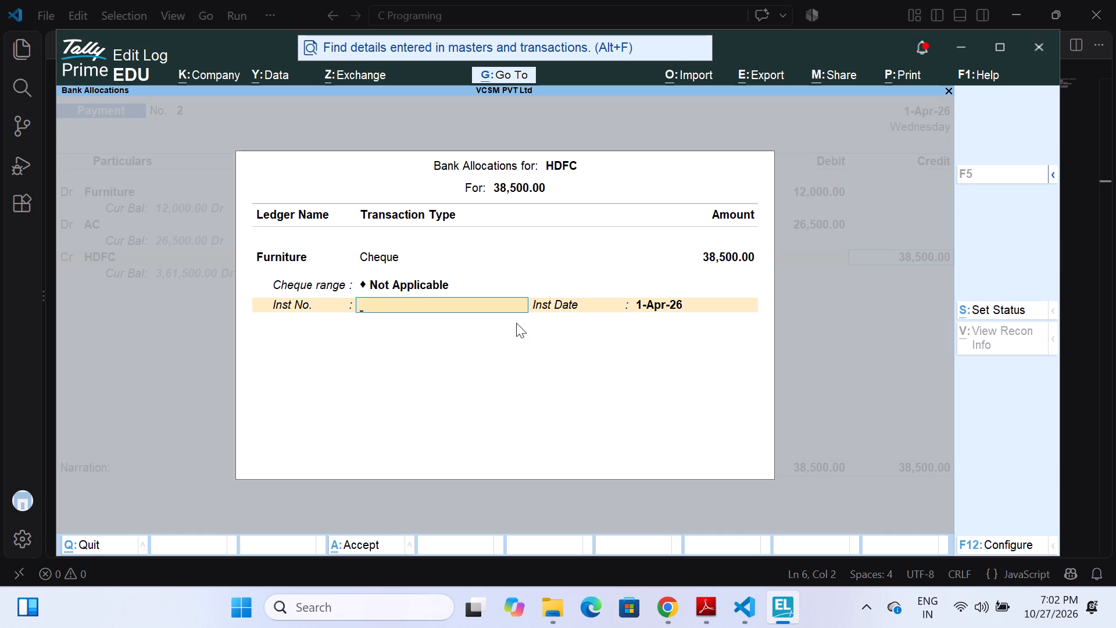
key(Return)
key(Return)
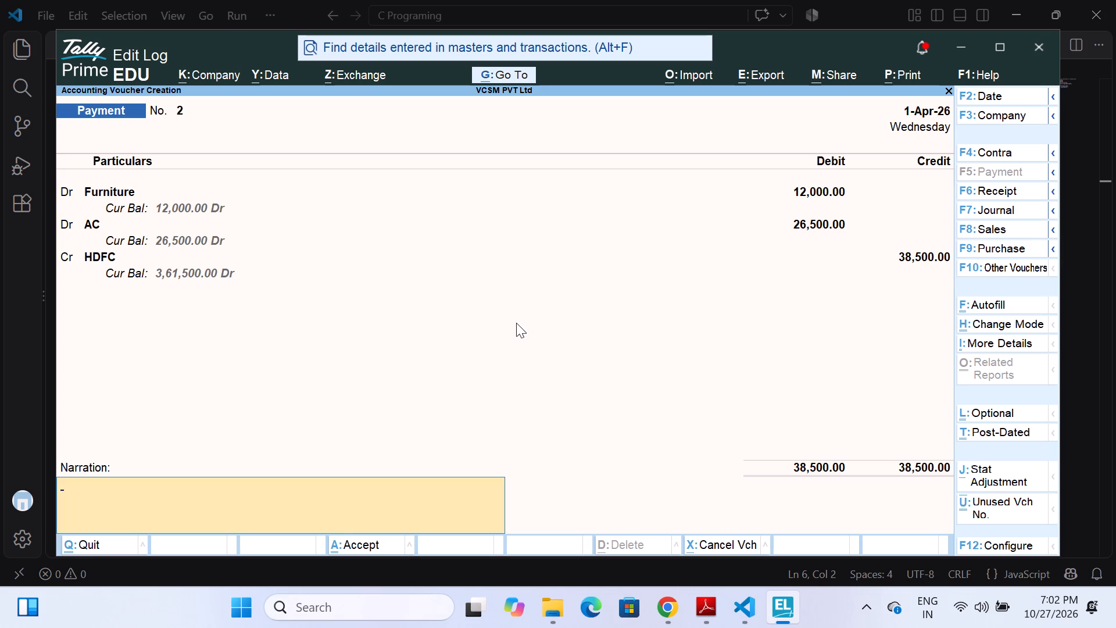
key(Return)
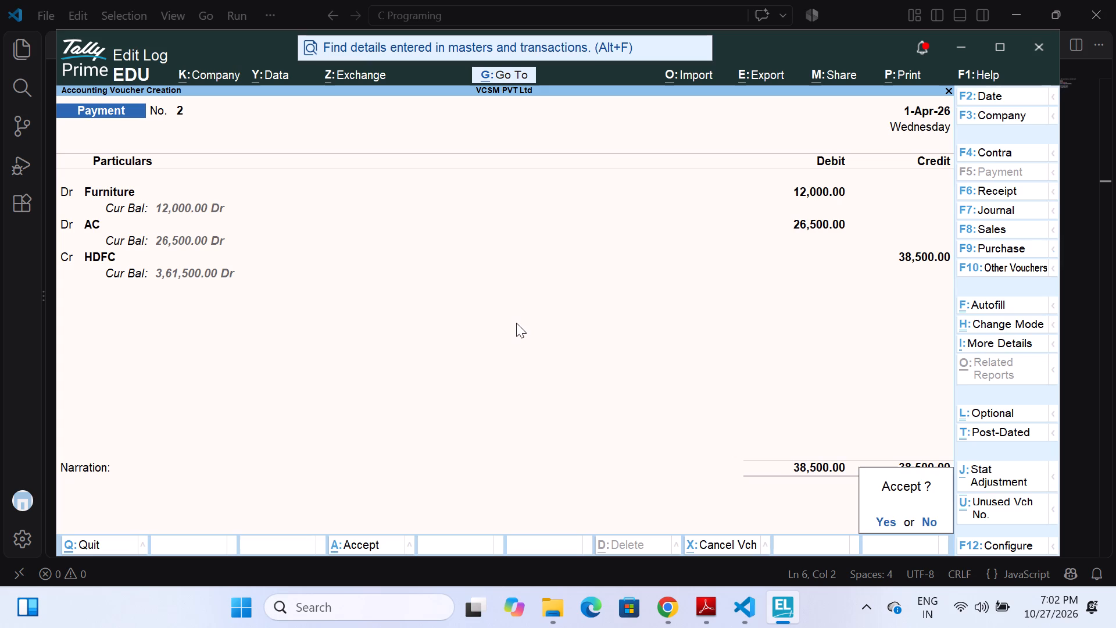
key(Return)
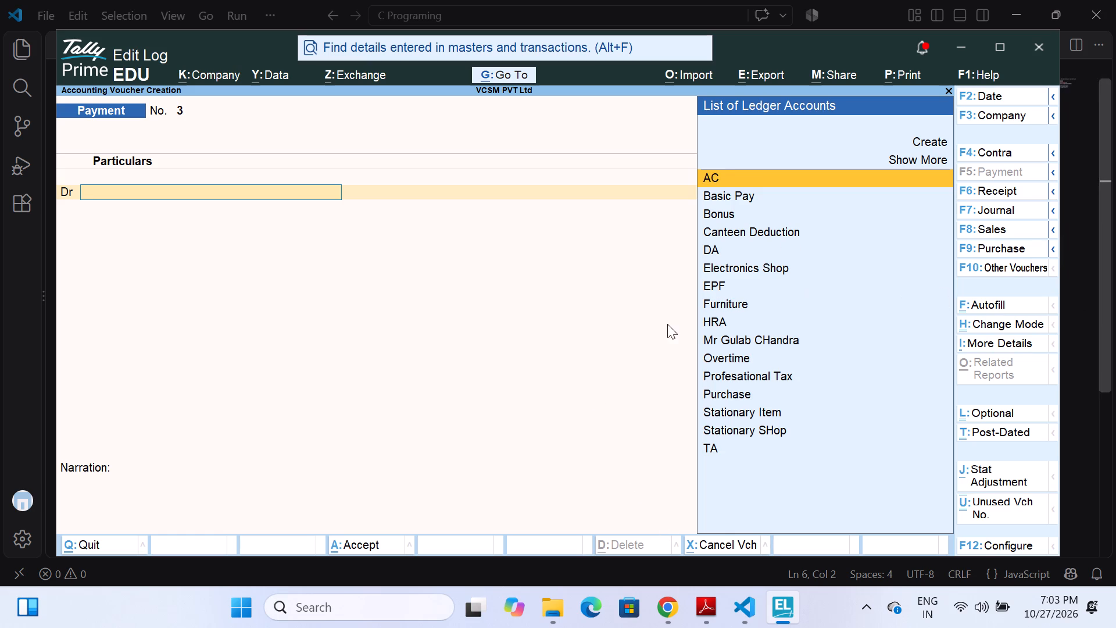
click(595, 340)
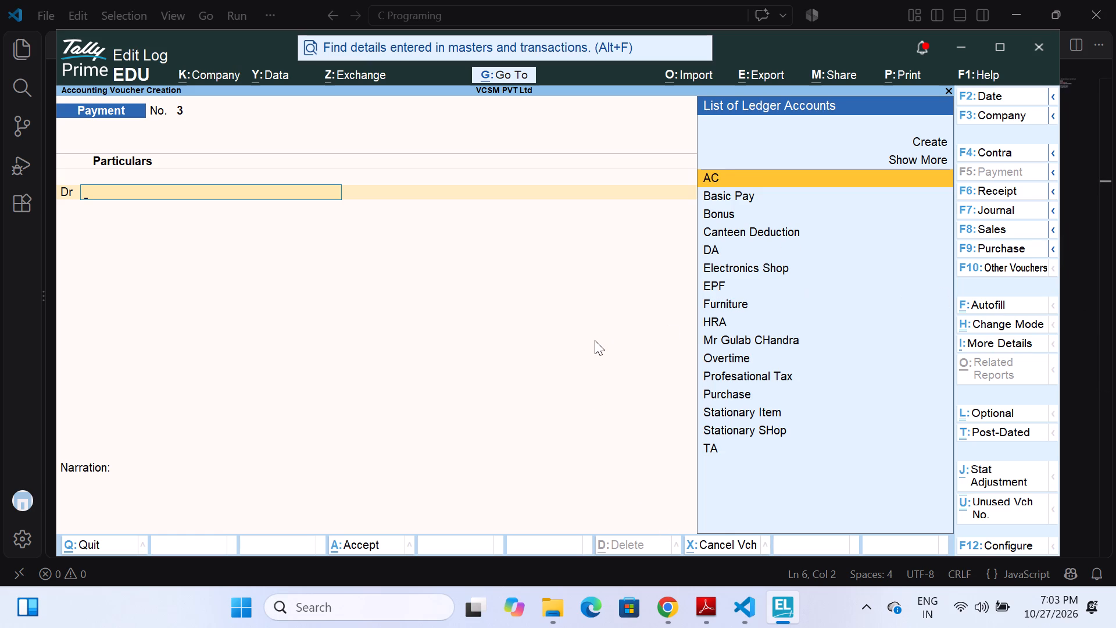